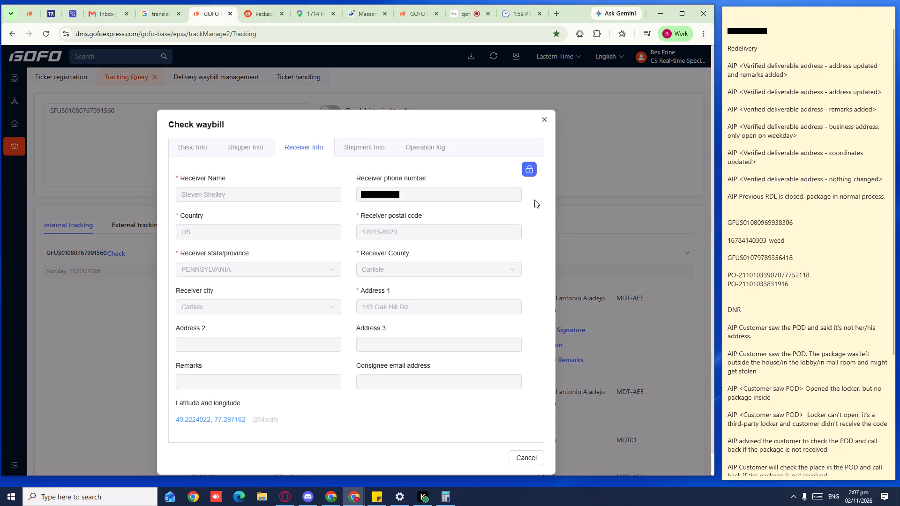
left_click(544, 121)
double_click(137, 123)
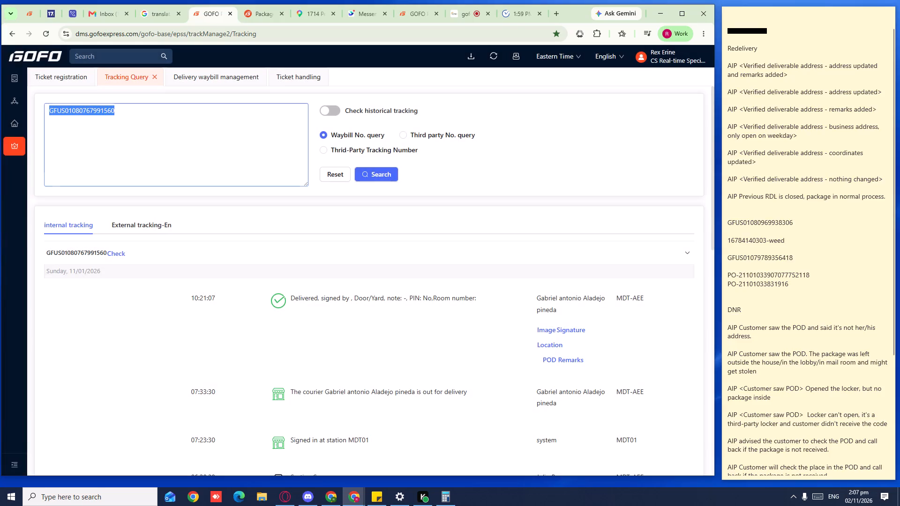
key("ctrl+c")
key("ctrl+c")
key("ctrl+c")
key("ctrl+c")
key("ctrl+c")
left_click(293, 80)
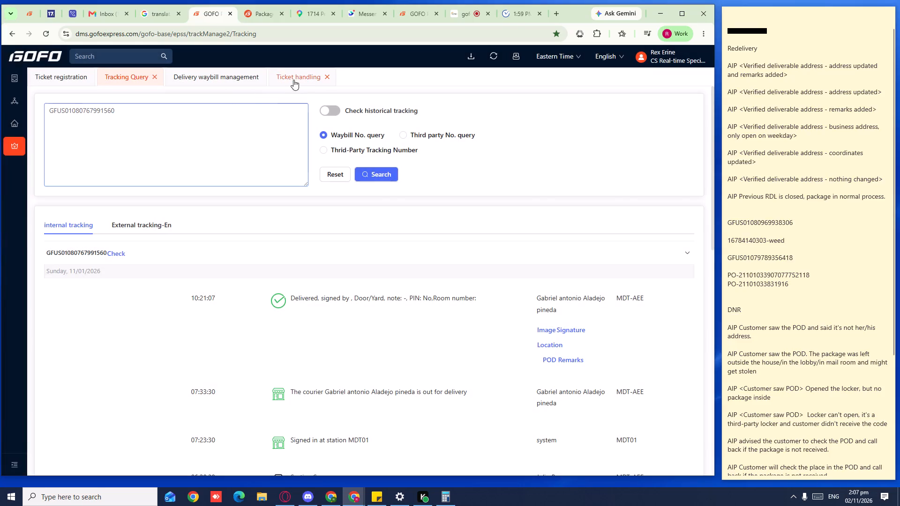
left_click(195, 124)
key("ctrl+v")
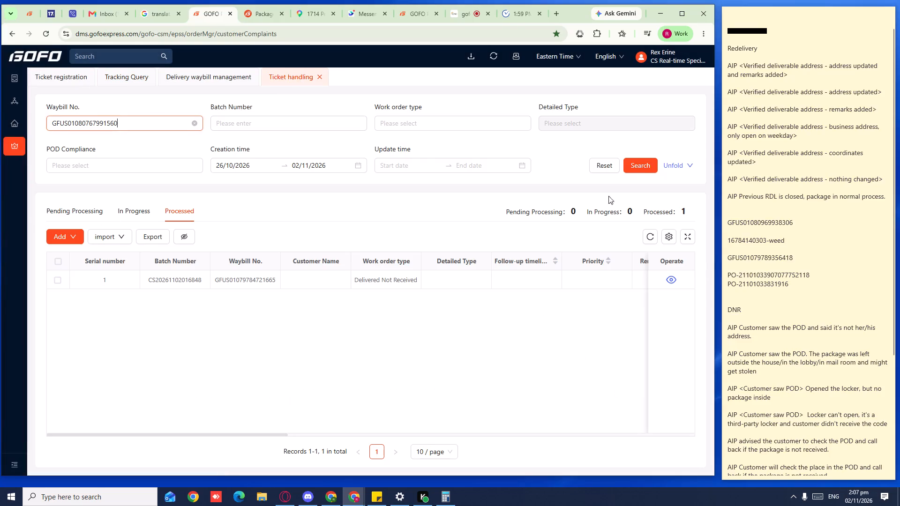
left_click(639, 169)
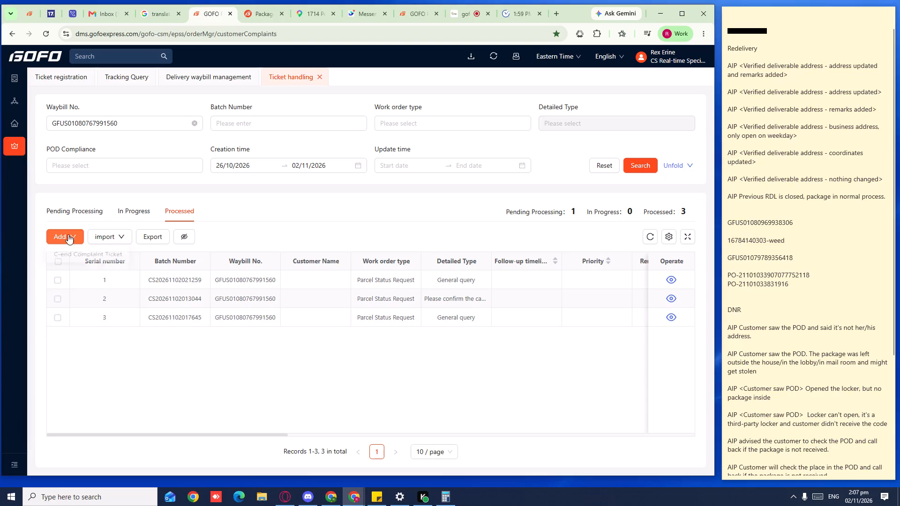
Open the details of the waybill's pending Delivered Not Received ticket.
left_click(72, 212)
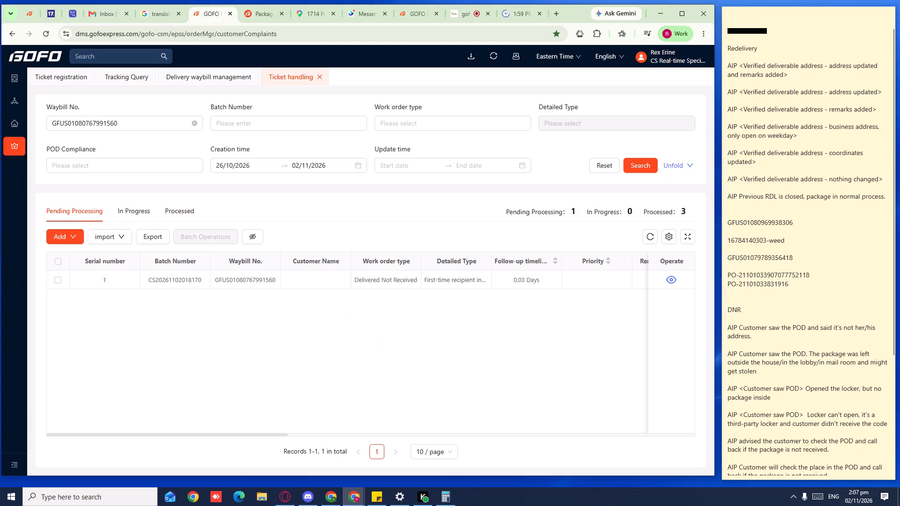
left_click(664, 277)
left_click(668, 275)
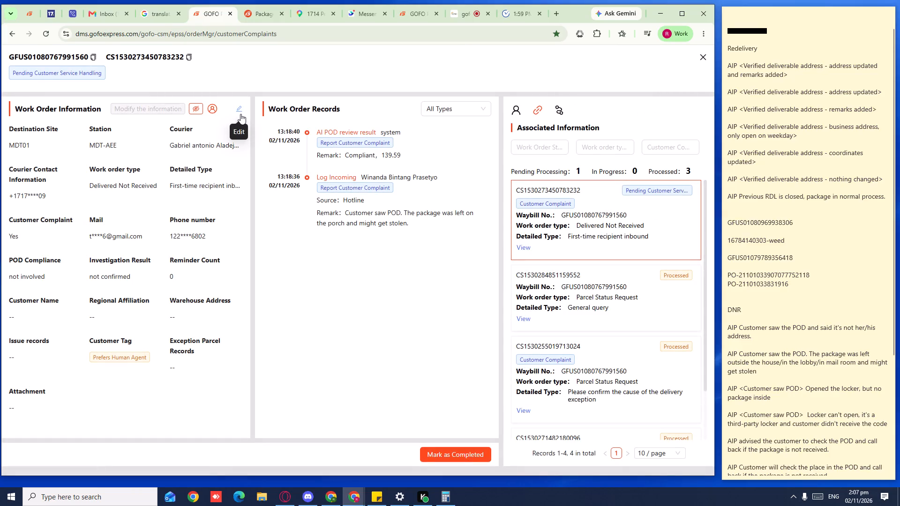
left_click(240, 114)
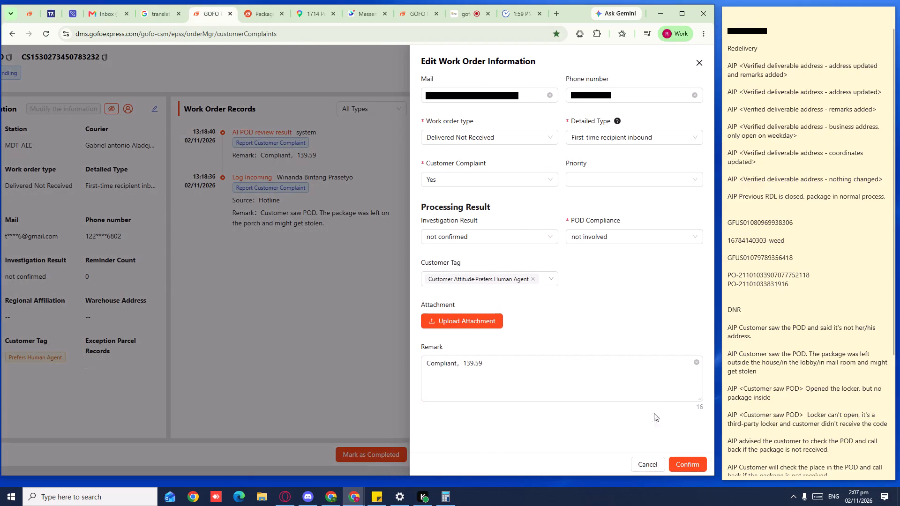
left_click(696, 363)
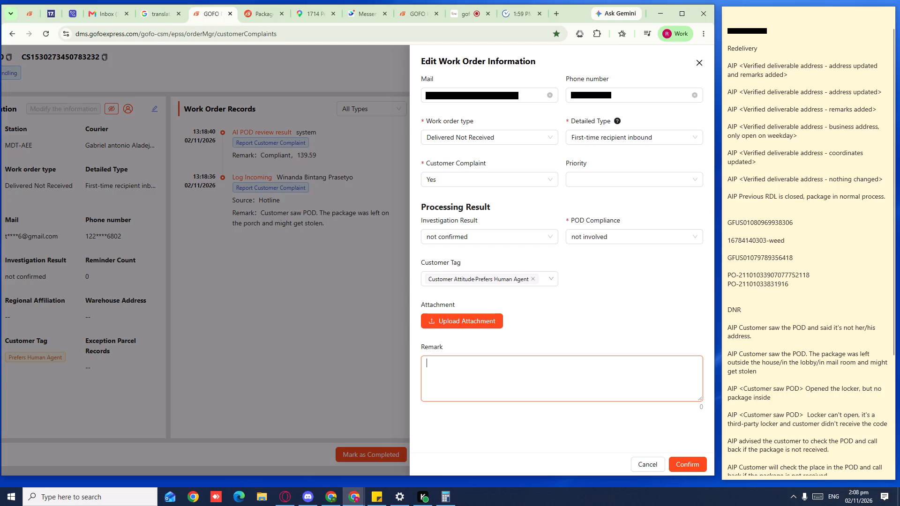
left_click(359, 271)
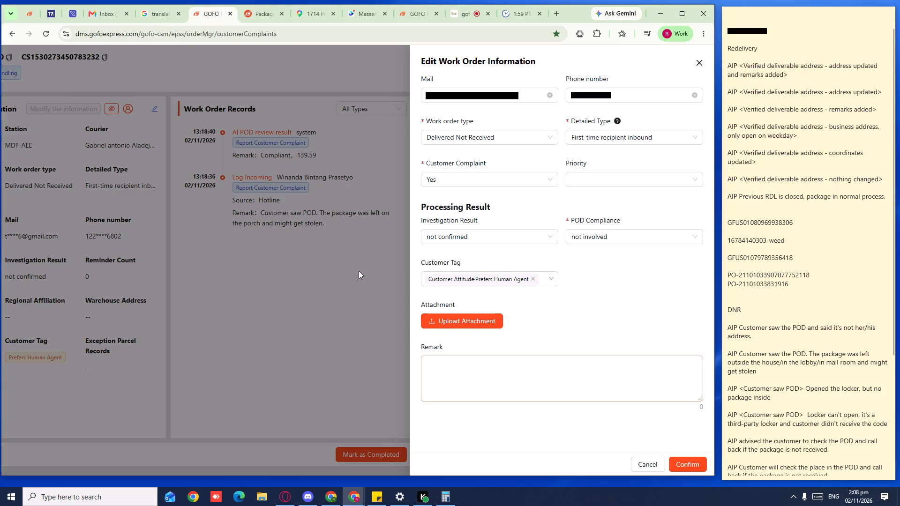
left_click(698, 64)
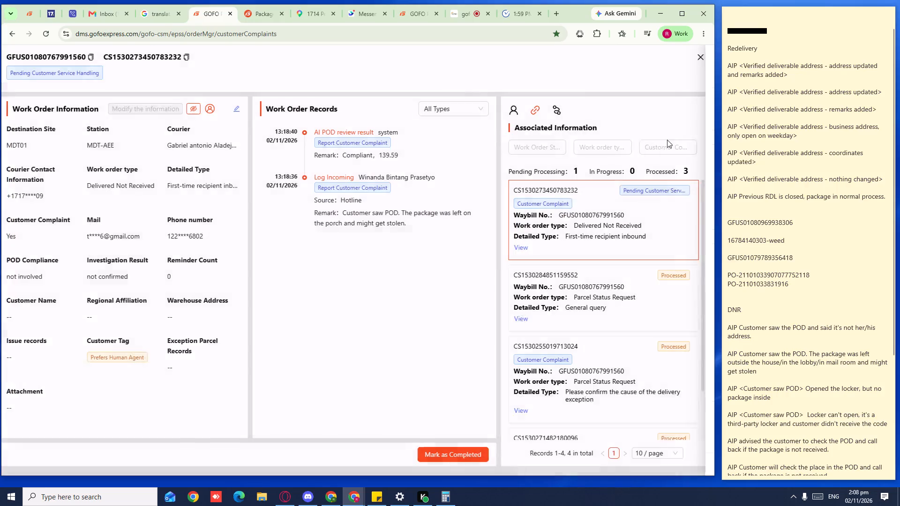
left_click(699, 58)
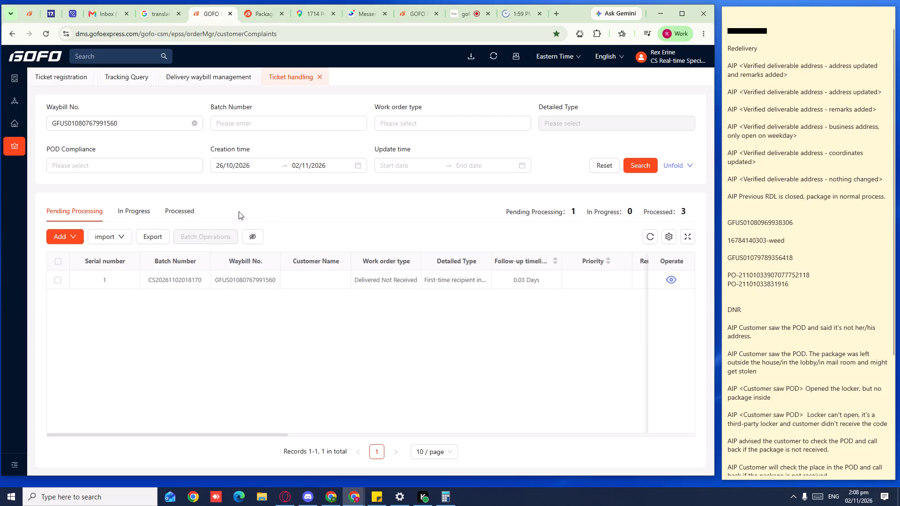
Check the waybill's processed tickets, and review the pending Delivered Not Received ticket's work order records again before closing it.
left_click(168, 218)
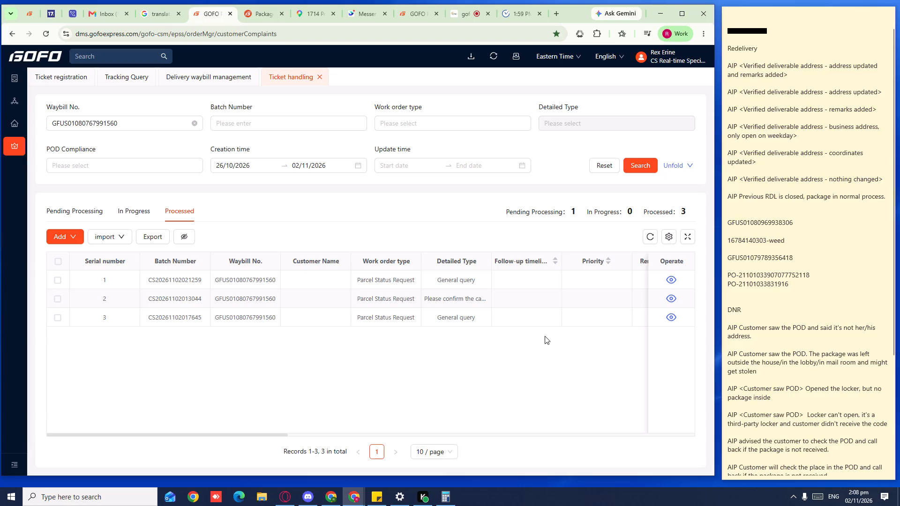
left_click(89, 215)
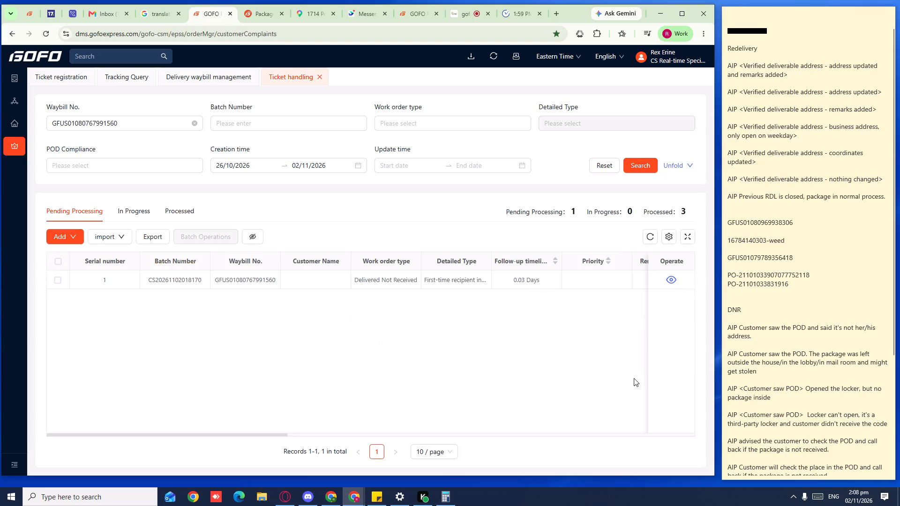
left_click(670, 277)
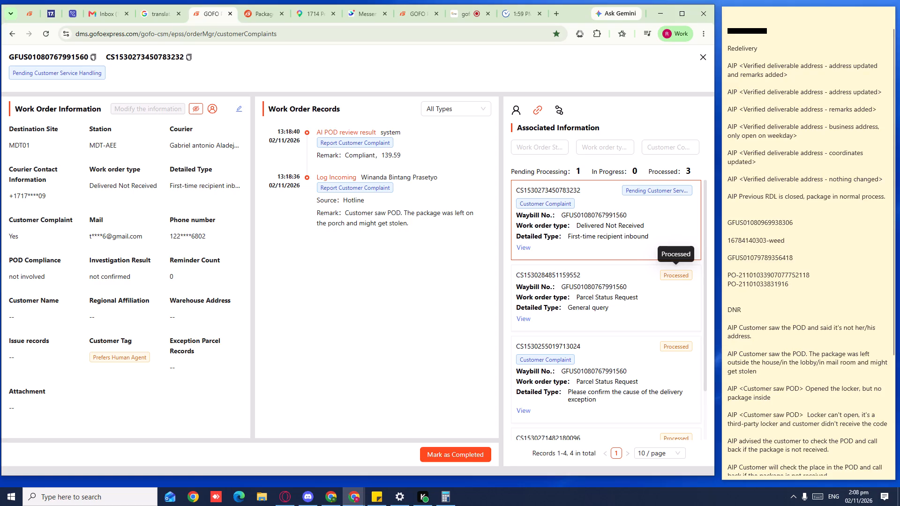
left_click(703, 57)
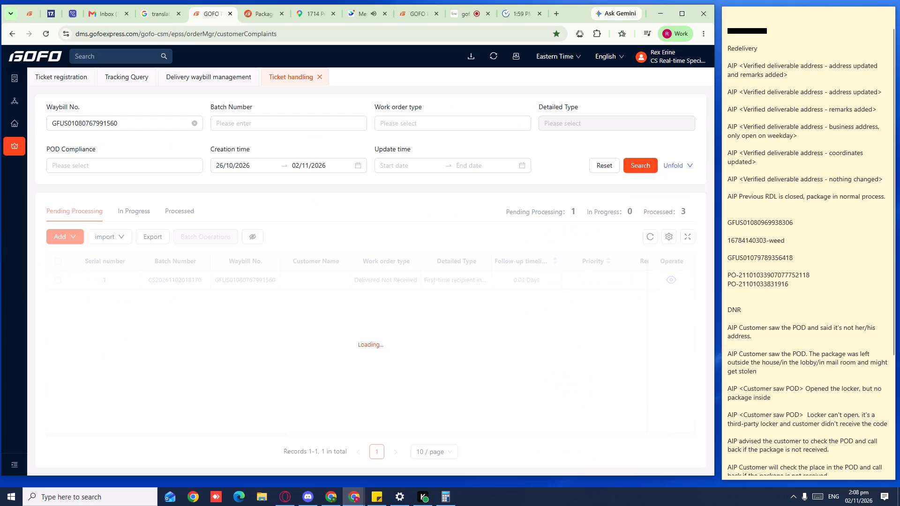
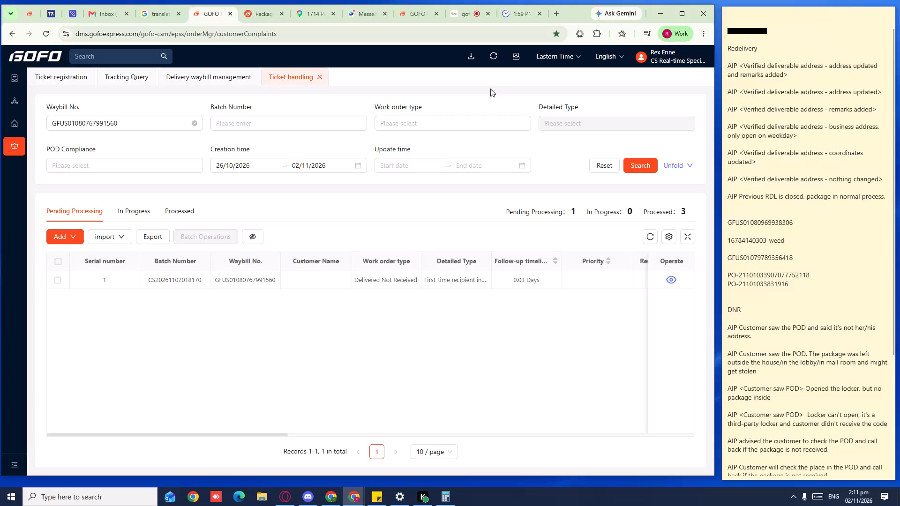
Switch to the call center Queue Panel and close the current caller's Call Details window without entering a disposition or remark.
left_click(468, 22)
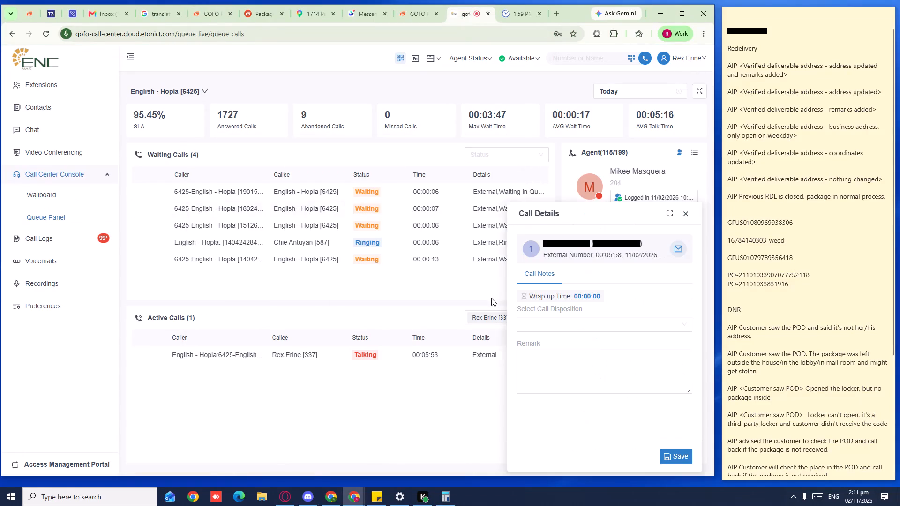
left_click(688, 218)
left_click(684, 213)
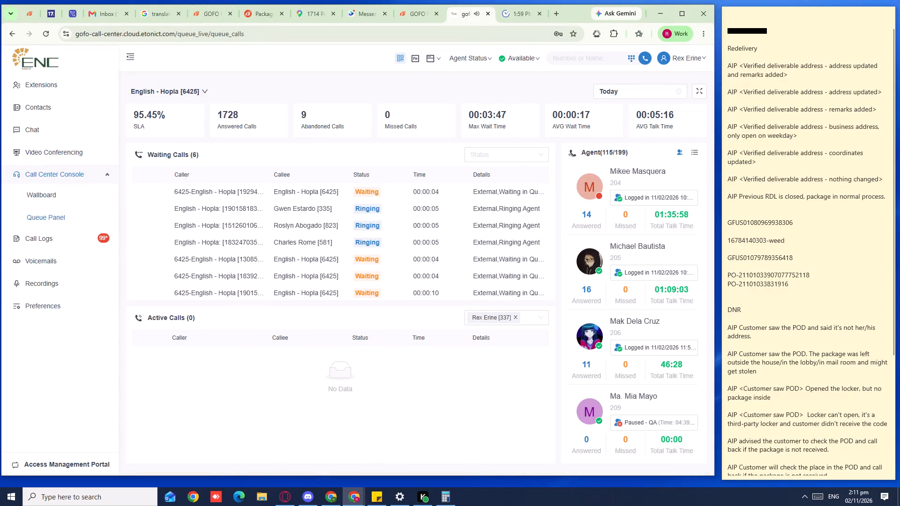
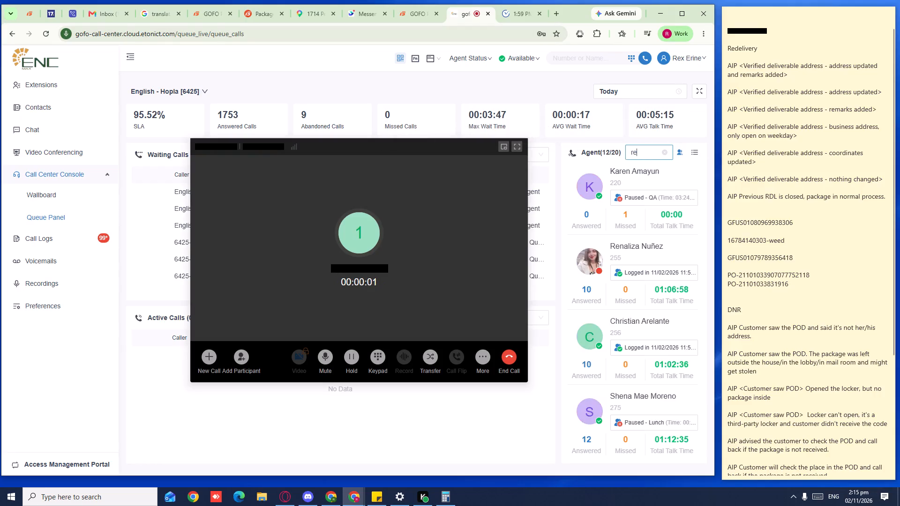
Filter the queue panel's agent list by "rex".
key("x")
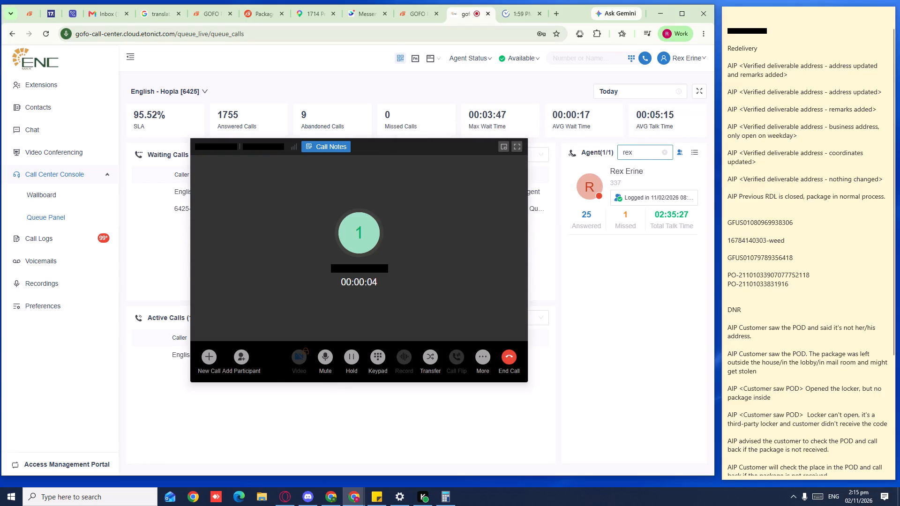
Open speedtest.net in a new browser tab.
left_click(562, 14)
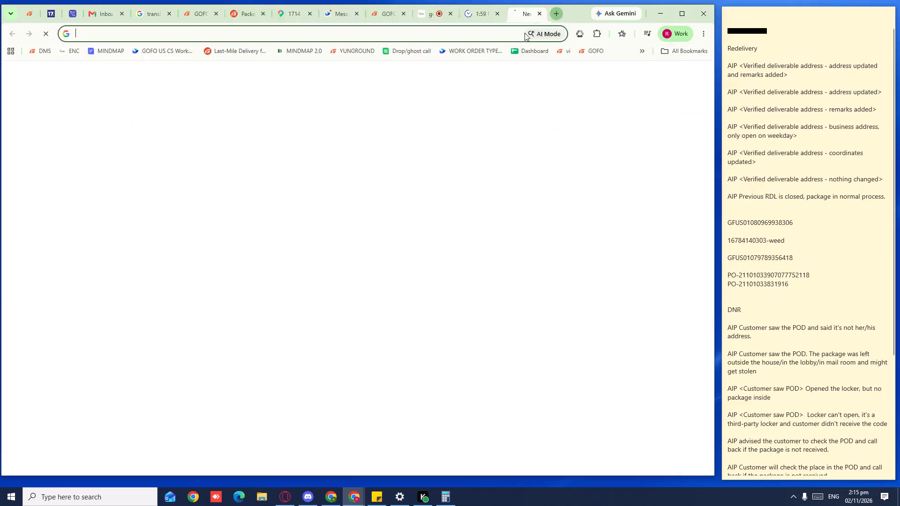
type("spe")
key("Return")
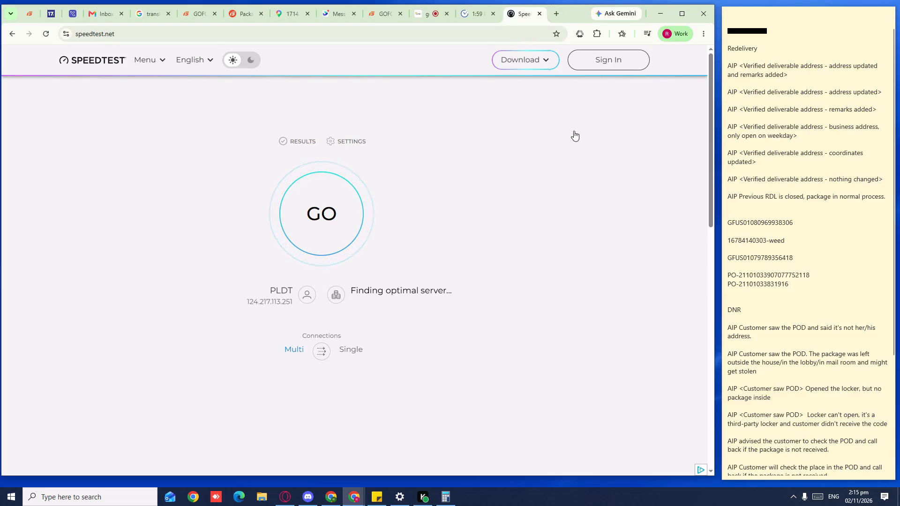
Copy the current caller's phone number from the call window and select the number heading the sticky note for replacement.
left_click(425, 22)
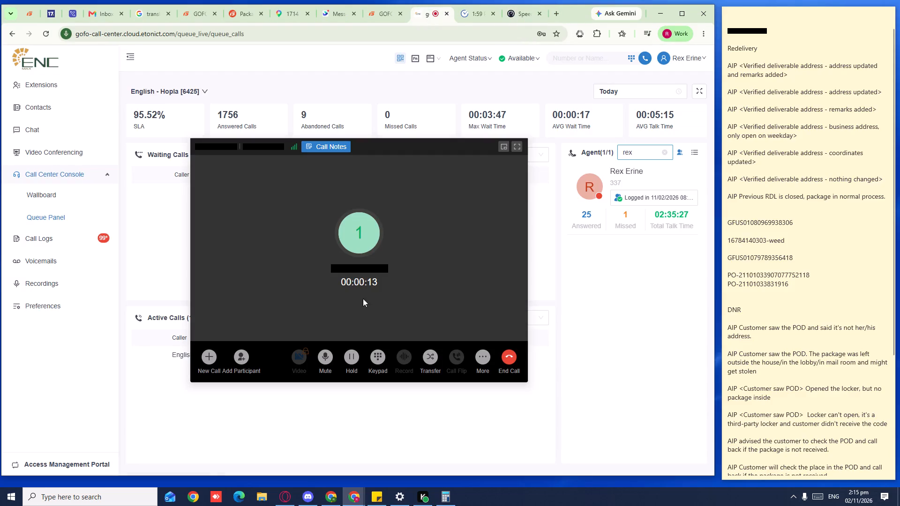
left_click(386, 268)
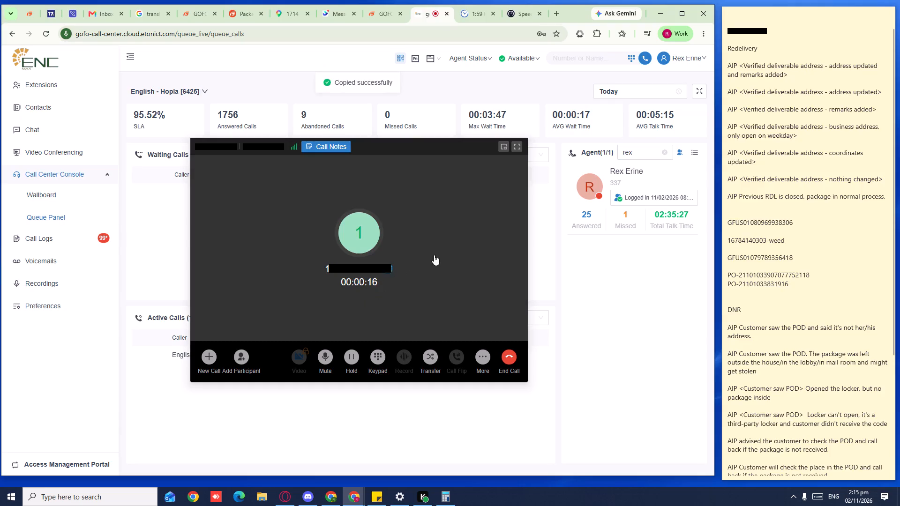
double_click(744, 34)
double_click(746, 31)
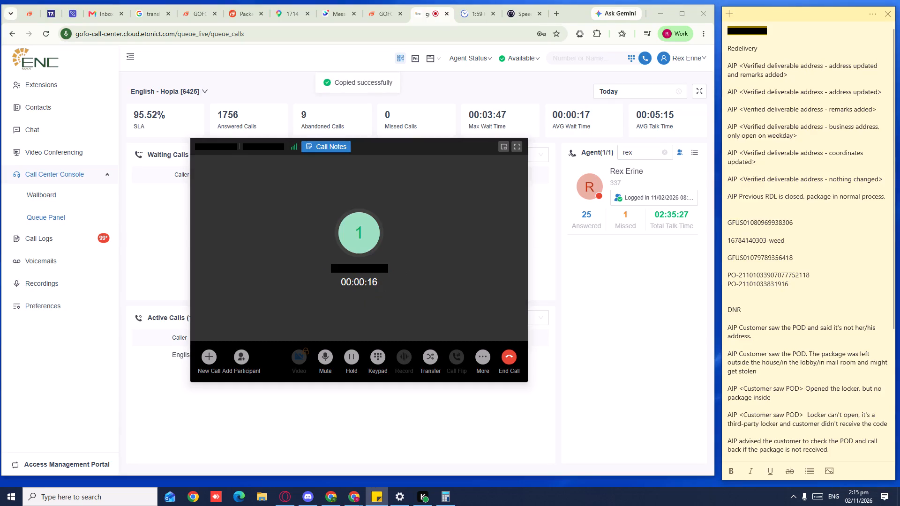
Replace the phone number atop the sticky note with the new caller's copied number.
key("Delete")
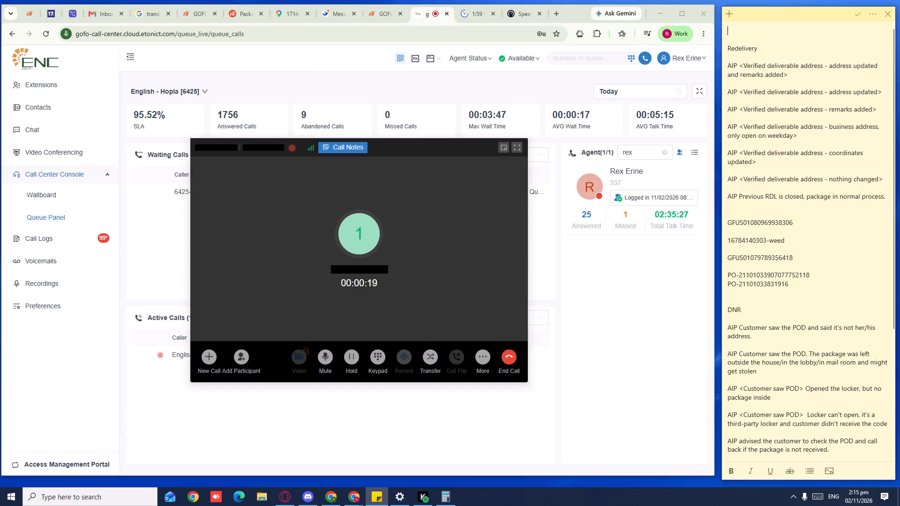
key("ctrl+v")
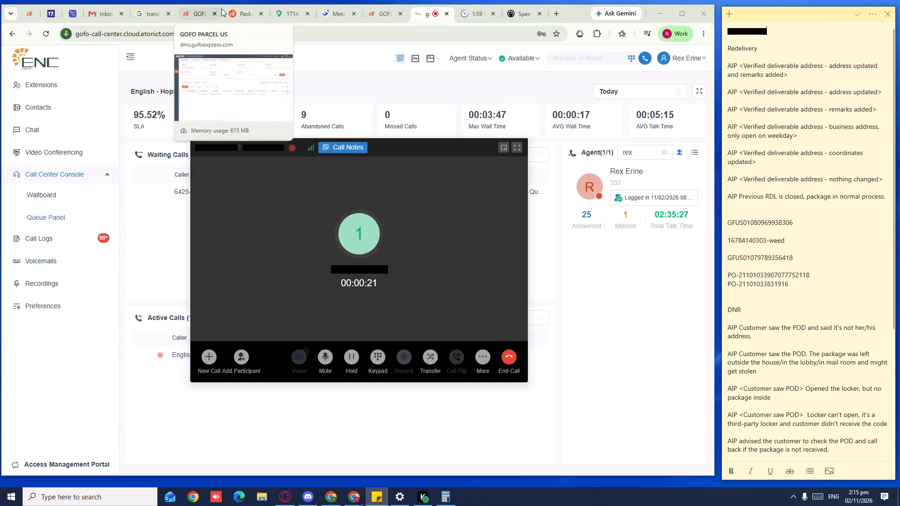
Switch to the GOFO parcel system and look up the new caller's call-in records by the copied phone number.
left_click(195, 15)
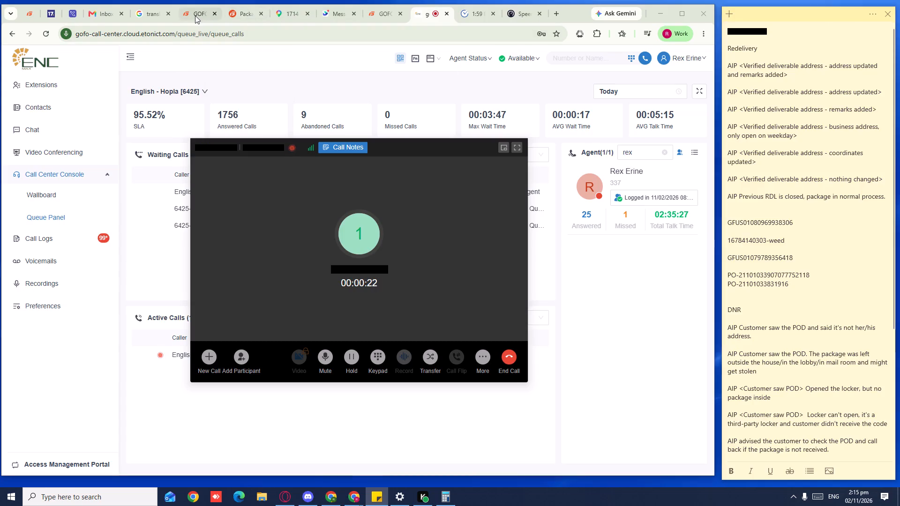
left_click(50, 71)
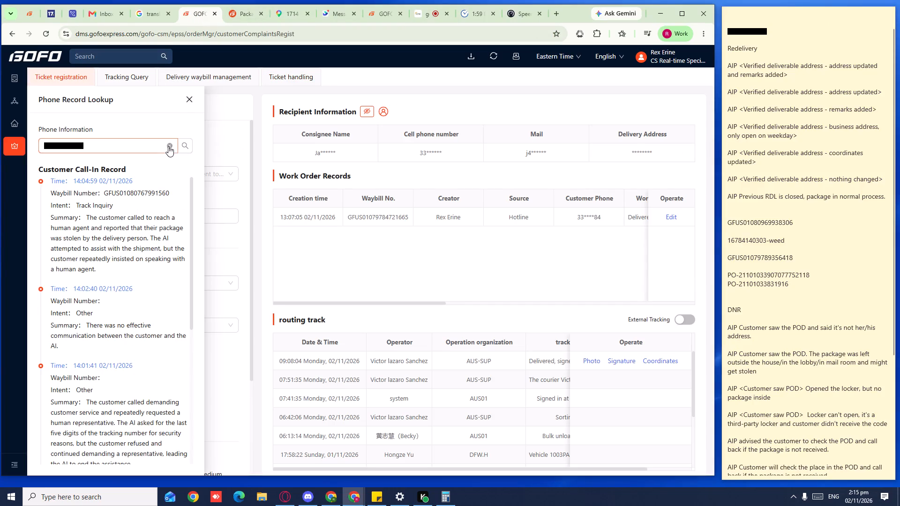
left_click(168, 146)
key("ctrl+v")
left_click(189, 148)
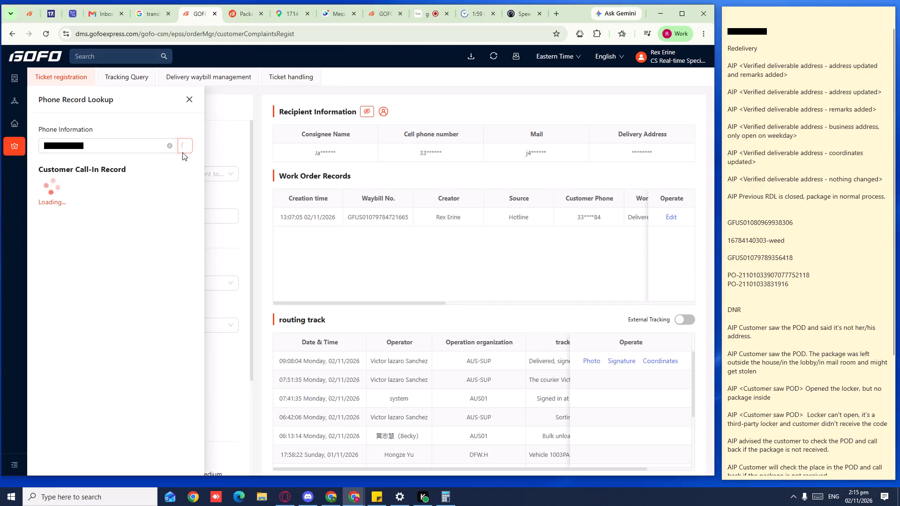
double_click(141, 190)
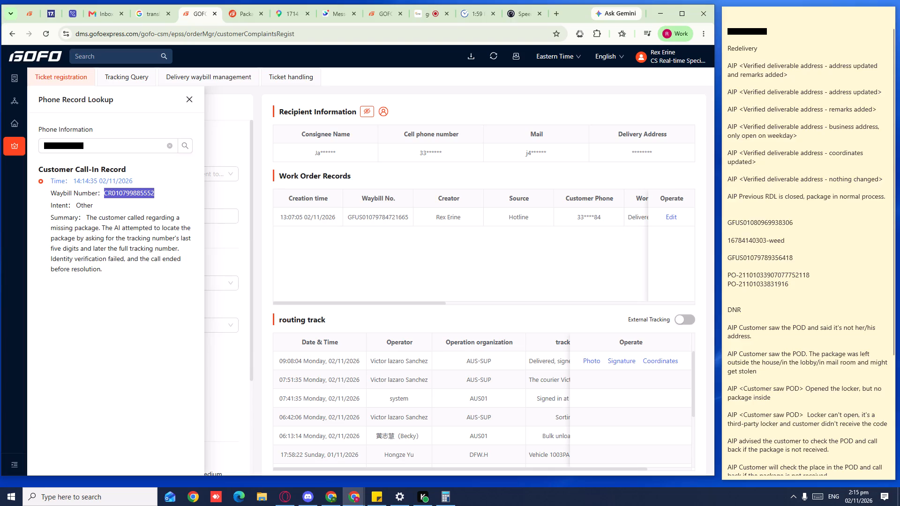
key("ctrl+c")
key("ctrl+c")
key("ctrl+c")
key("ctrl+c")
left_click(122, 78)
double_click(105, 127)
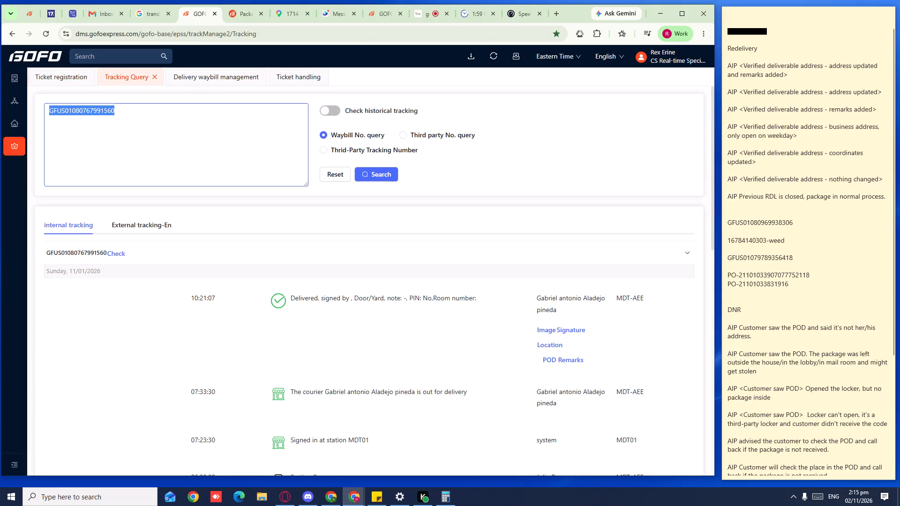
key("Delete")
key("ctrl+v")
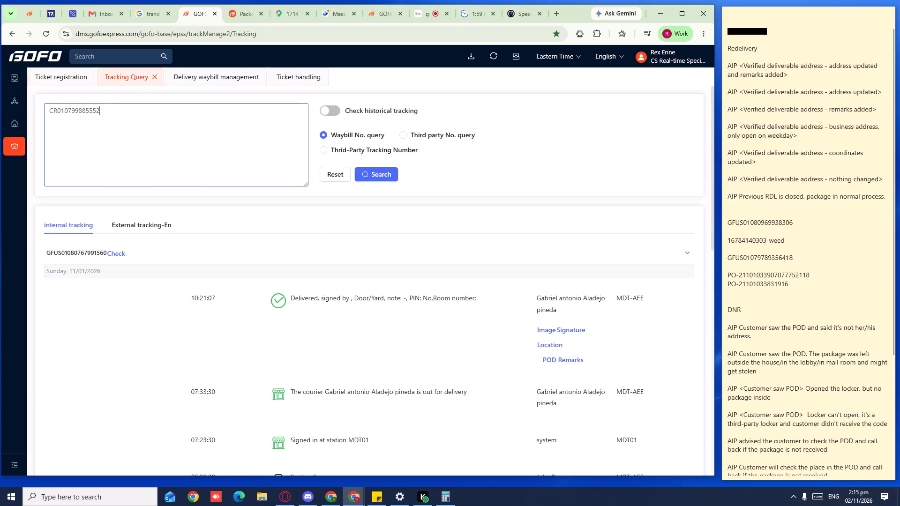
left_click(381, 179)
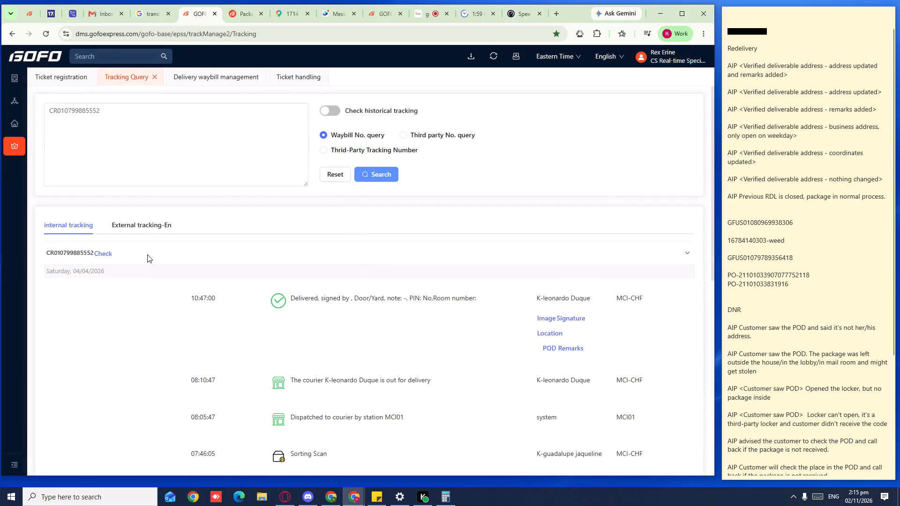
left_click(110, 253)
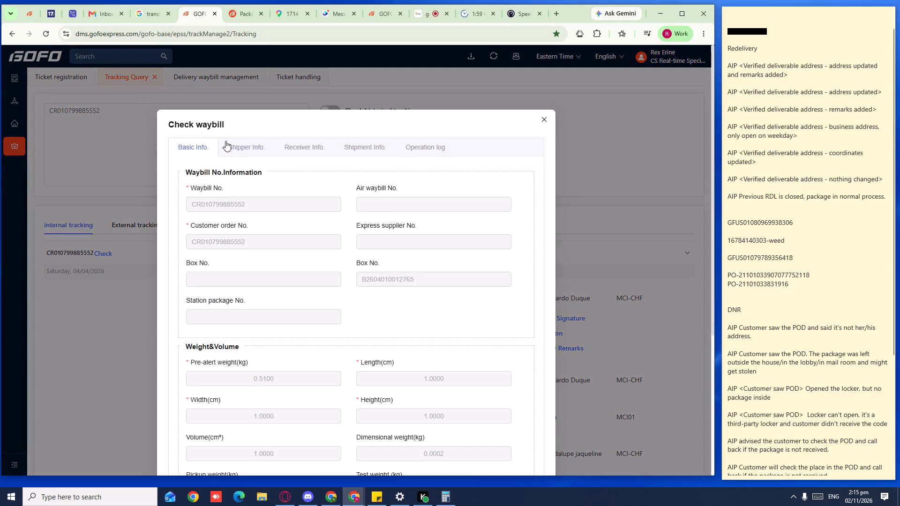
left_click(299, 144)
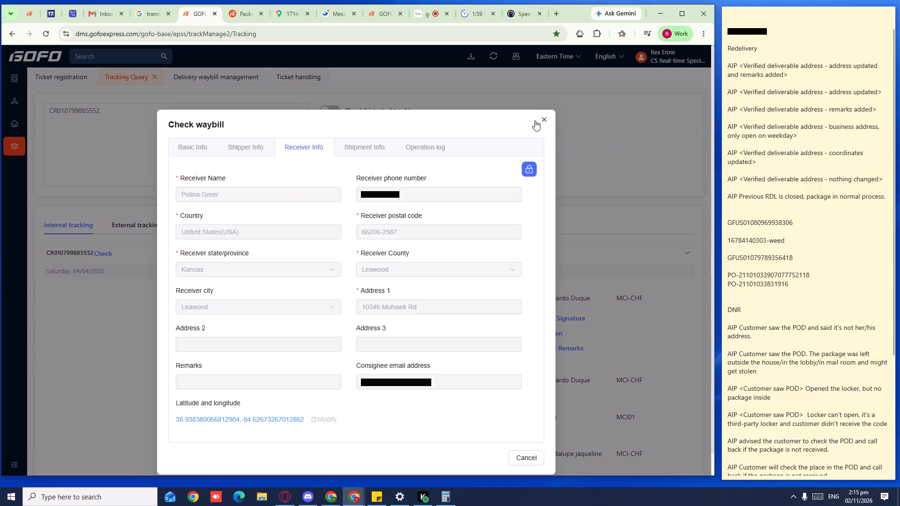
left_click(549, 120)
left_click(136, 109)
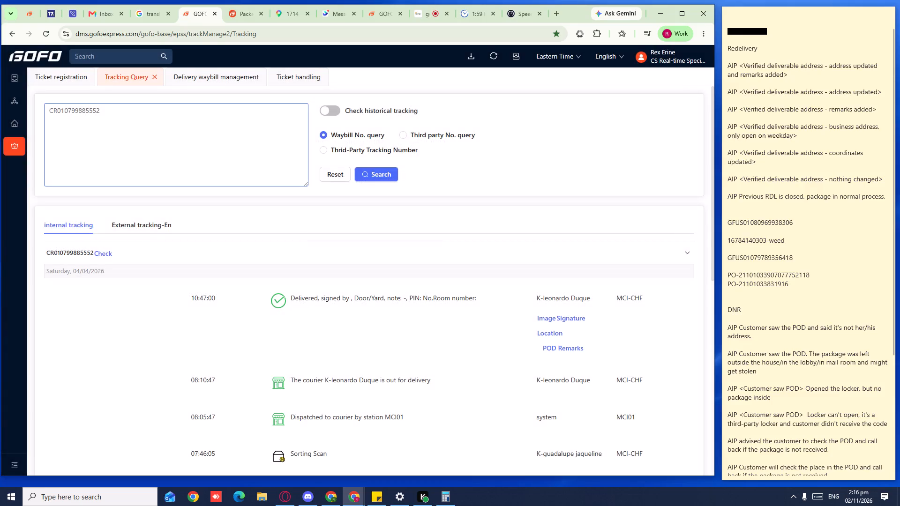
key("Return")
key("Return")
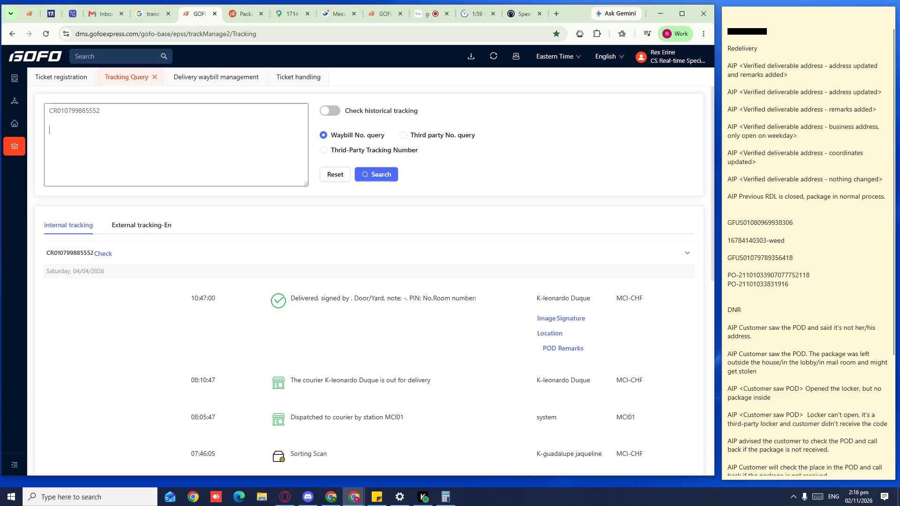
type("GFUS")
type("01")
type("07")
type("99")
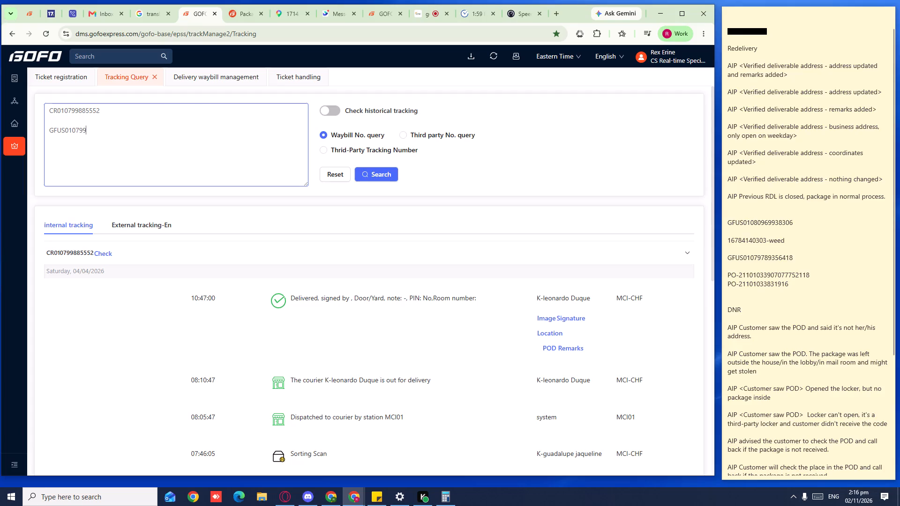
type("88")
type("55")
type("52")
left_click_drag(126, 107, 0, 69)
key("Delete")
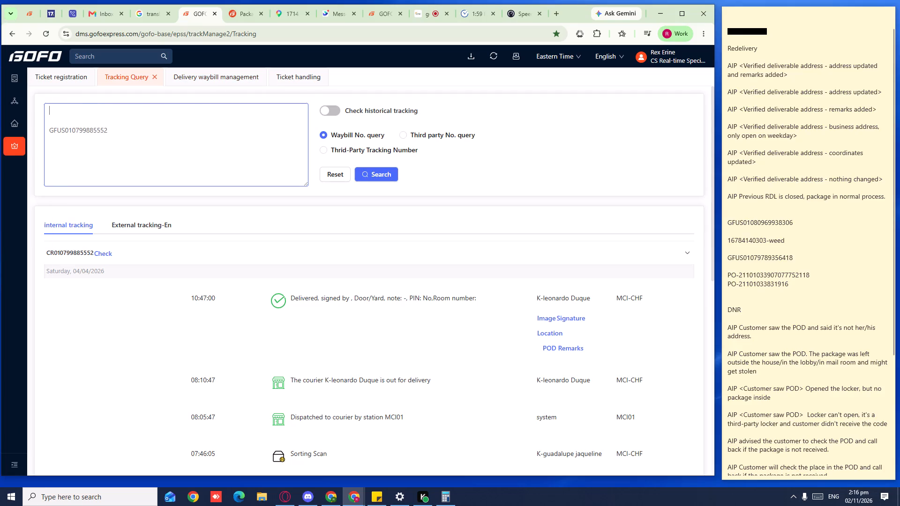
left_click(383, 170)
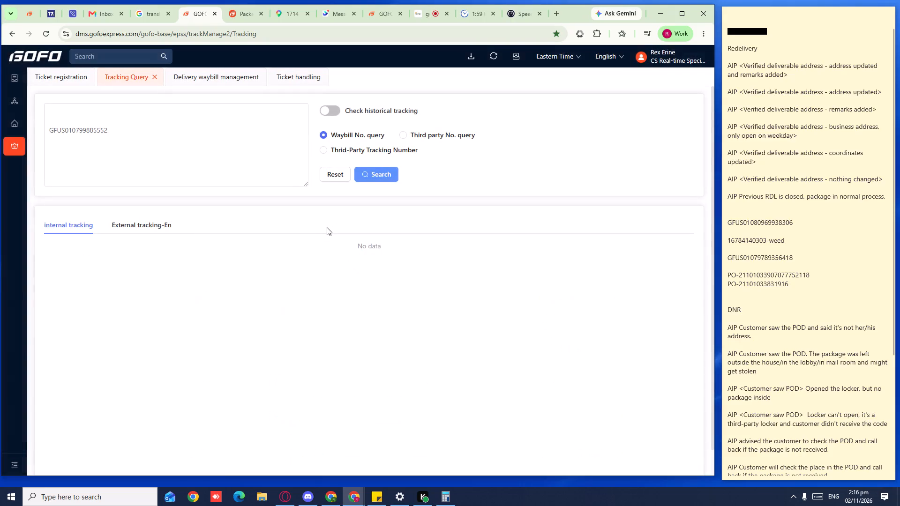
left_click(60, 110)
left_click(37, 119)
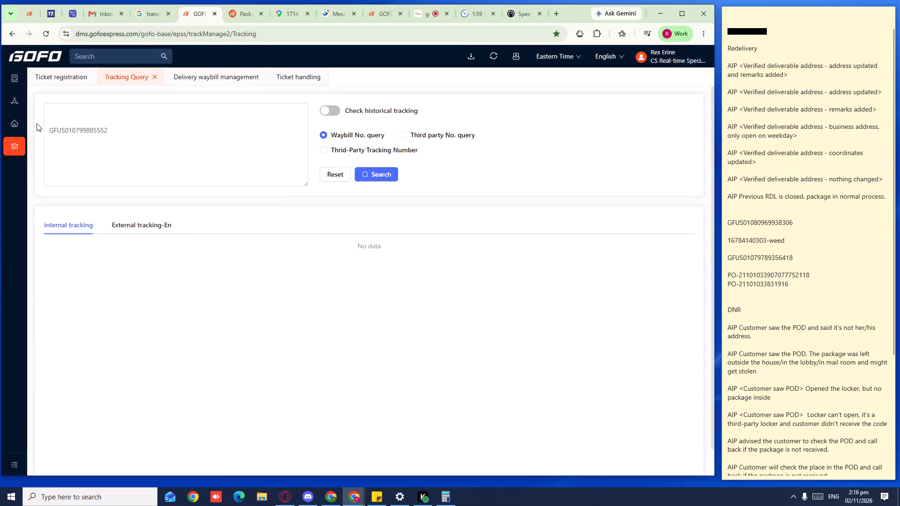
left_click(49, 119)
left_click(50, 124)
left_click(50, 130)
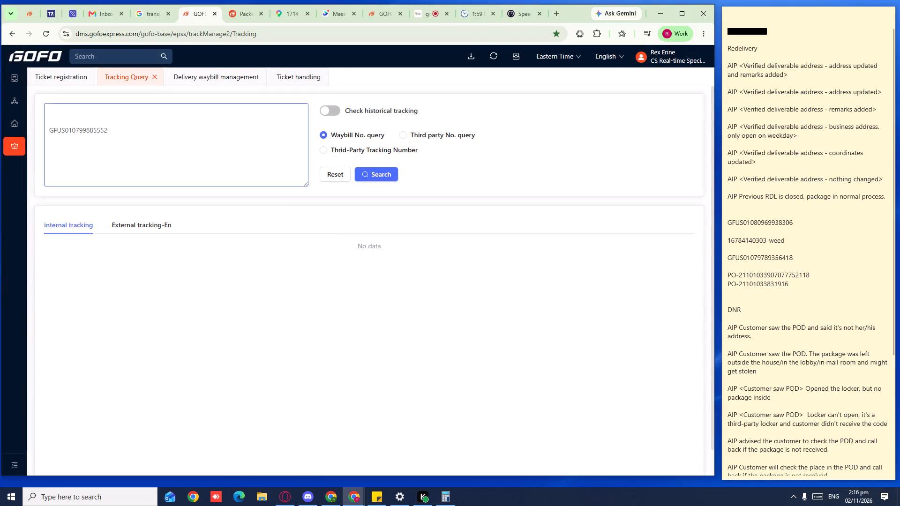
key("BackSpace")
key("BackSpace")
left_click(387, 178)
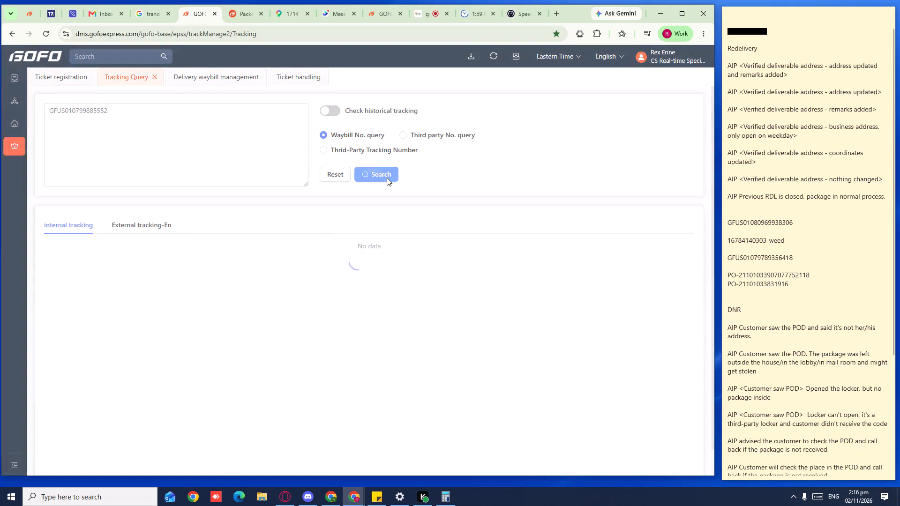
double_click(160, 112)
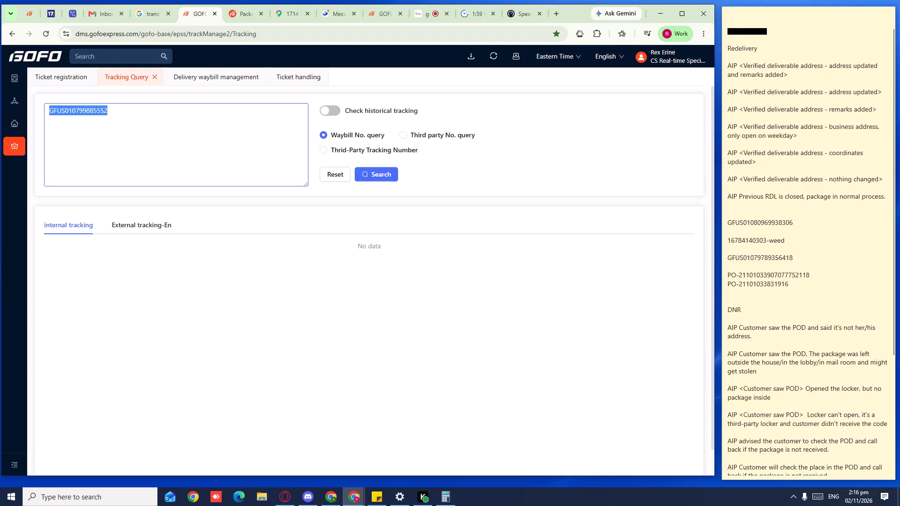
key("ctrl+c")
key("ctrl+c")
key("ctrl+c")
key("ctrl+c")
key("ctrl+c")
key("ctrl+c")
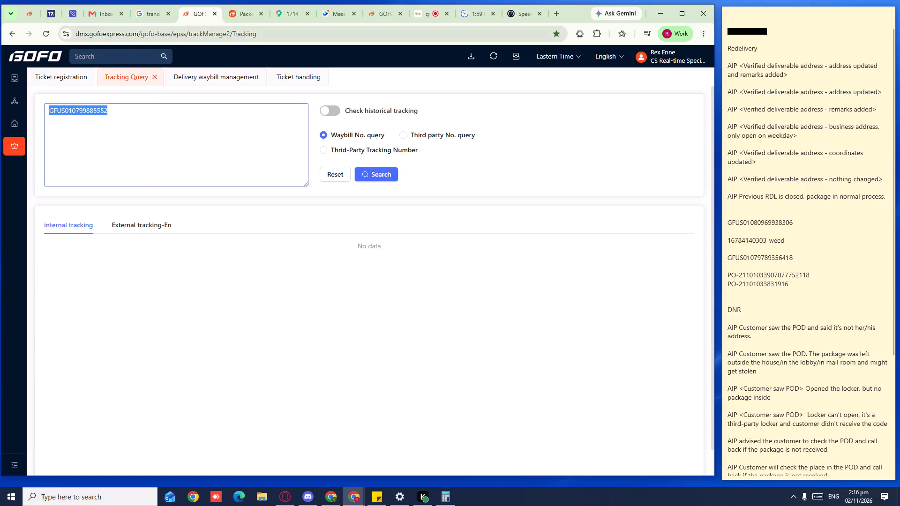
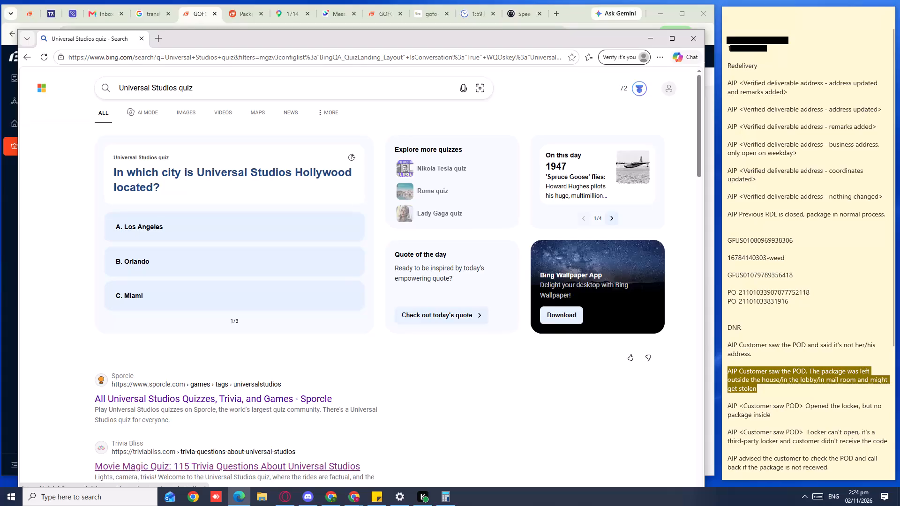
Switch to Chrome and close the vClock alarm and Speedtest pages, leaving the call center's Queue Panel open.
left_click(472, 19)
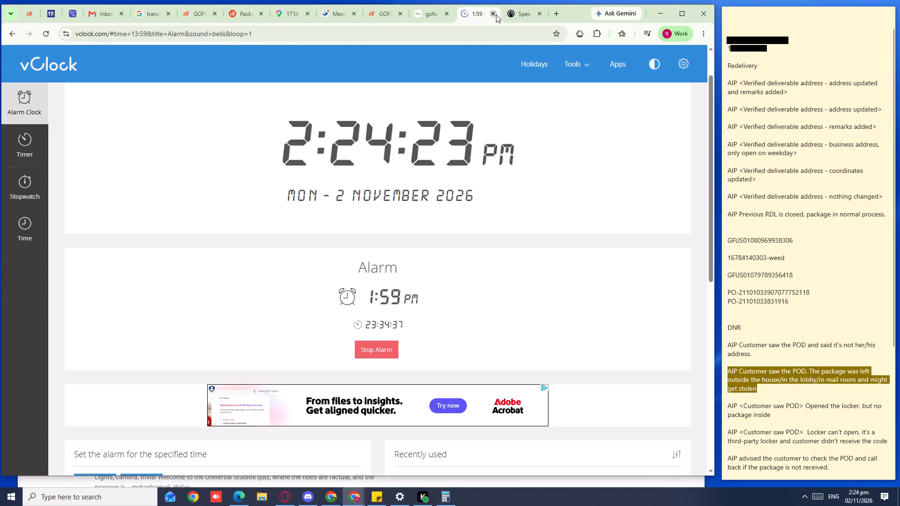
left_click(494, 15)
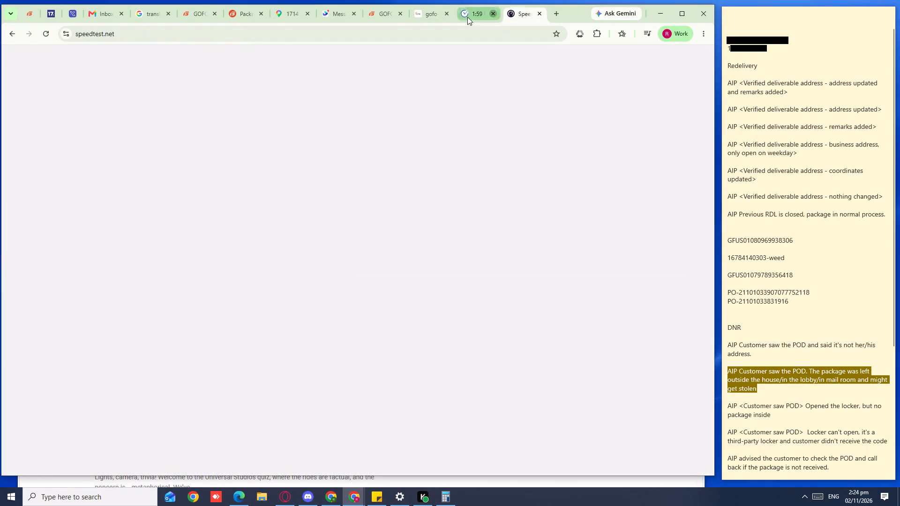
left_click(430, 15)
left_click(463, 15)
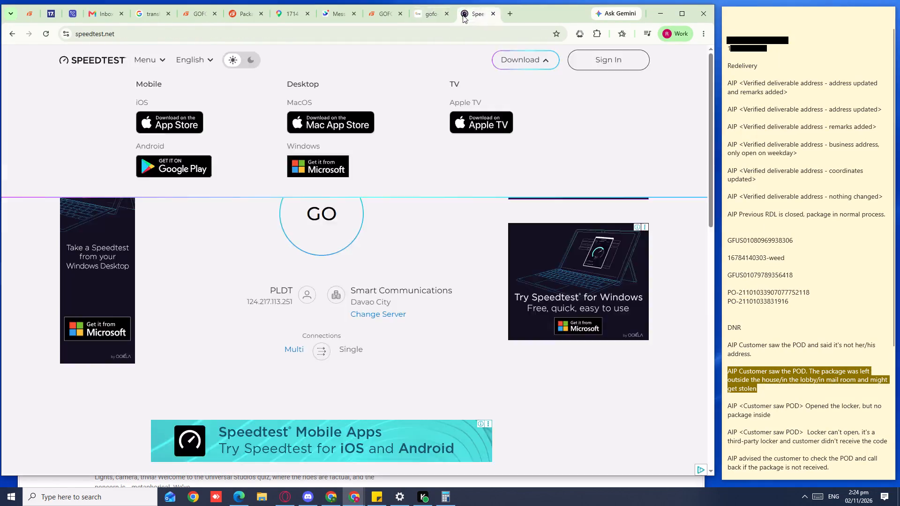
left_click(493, 13)
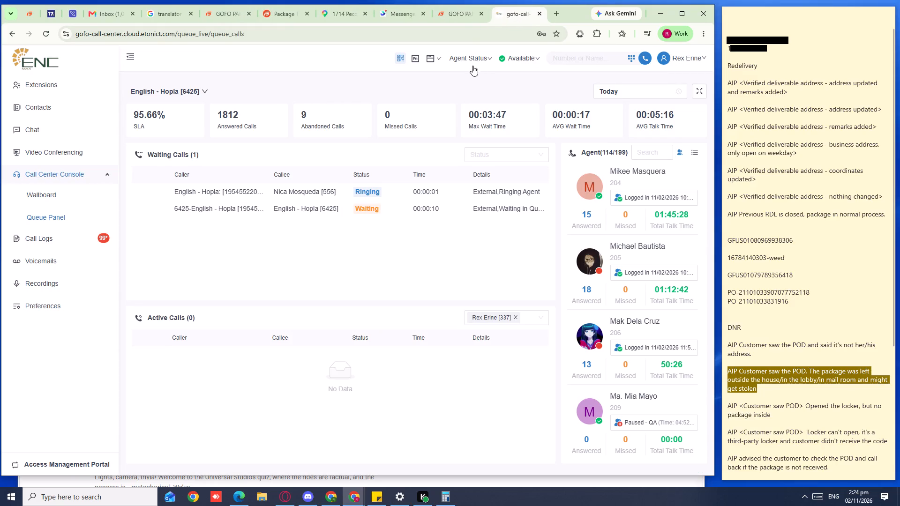
scroll(471, 67, "down", 2)
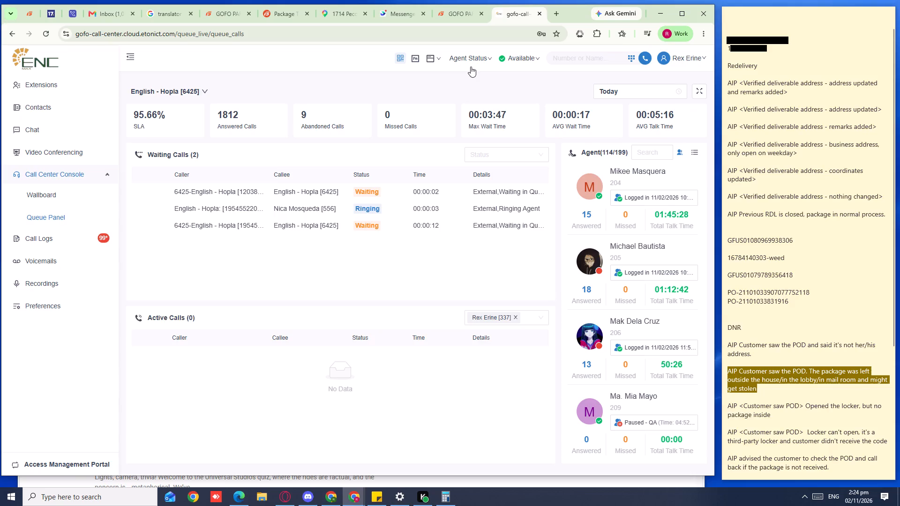
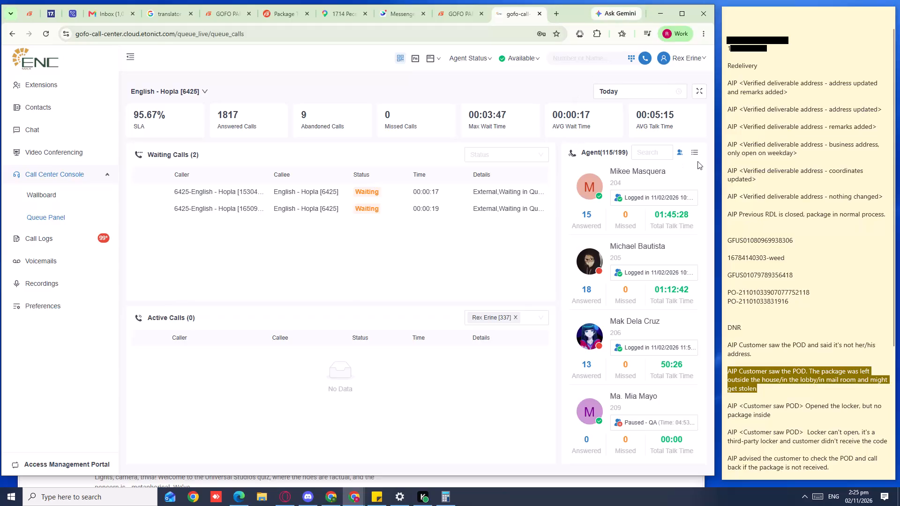
Filter the Queue Panel's agent list by "rex".
left_click(648, 150)
type("rex")
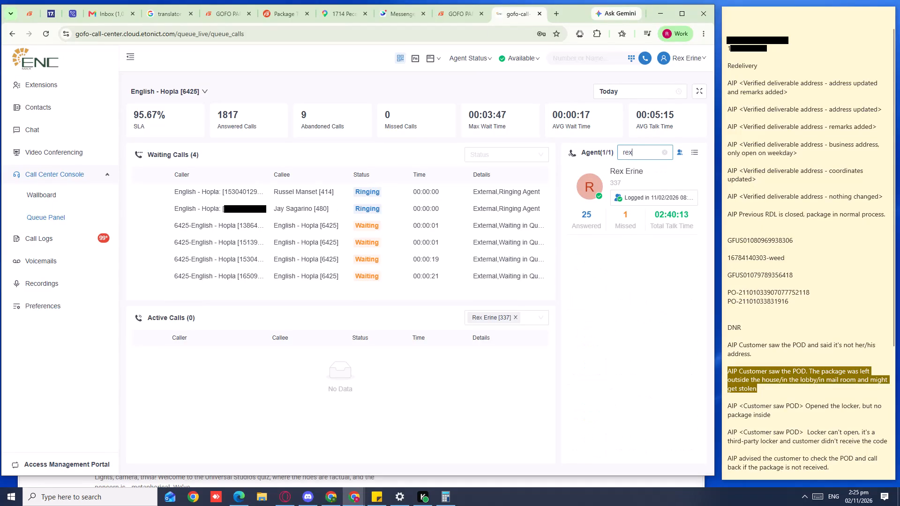
Change the agent status to log out of the English_Q [6404] queue.
left_click(473, 54)
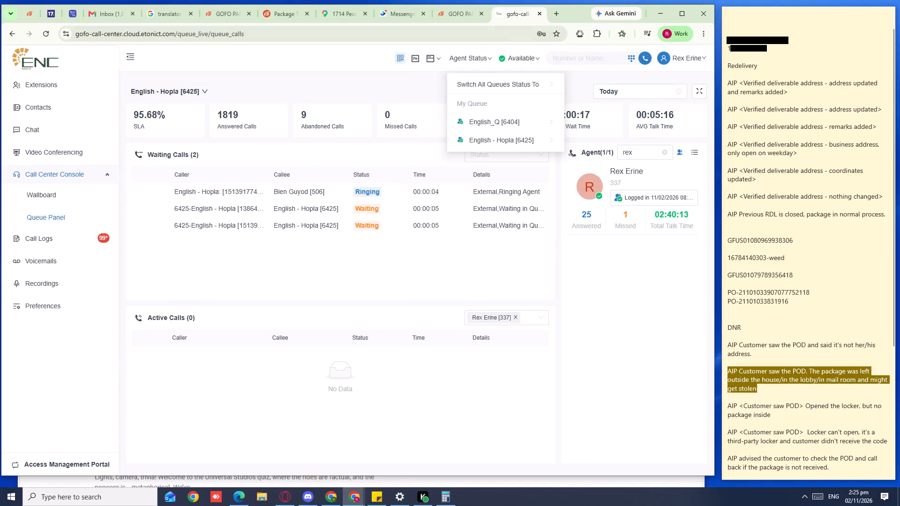
left_click(561, 20)
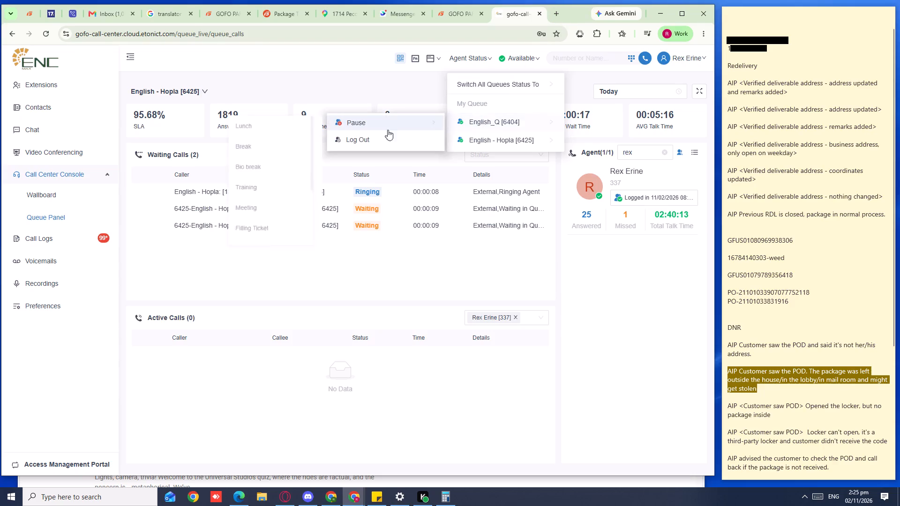
left_click(378, 138)
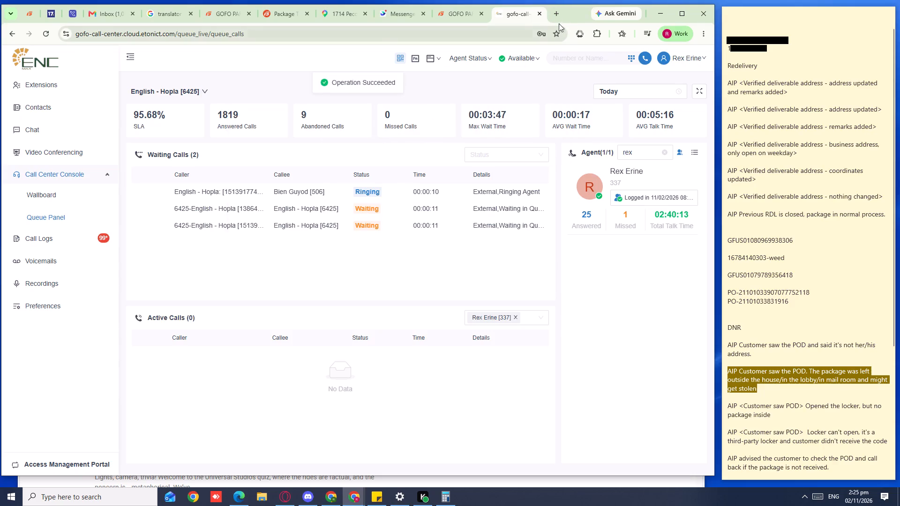
Open speedtest.net in a new browser tab and start a connection speed test.
left_click(555, 14)
type("sp")
key("Return")
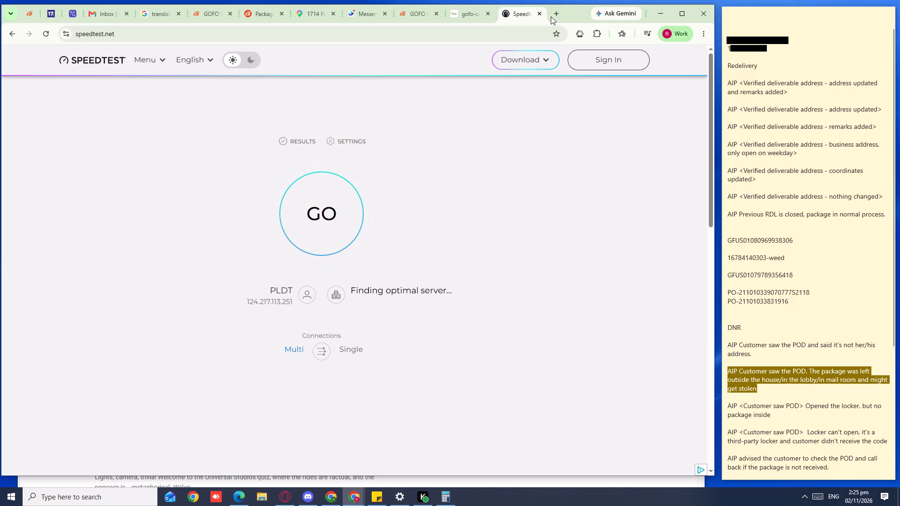
left_click(344, 198)
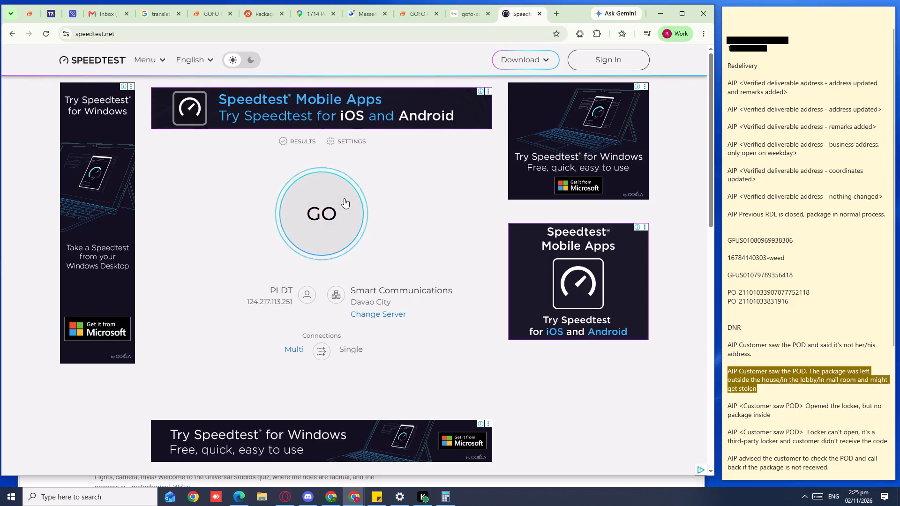
Copy the active caller's phone number from the call center page and replace the old contact details atop the sticky note with it.
left_click(462, 17)
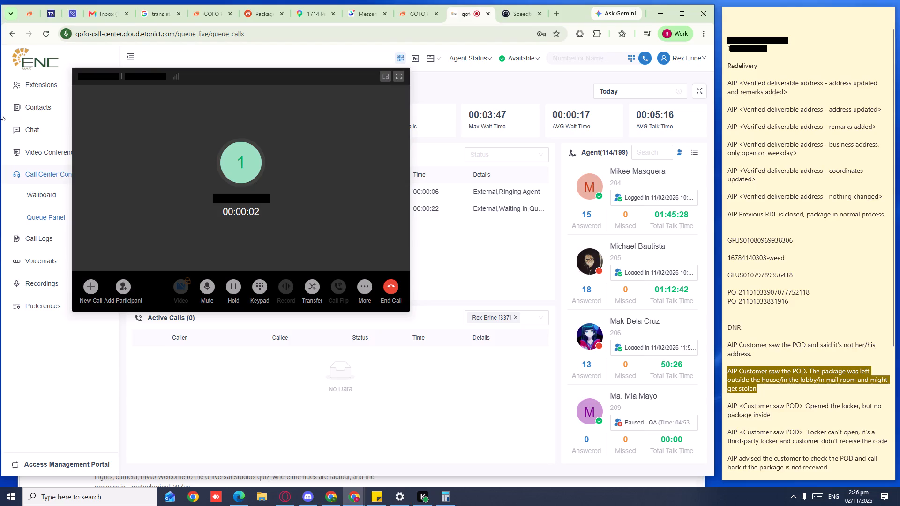
left_click(273, 201)
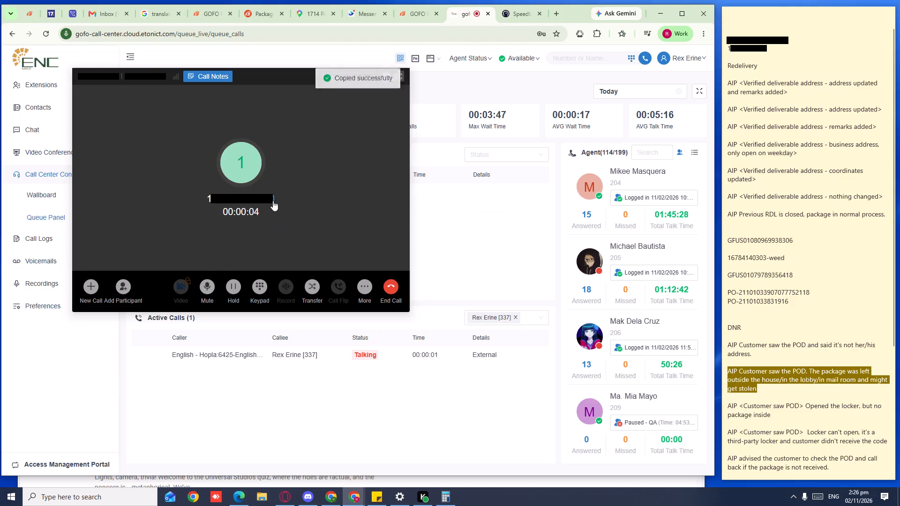
left_click(788, 57)
left_click_drag(787, 47, 662, 0)
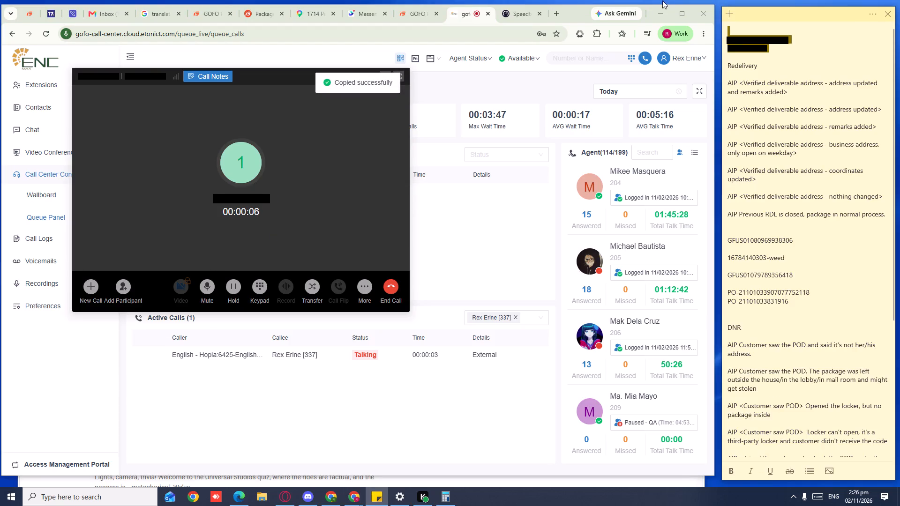
left_click_drag(662, 0, 662, 0)
key("Delete")
key("ctrl+v")
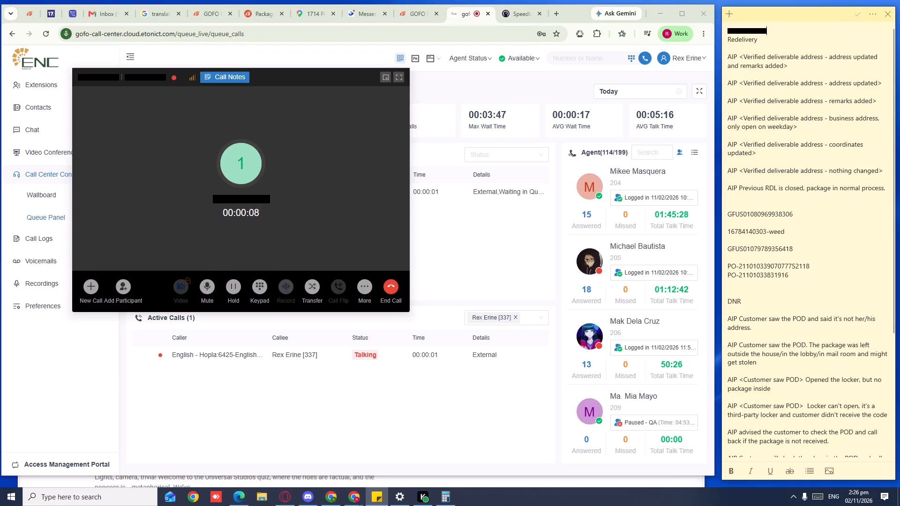
key("Return")
key("Return")
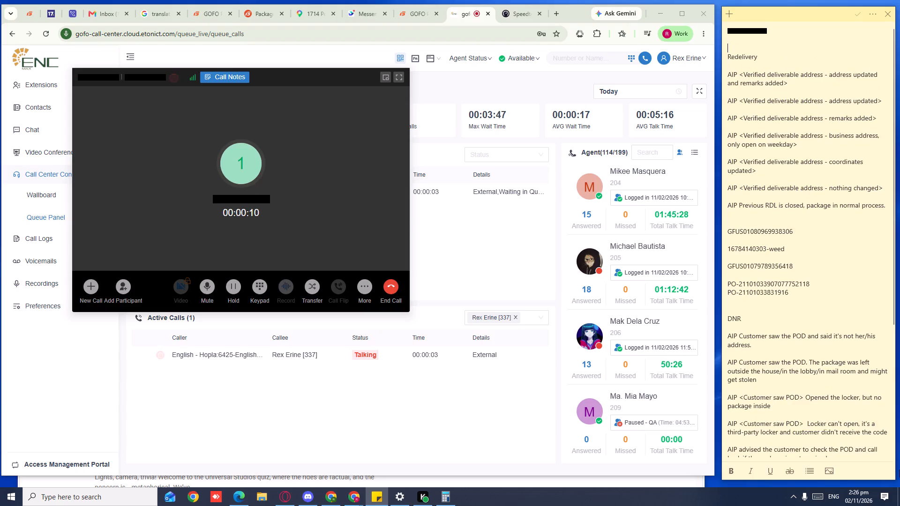
Look up the caller's phone number in Phone Record Lookup on the GOFO Ticket registration page.
left_click(208, 12)
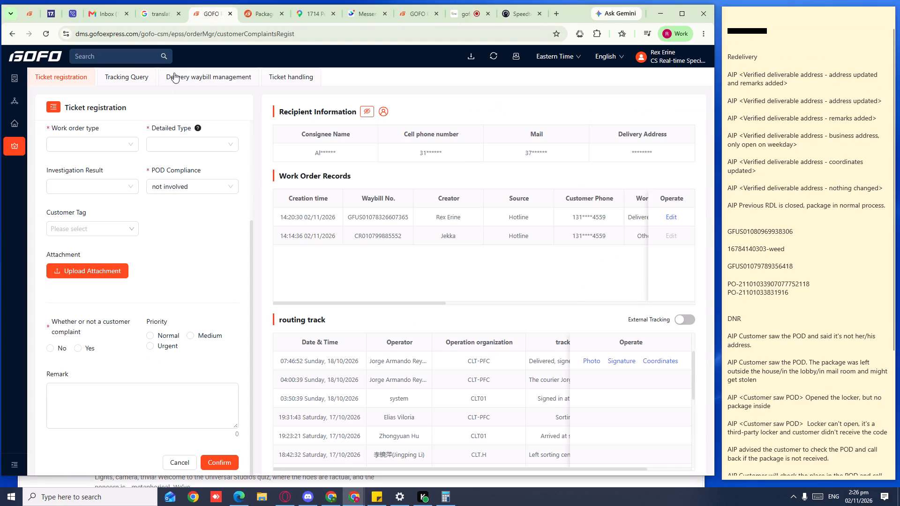
left_click(53, 107)
left_click(111, 143)
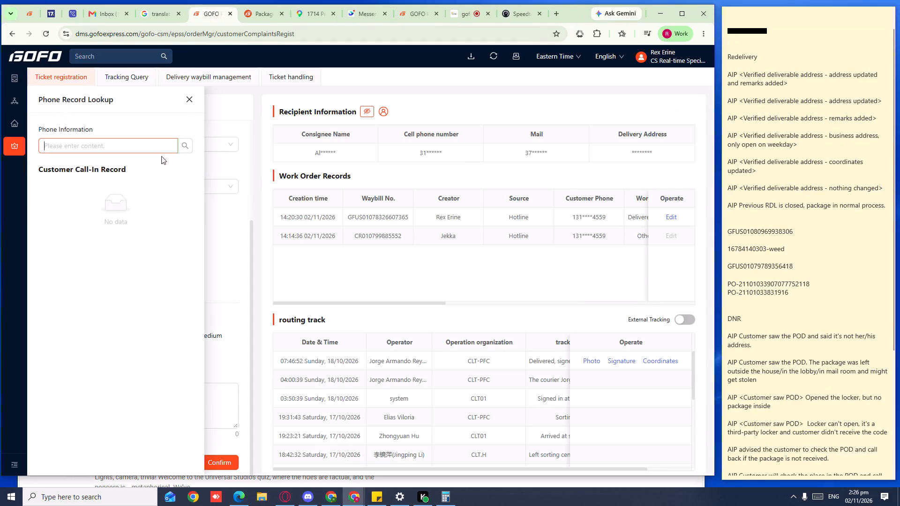
key("ctrl+v")
left_click(195, 156)
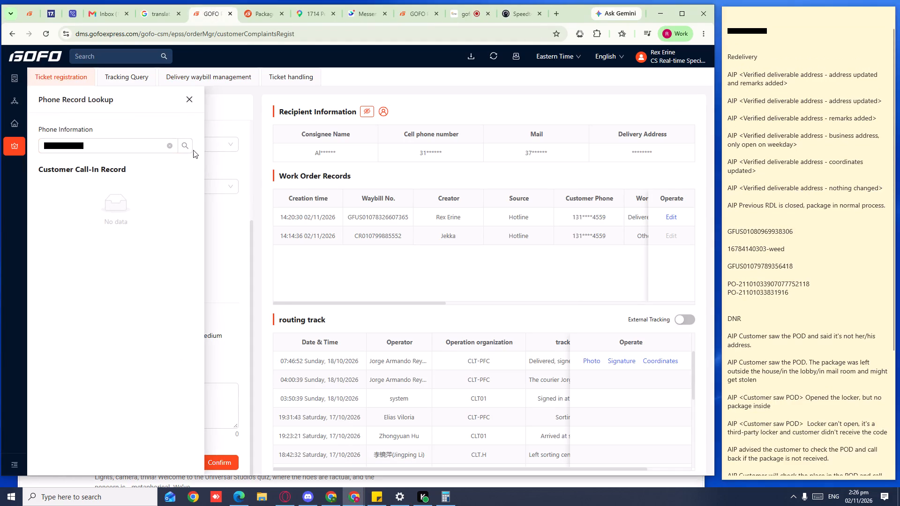
left_click(192, 148)
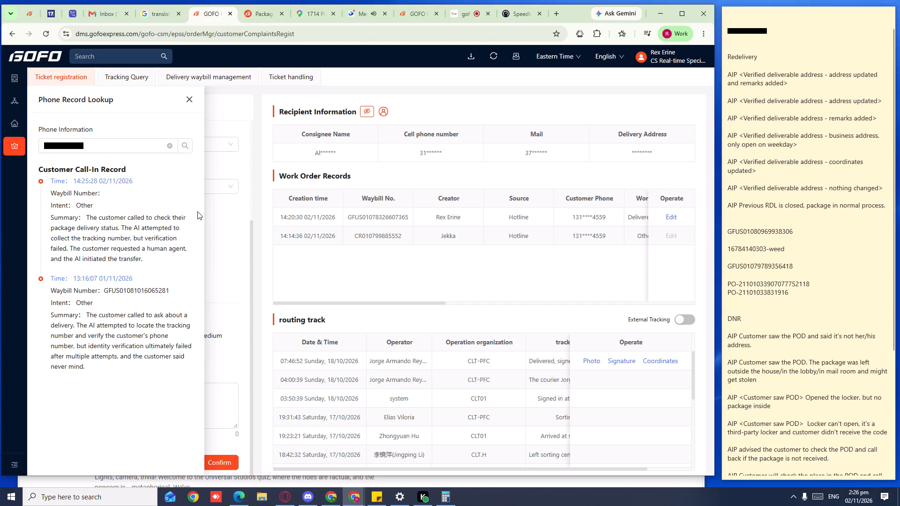
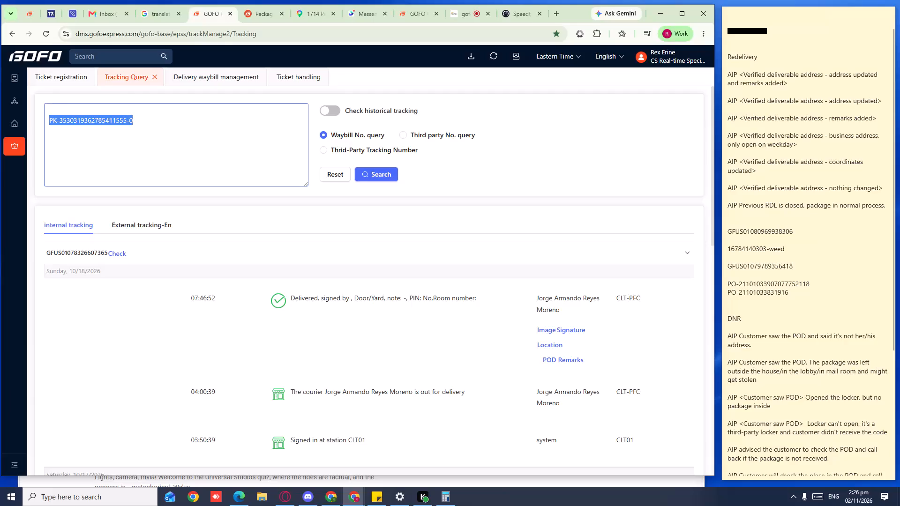
key("Delete")
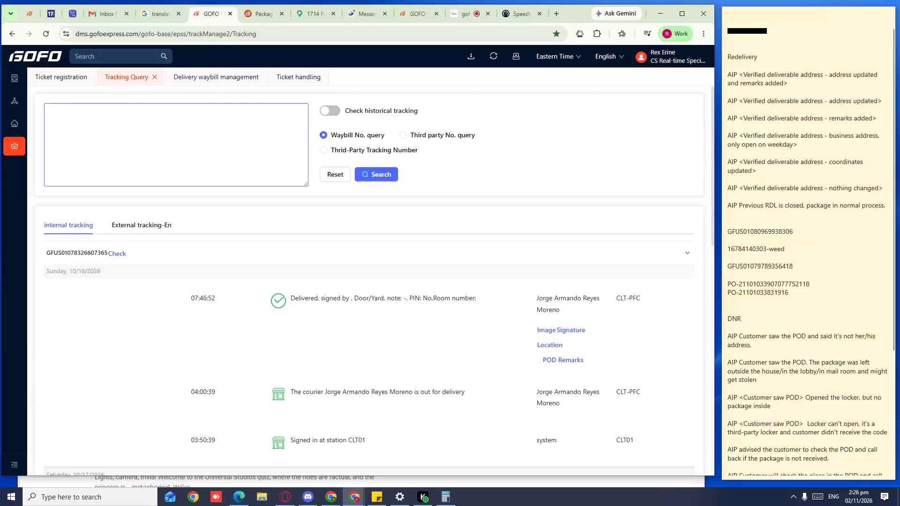
left_click(75, 75)
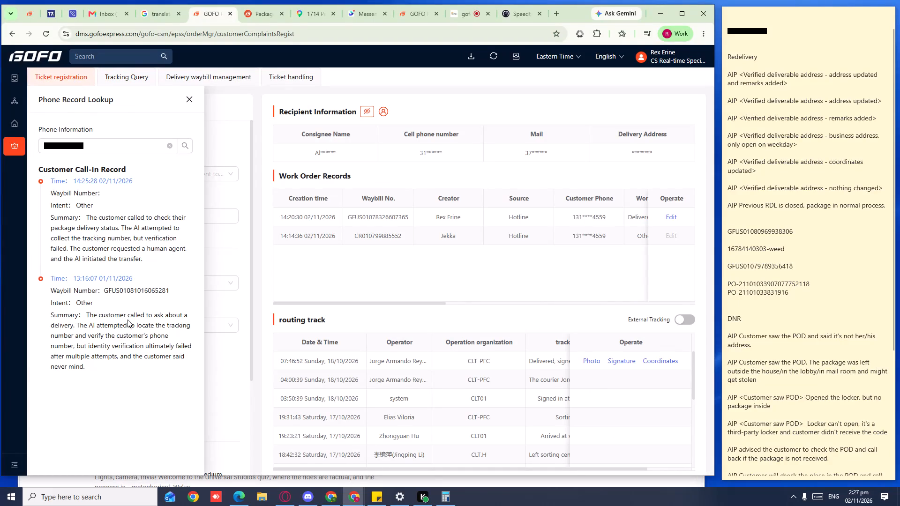
triple_click(144, 290)
left_click(144, 314)
double_click(145, 290)
key("ctrl+c")
key("ctrl+c")
key("ctrl+c")
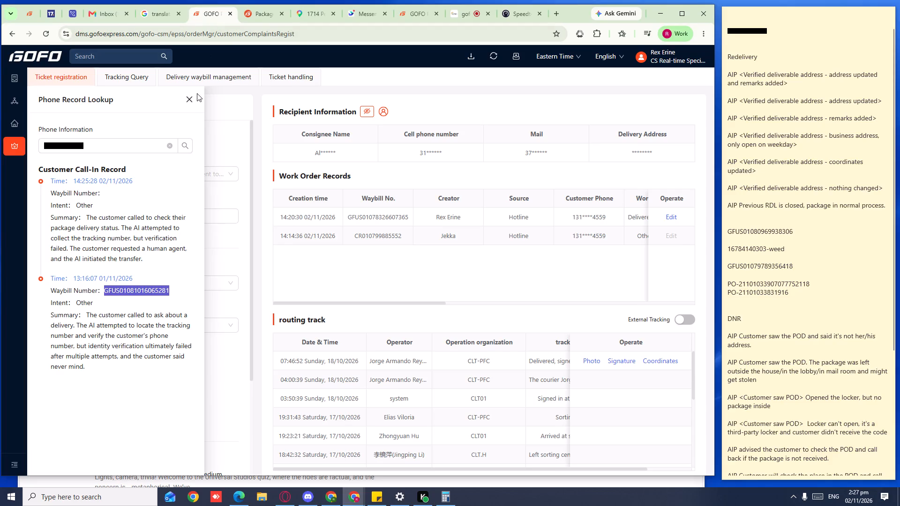
left_click(191, 98)
left_click(137, 87)
left_click(132, 80)
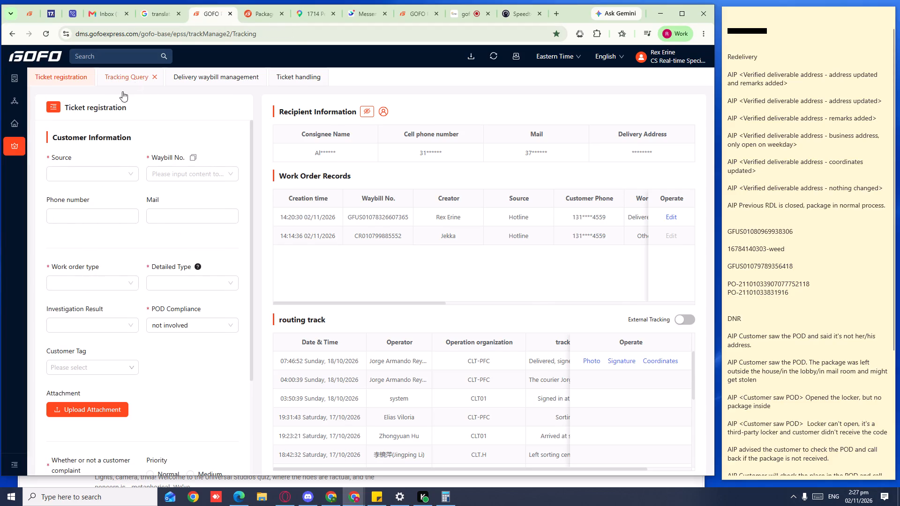
left_click(109, 134)
key("ctrl+v")
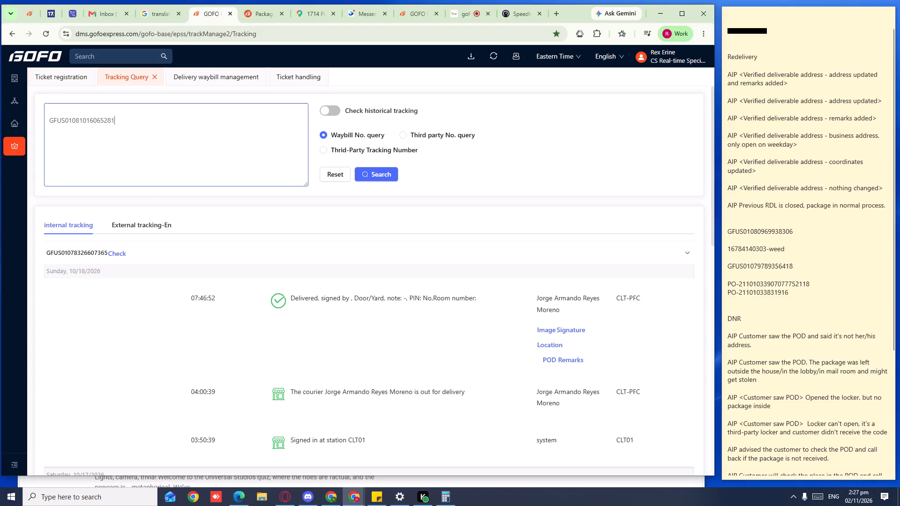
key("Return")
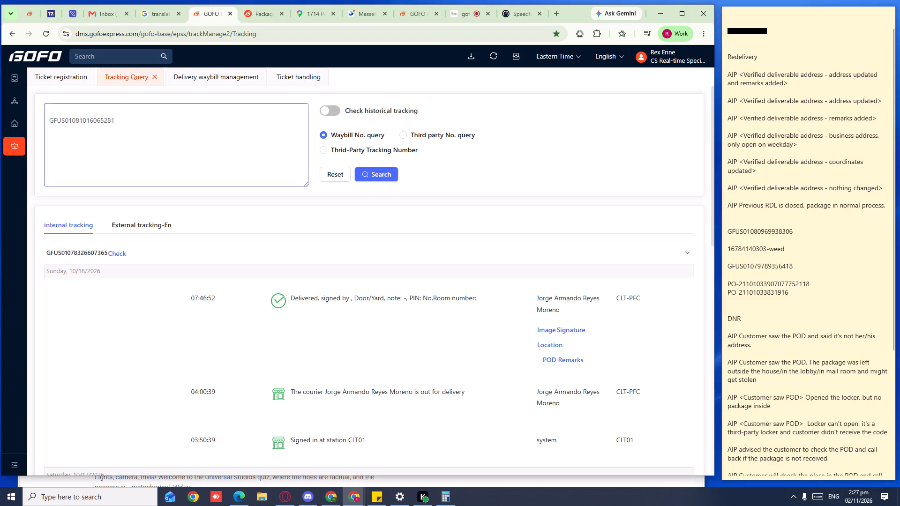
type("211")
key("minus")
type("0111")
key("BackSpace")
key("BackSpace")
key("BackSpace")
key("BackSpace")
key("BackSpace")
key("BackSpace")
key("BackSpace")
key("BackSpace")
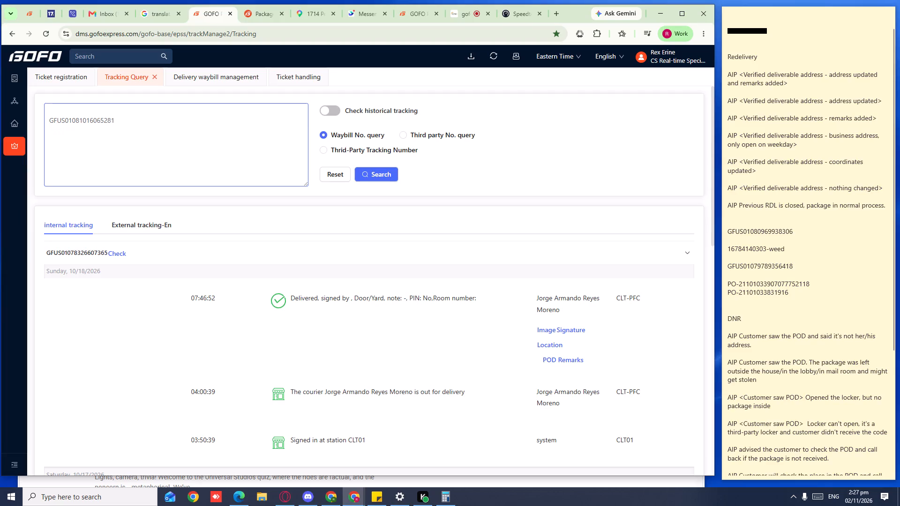
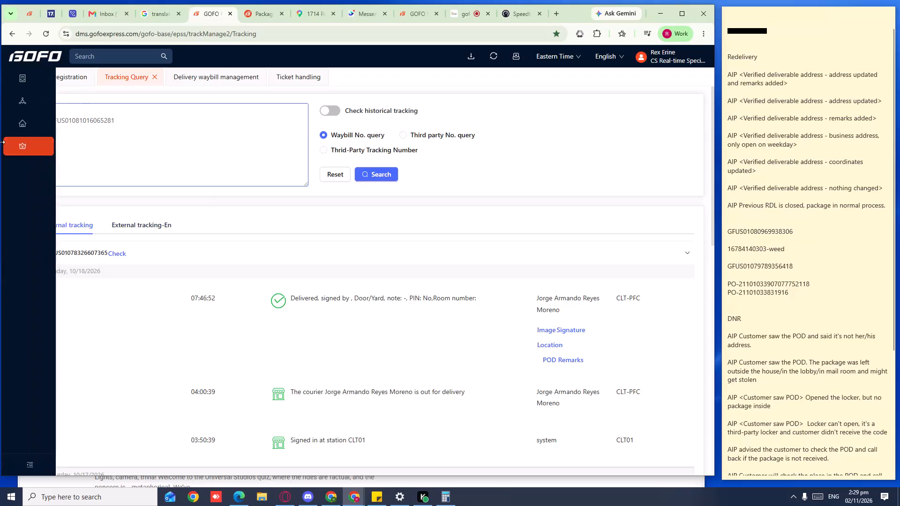
Open the Ticket registration page in the US GOFO portal and in the Canadian GOFO portal.
left_click(61, 85)
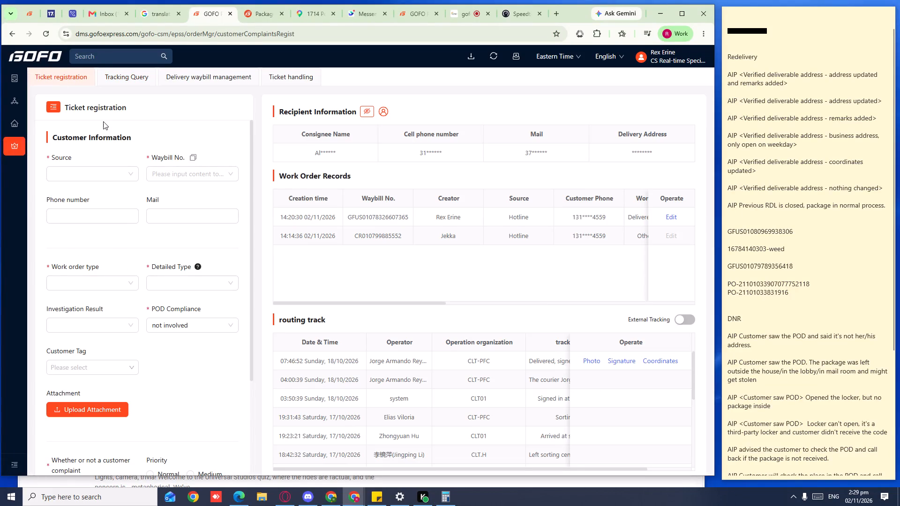
left_click(403, 21)
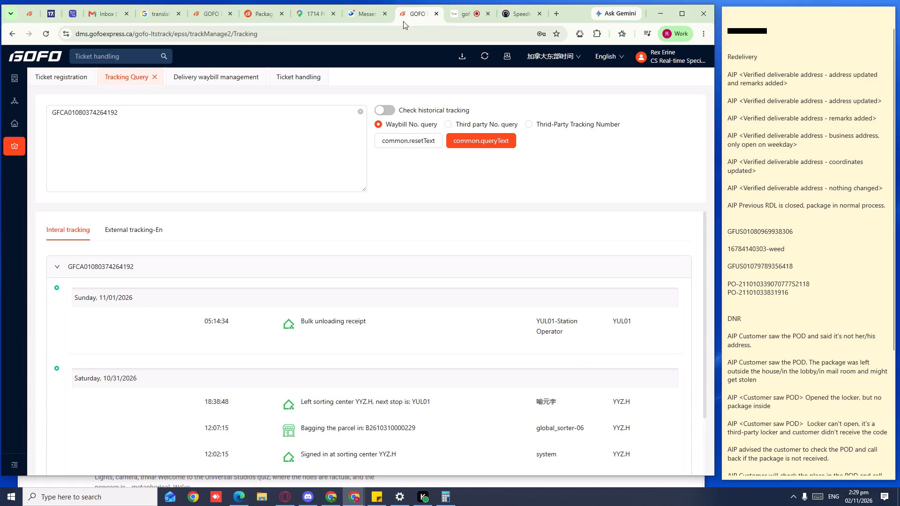
left_click(48, 80)
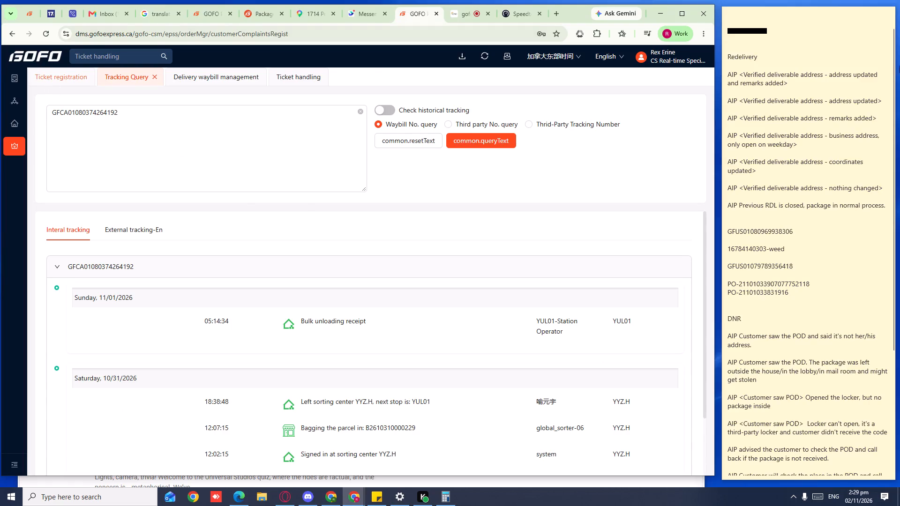
Copy the active caller's phone number from the call center and search it in the US portal's Phone Record Lookup.
left_click(451, 19)
left_click(270, 197)
left_click(212, 8)
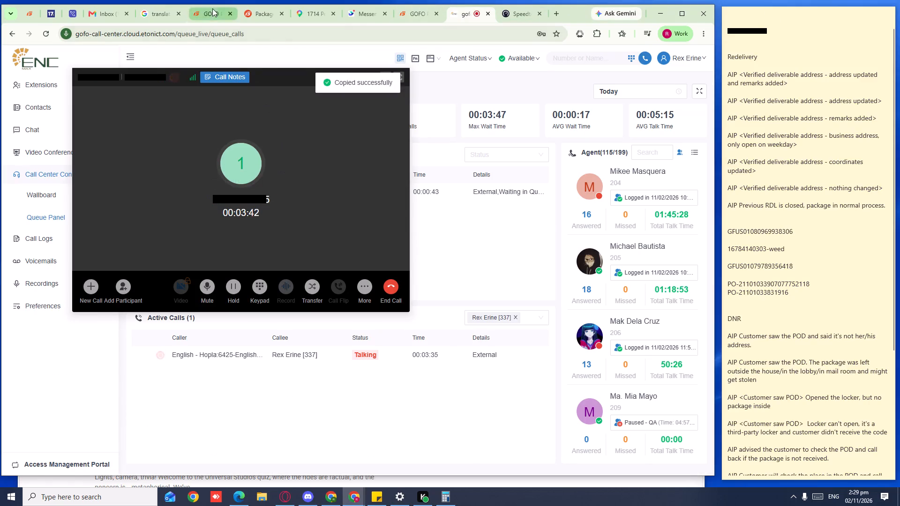
left_click(56, 105)
left_click(144, 137, "ctrl")
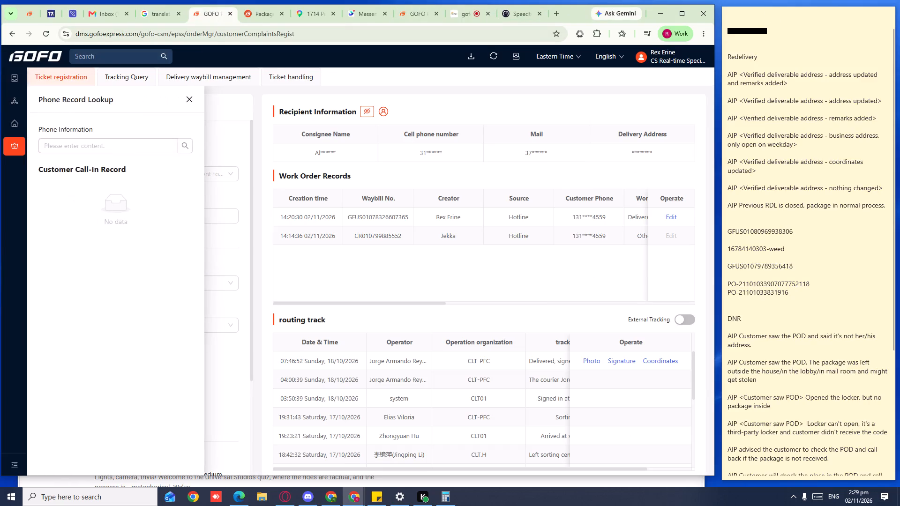
left_click(147, 142, "ctrl")
key("ctrl+v")
left_click(187, 143)
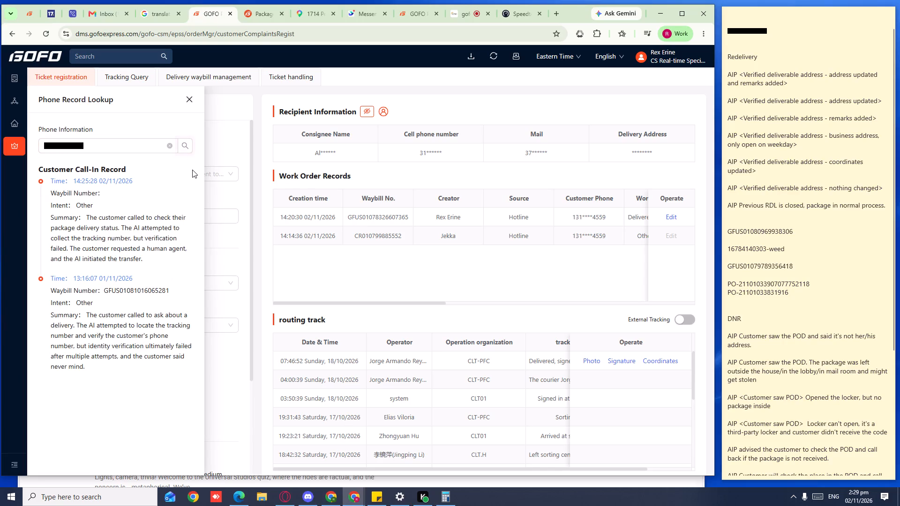
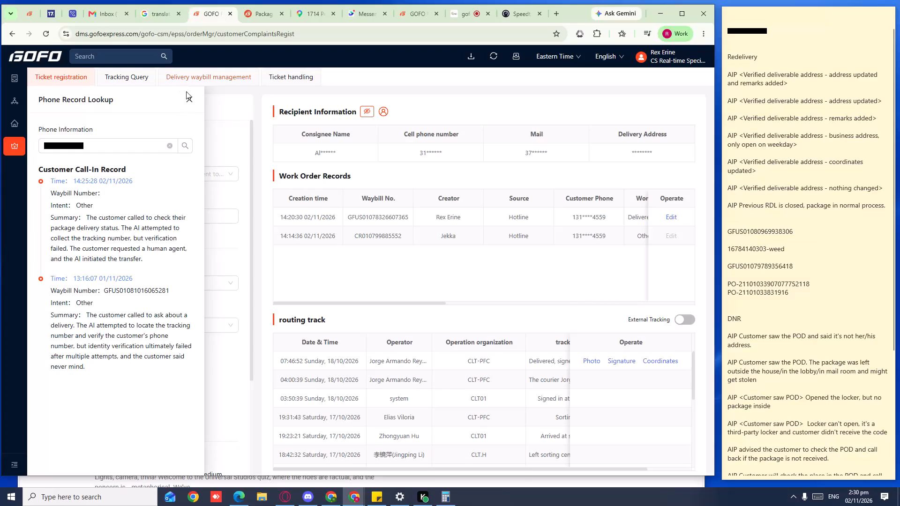
left_click(771, 46)
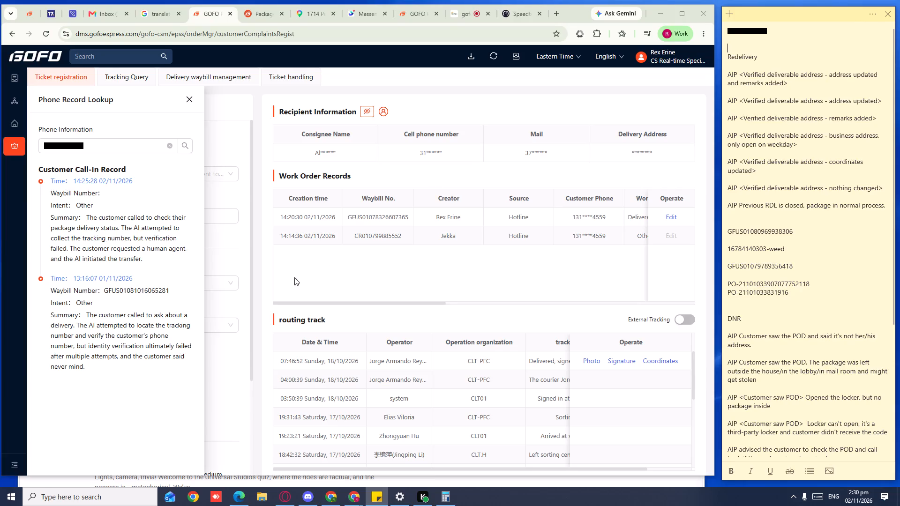
double_click(147, 293)
key("ctrl+c")
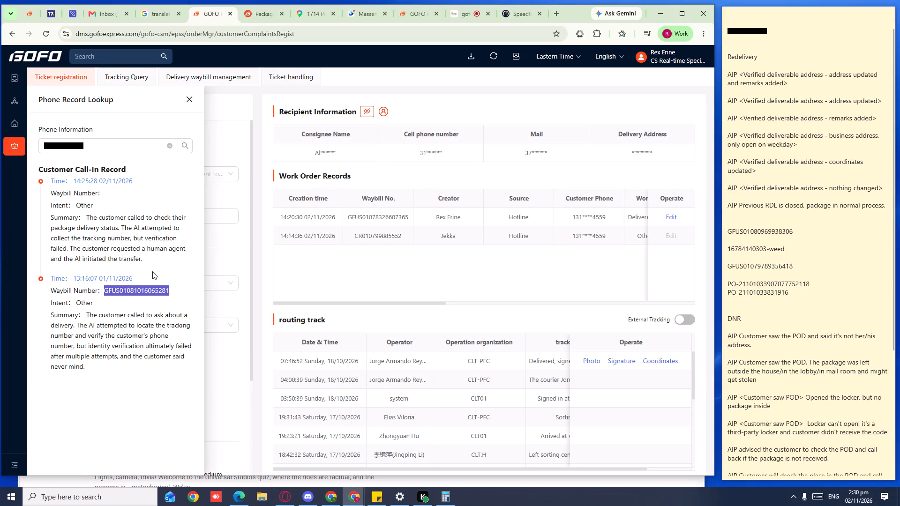
key("ctrl+c")
key("ctrl+c")
left_click(137, 81)
double_click(132, 121)
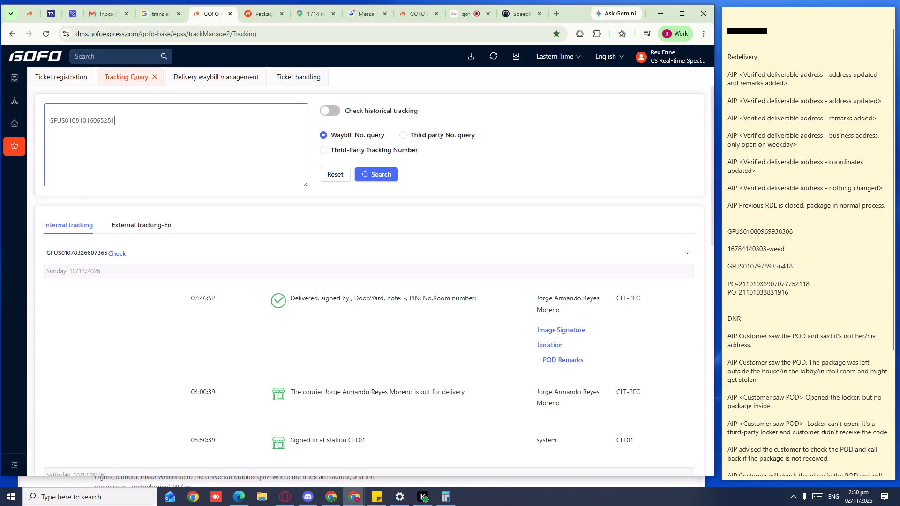
left_click(132, 121)
left_click_drag(139, 119, 0, 97)
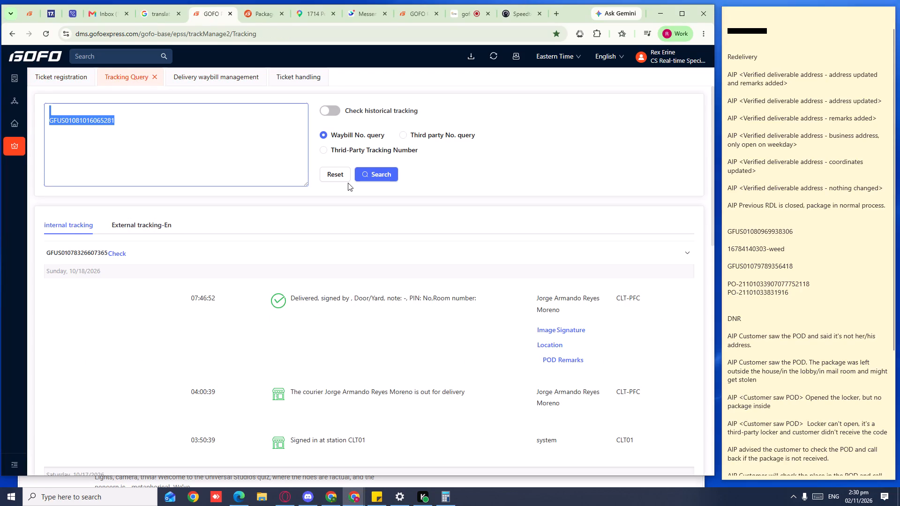
key("Delete")
key("ctrl+v")
left_click(386, 173)
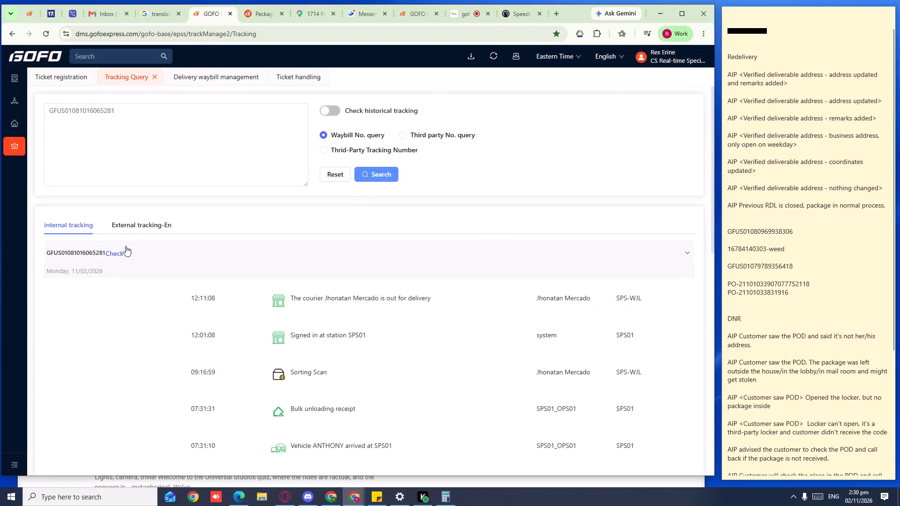
left_click(120, 251)
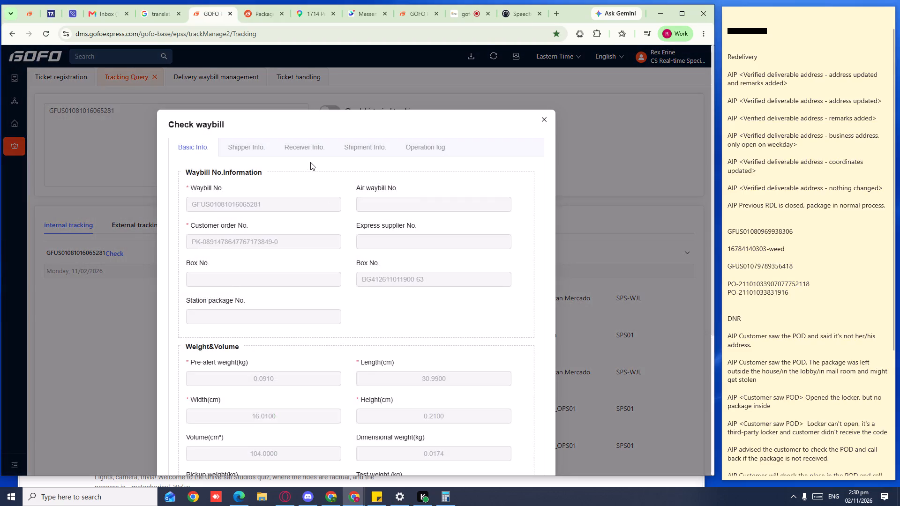
left_click(308, 151)
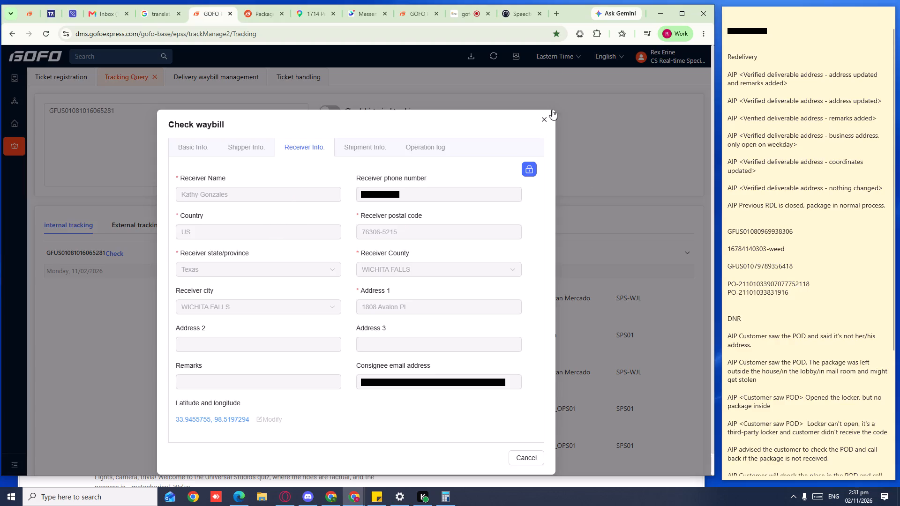
left_click(457, 13)
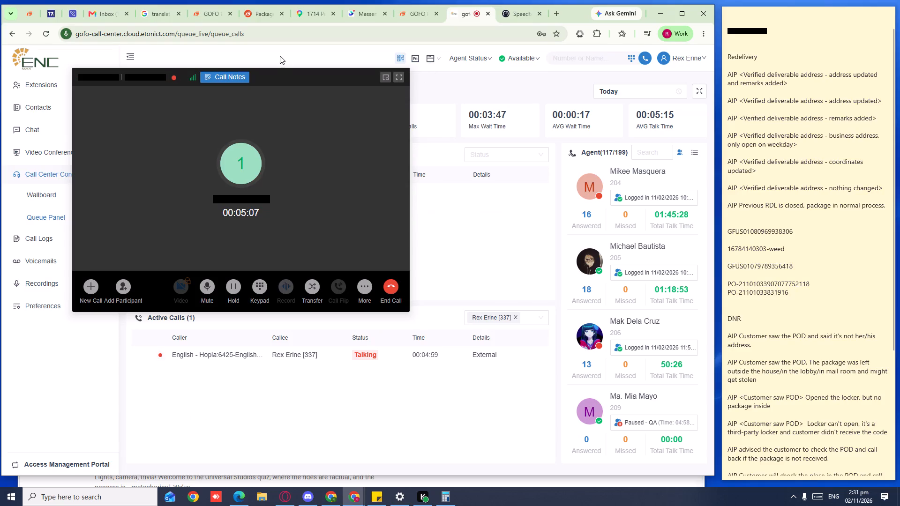
left_click(199, 23)
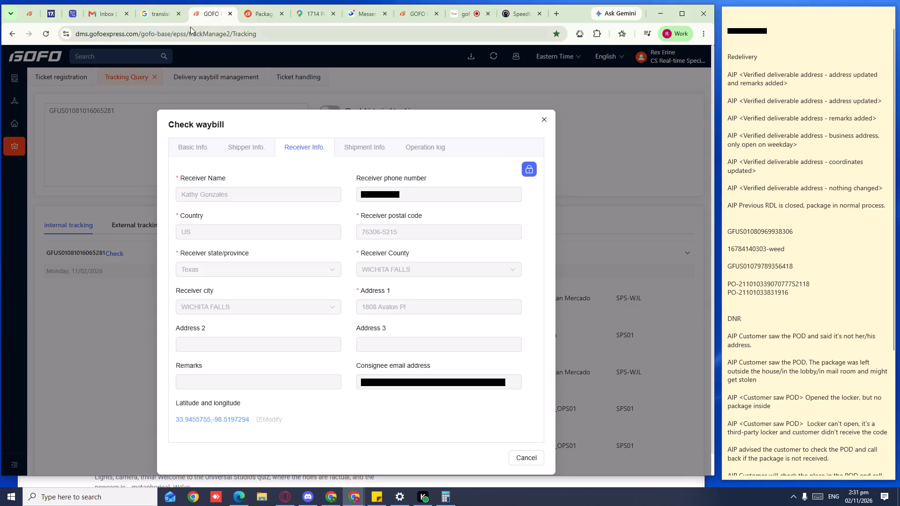
left_click(542, 120)
double_click(188, 123)
left_click(188, 123)
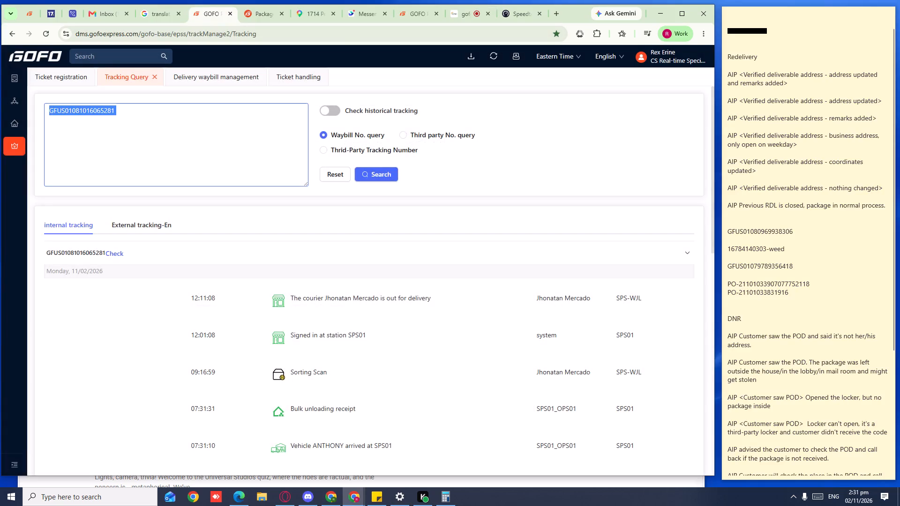
key("ctrl+c")
key("ctrl+c")
key("ctrl+c")
left_click(187, 74)
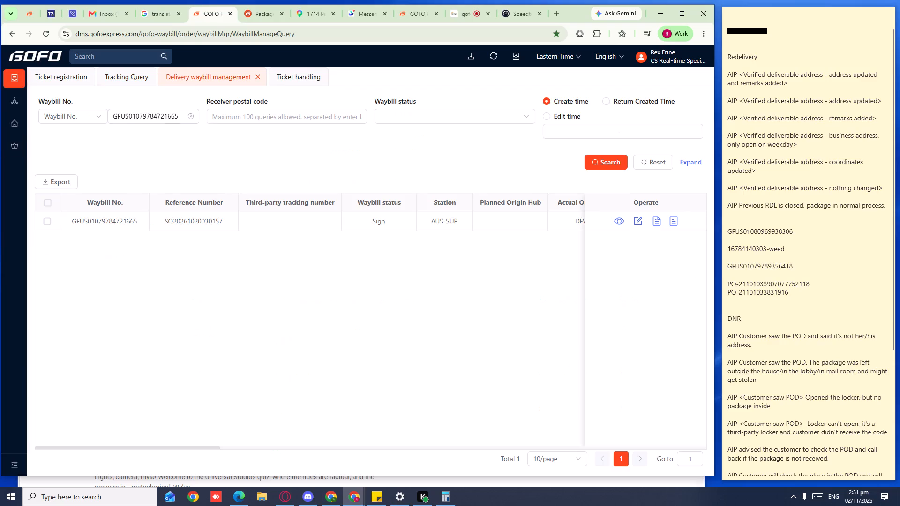
left_click(196, 116)
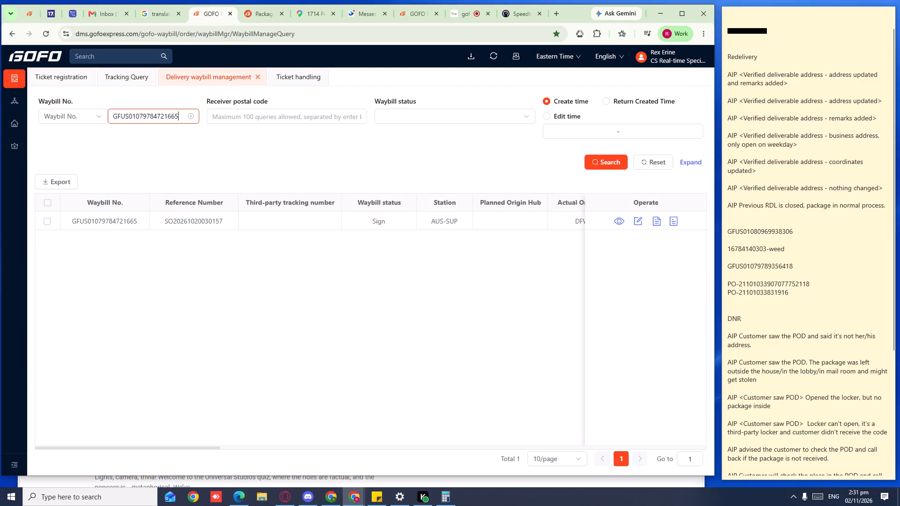
left_click(191, 119)
key("ctrl+v")
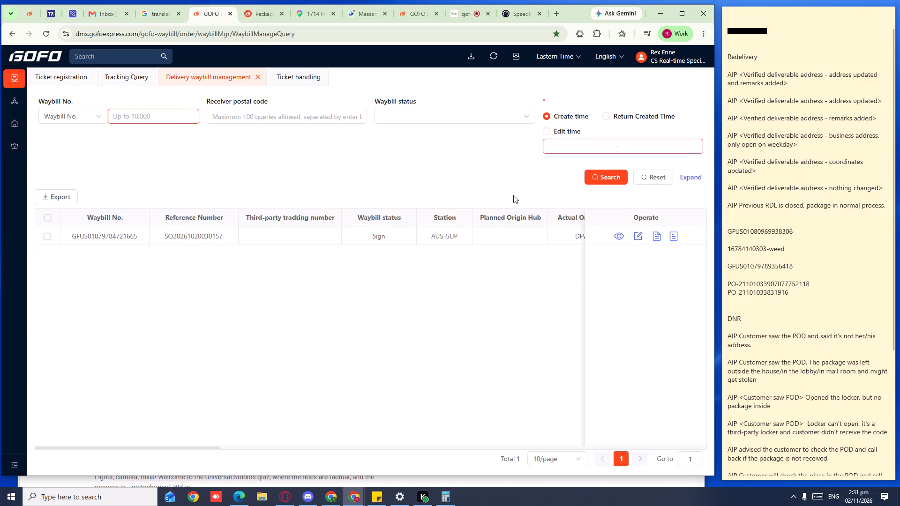
left_click(607, 168)
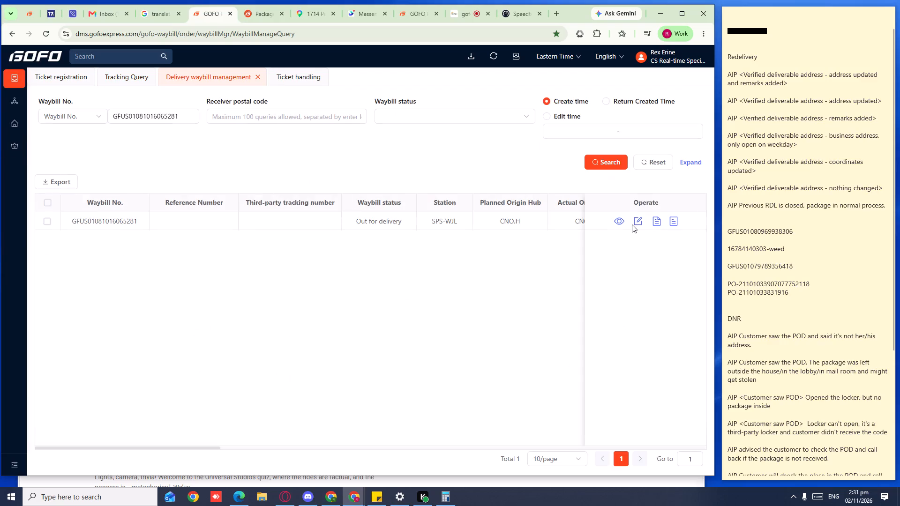
Modify the waybill's receiver phone number to the caller's number from the sticky note, without its leading digit, and save.
left_click(637, 224)
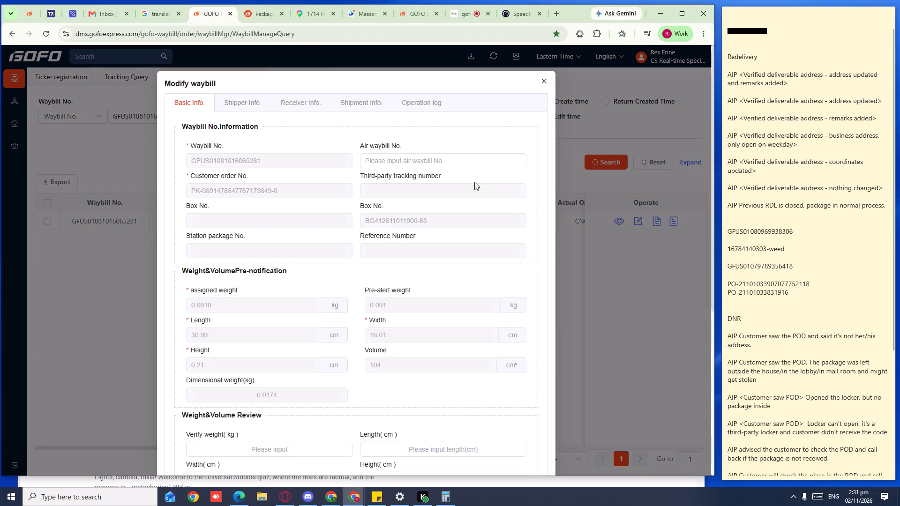
left_click(311, 104)
left_click_drag(475, 138, 0, 138)
key("BackSpace")
double_click(758, 28)
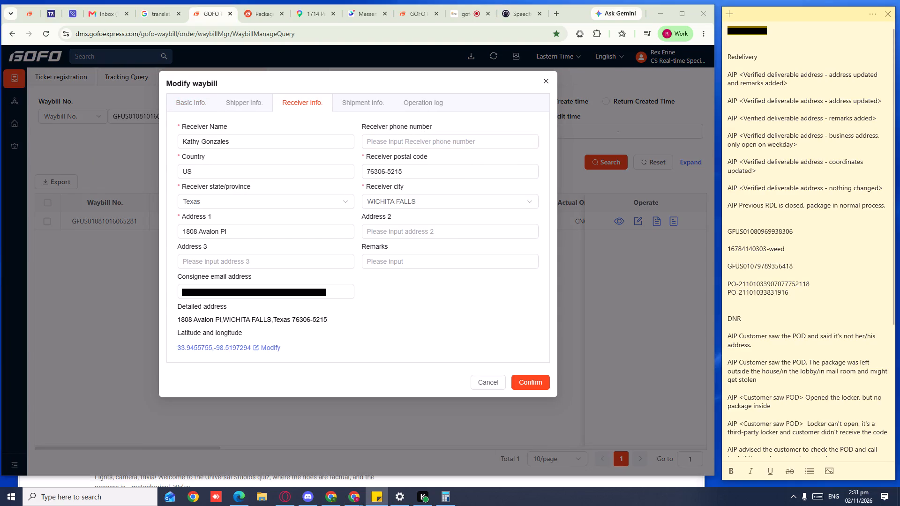
key("ctrl+c")
left_click(390, 148)
key("ctrl+v")
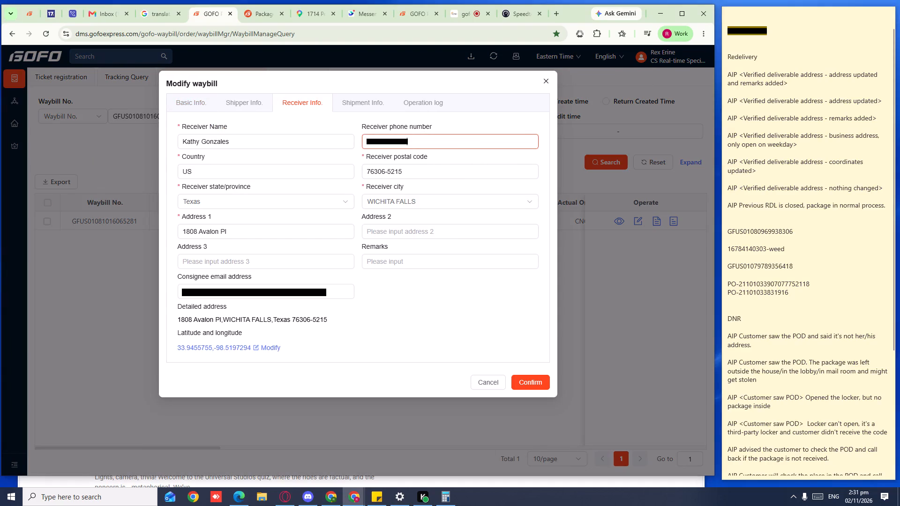
left_click(369, 141)
key("BackSpace")
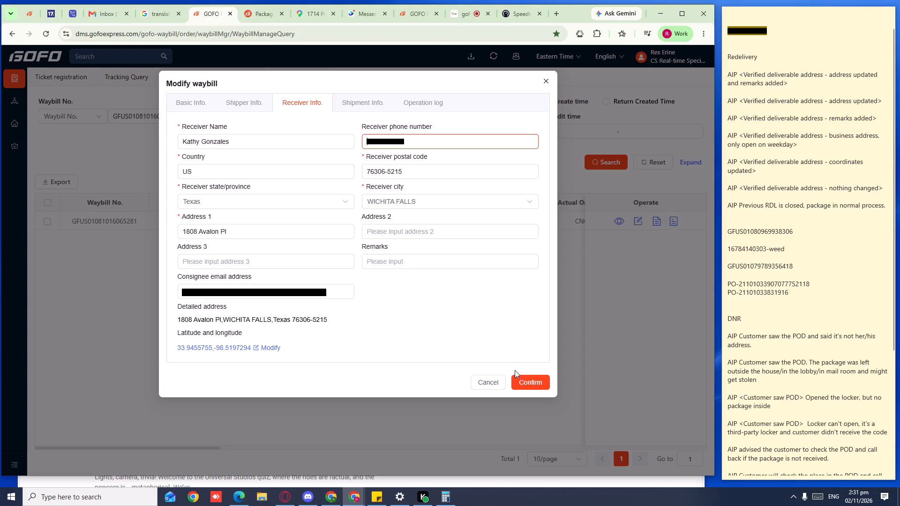
left_click(516, 378)
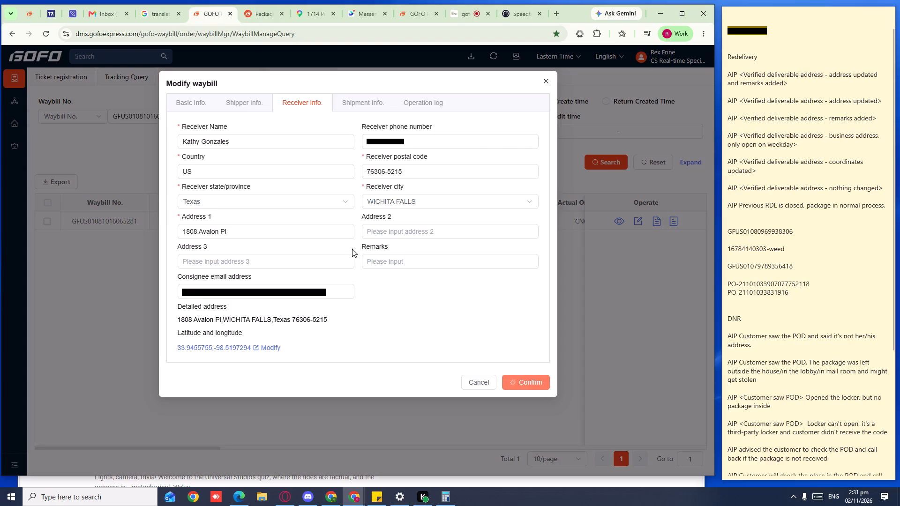
left_click(123, 68)
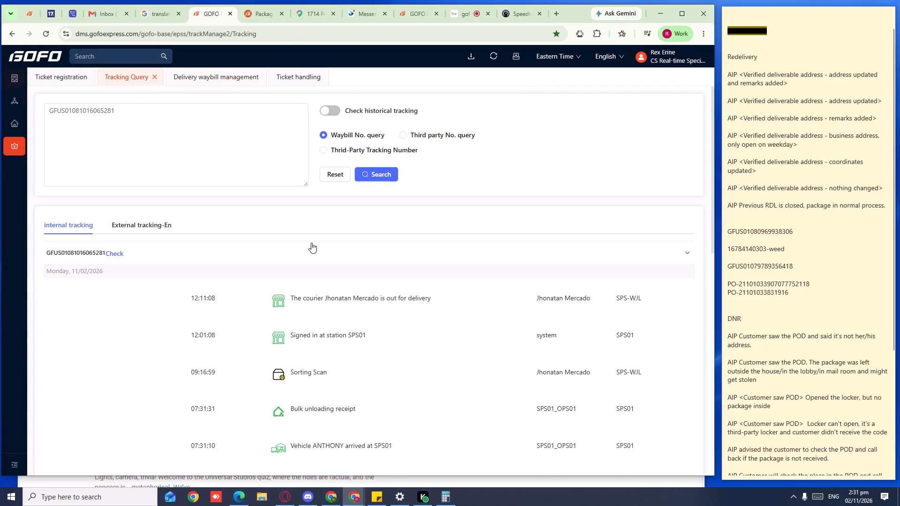
scroll(295, 257, "down", 17)
scroll(294, 258, "up", 9)
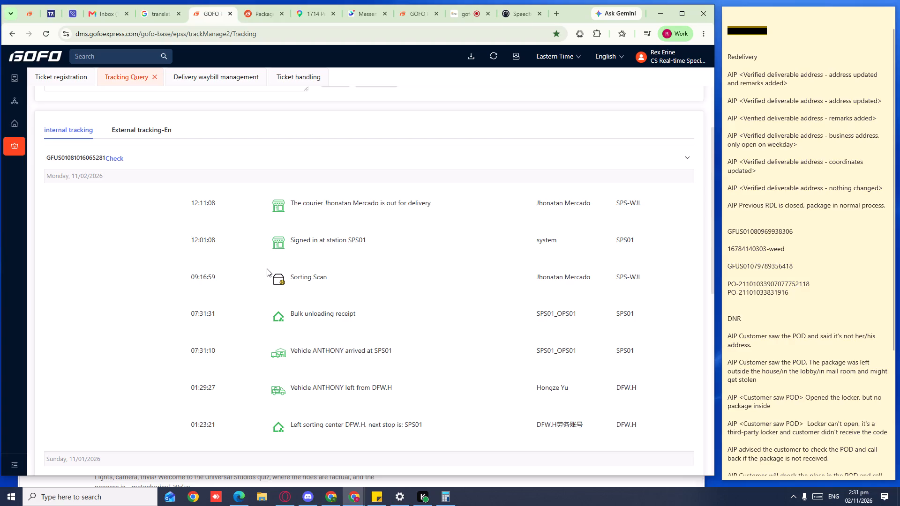
scroll(267, 268, "up", 3)
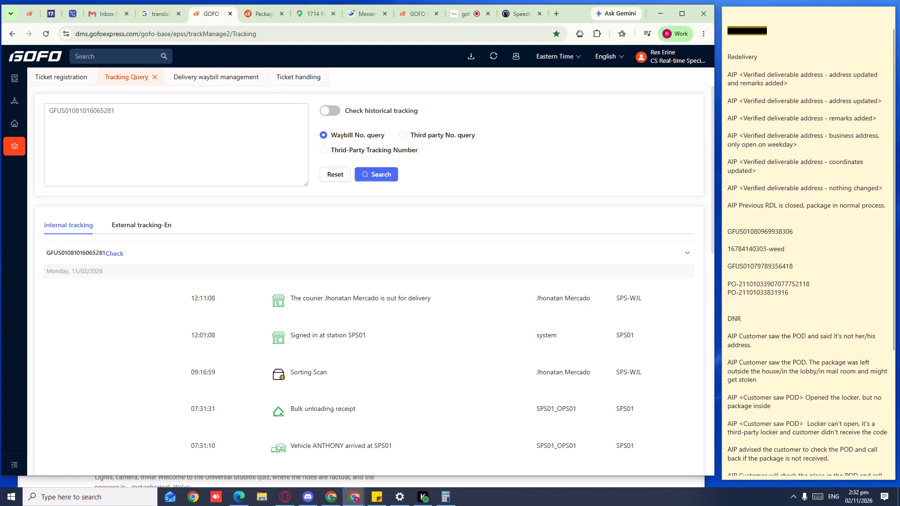
scroll(177, 164, "up", 4)
left_click(225, 82)
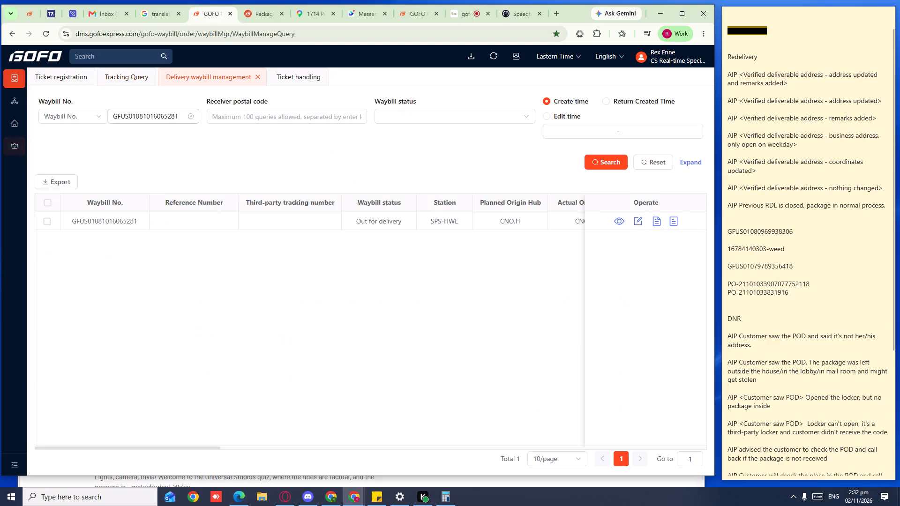
double_click(150, 120)
key("ctrl+c")
key("ctrl+c")
key("ctrl+c")
key("ctrl+c")
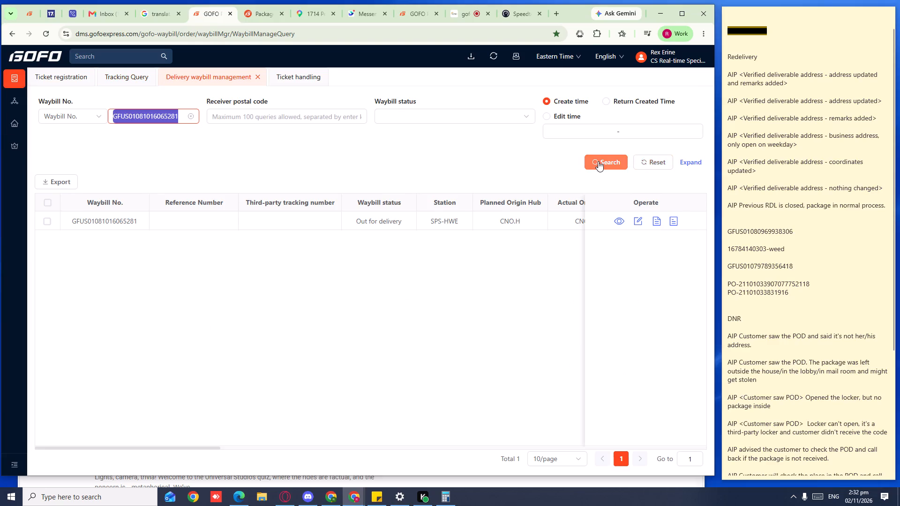
left_click(598, 161)
left_click(640, 218)
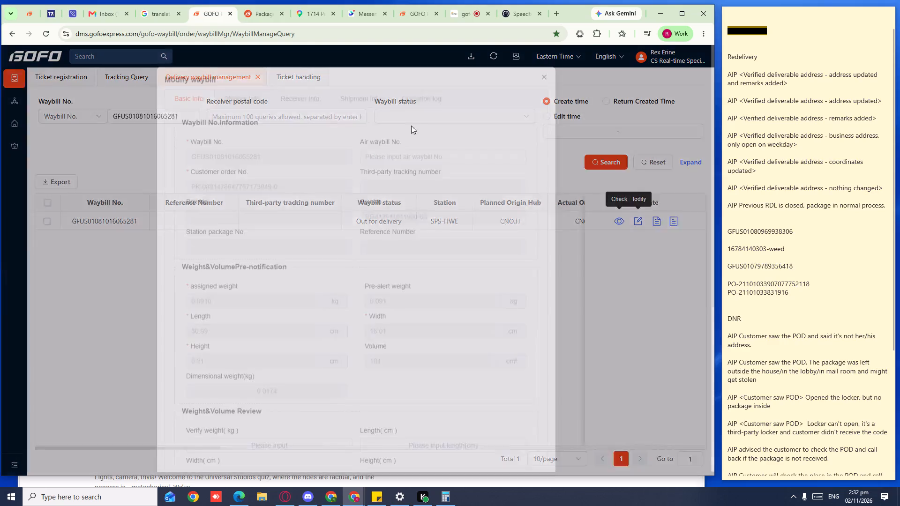
left_click(288, 97)
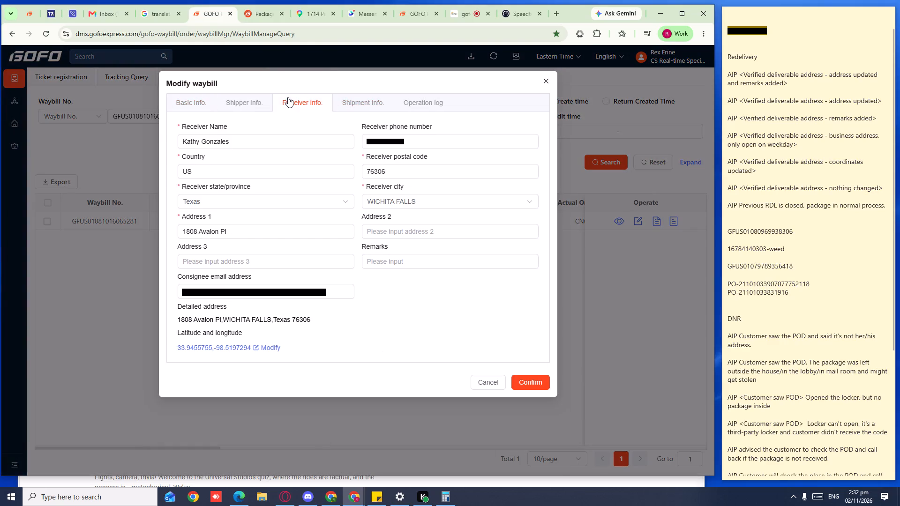
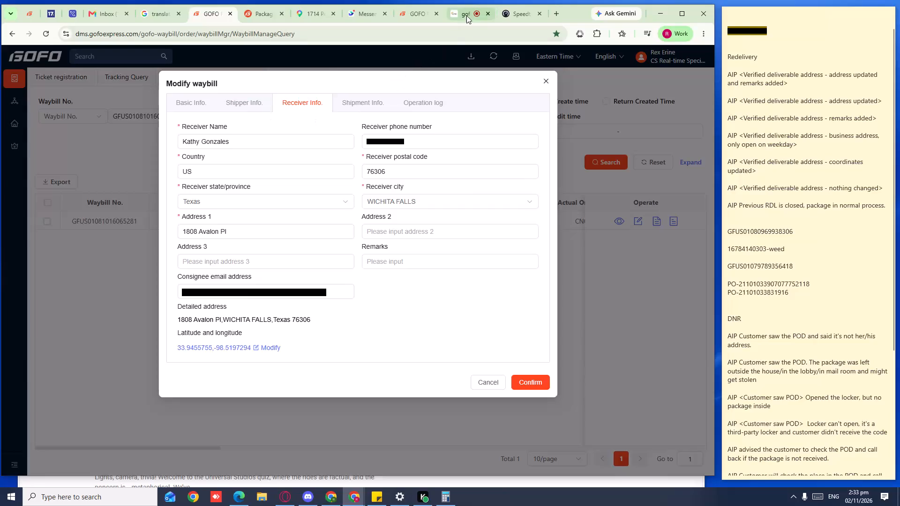
Switch to the call center's Queue Panel and end the ongoing customer call from the Active Calls list.
left_click(466, 15)
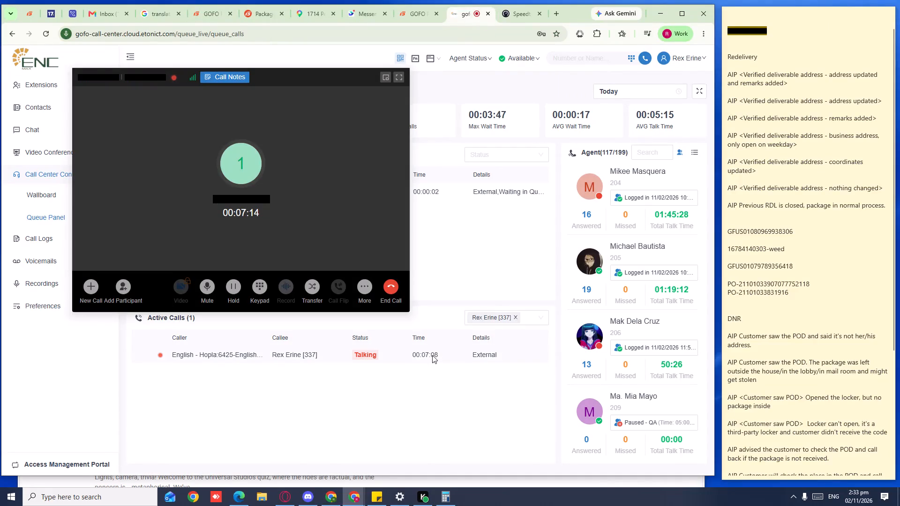
right_click(432, 355)
left_click(464, 328)
left_click(433, 263)
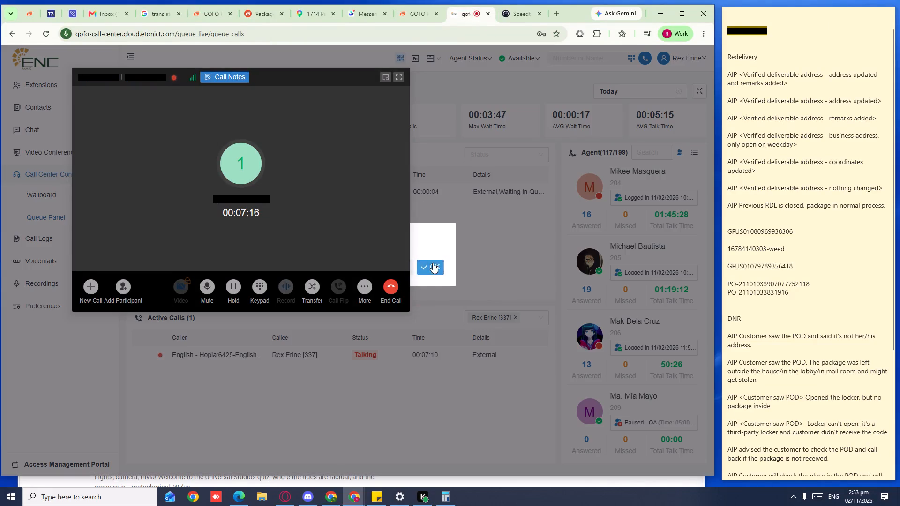
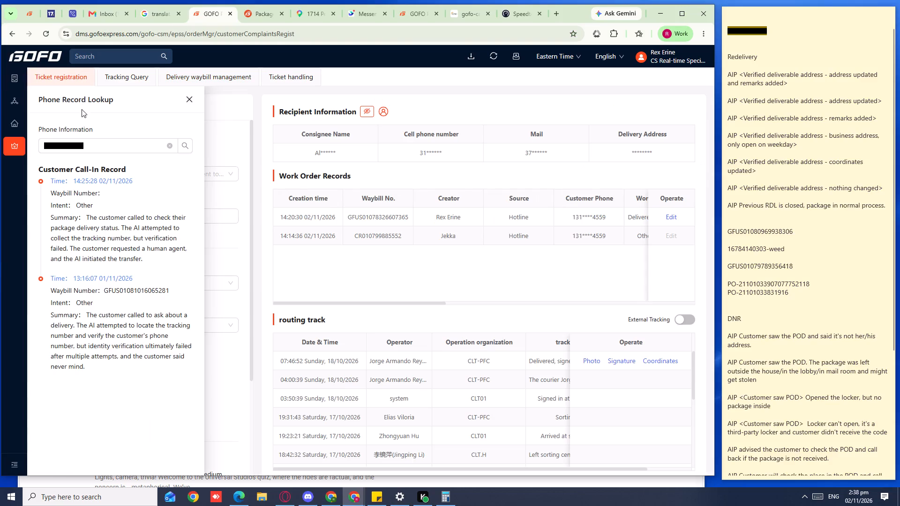
left_click(186, 102)
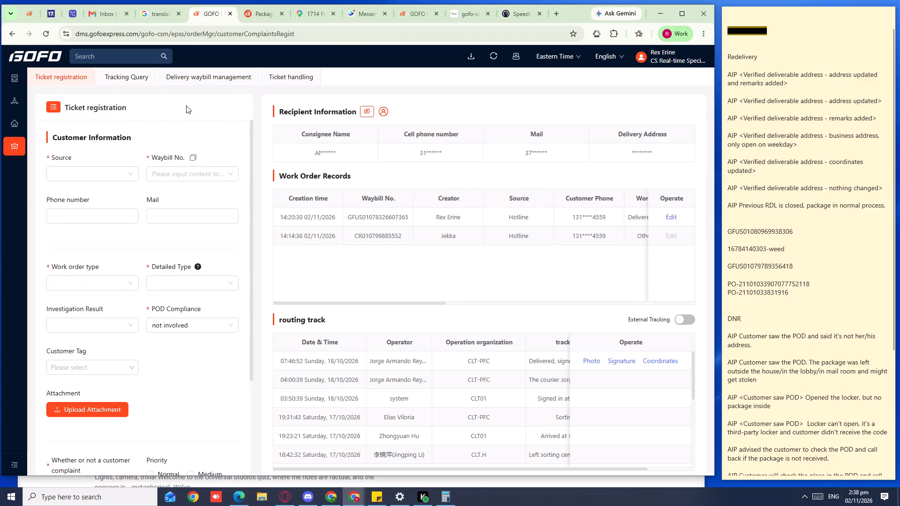
left_click(120, 76)
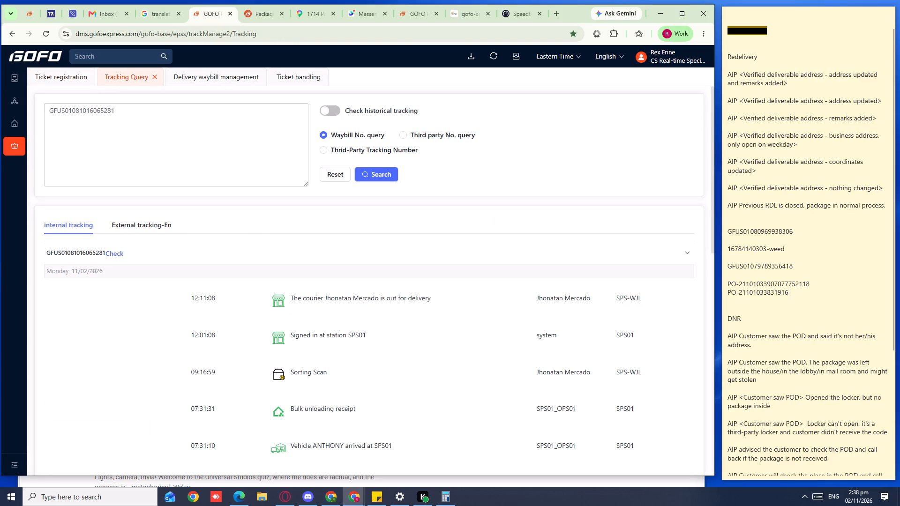
left_click_drag(126, 116, 116, 117)
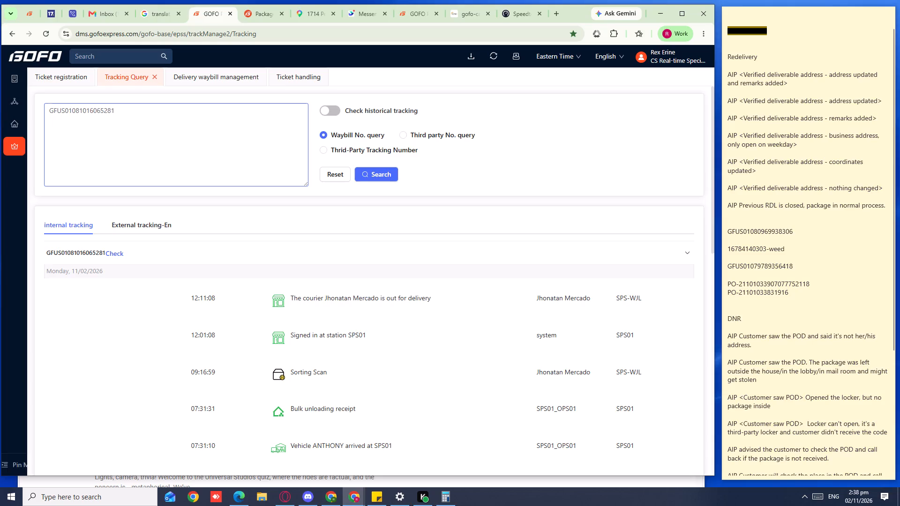
left_click_drag(189, 108, 0, 101)
key("ctrl+c")
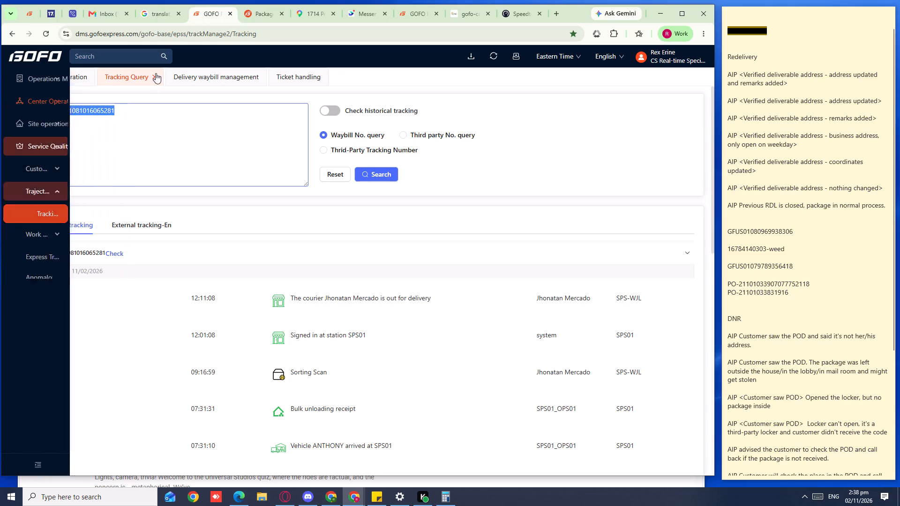
key("ctrl+c")
key("ctrl+c")
left_click(210, 81)
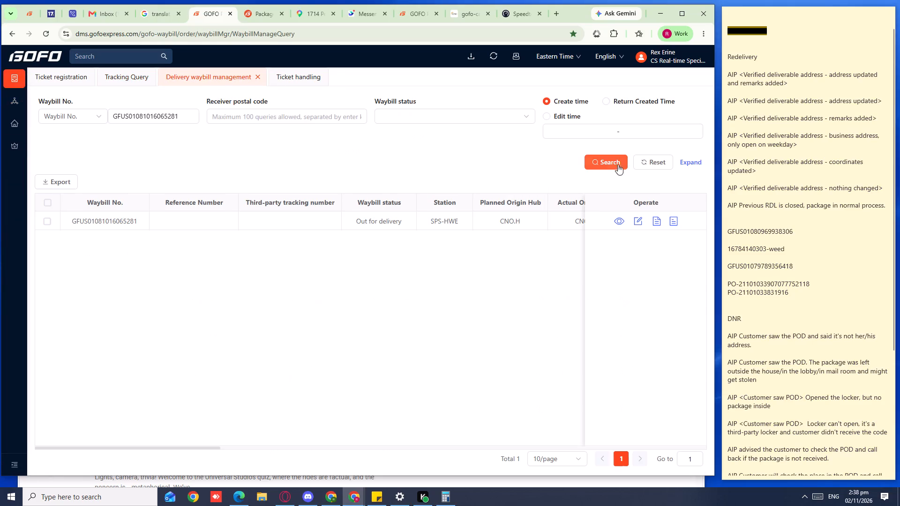
left_click(616, 163)
left_click(641, 228)
left_click(641, 218)
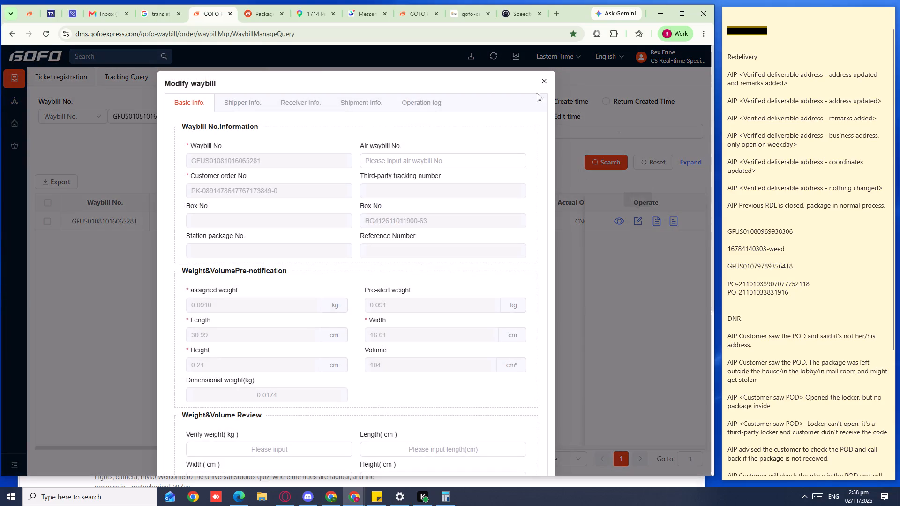
left_click(542, 78)
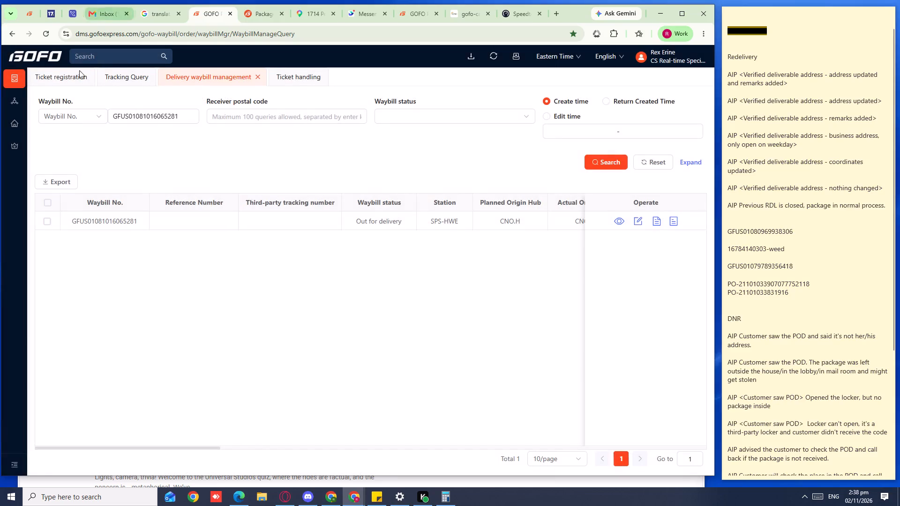
left_click(76, 75)
left_click(87, 173)
left_click(80, 189)
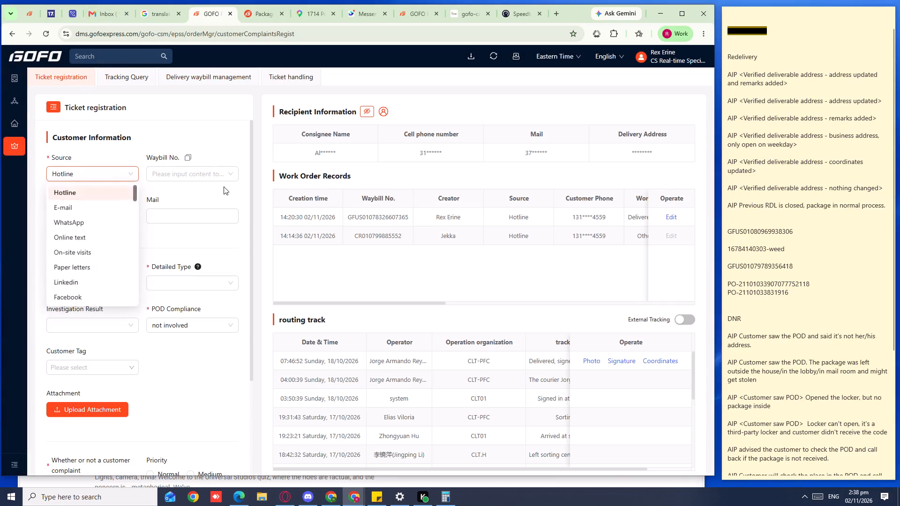
left_click(228, 172, "ctrl")
key("ctrl+v")
left_click(97, 223)
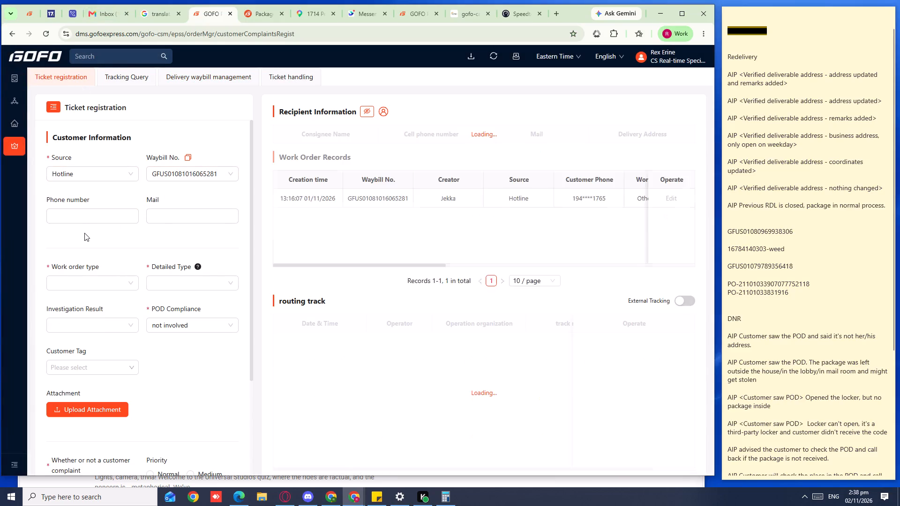
left_click(85, 222)
left_click(86, 216)
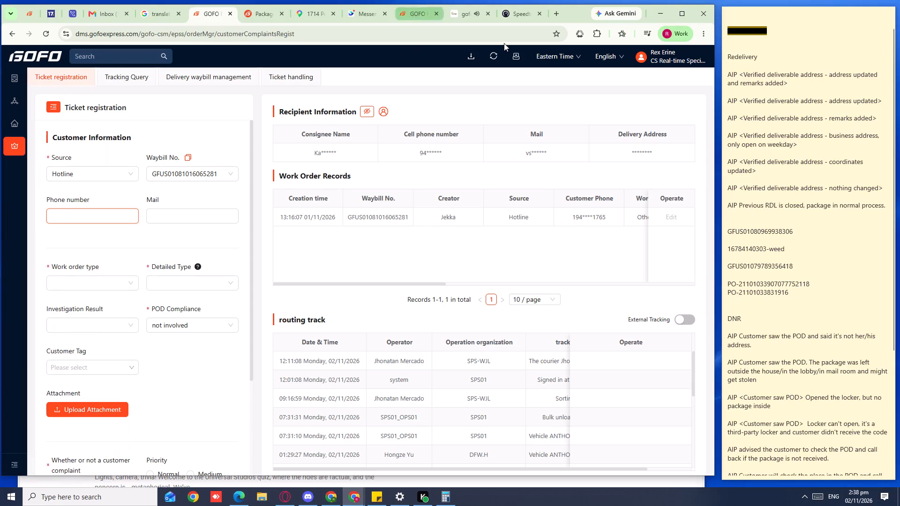
Switch to the call center and replace the phone number atop the sticky note with the new caller's number.
left_click(456, 11)
triple_click(753, 25)
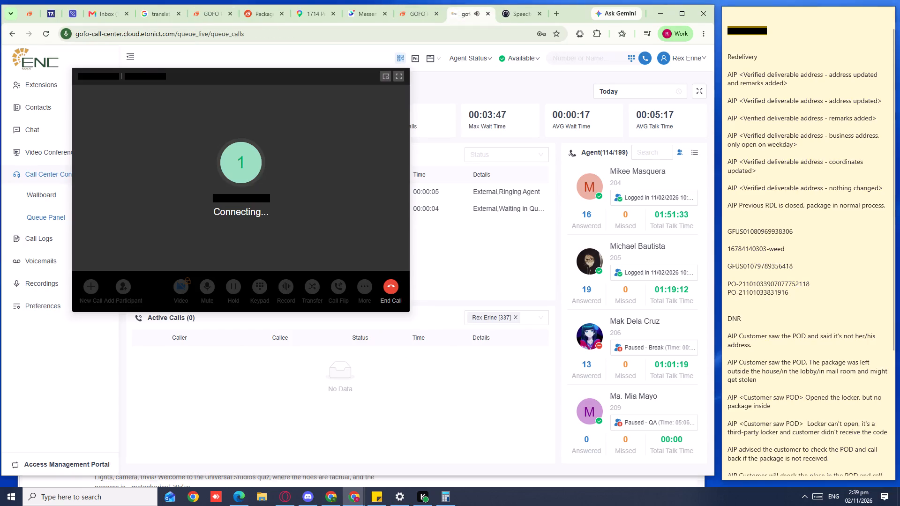
key("Delete")
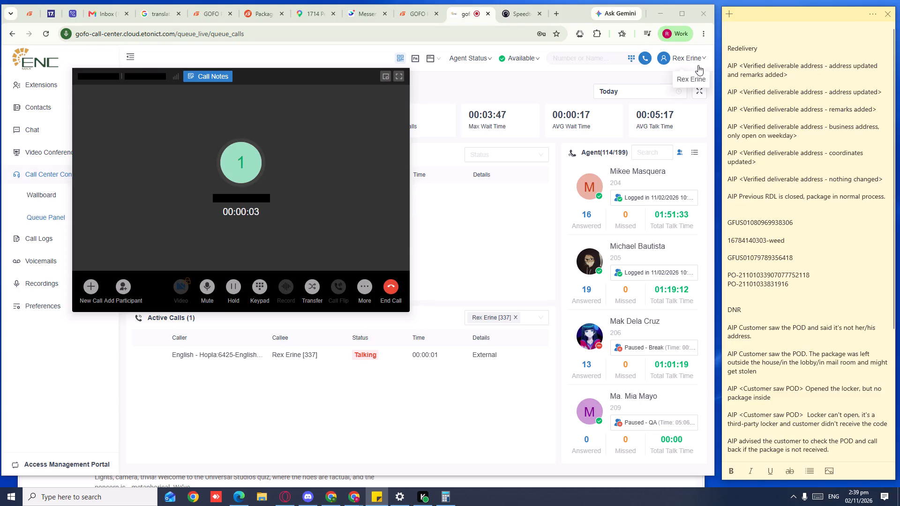
left_click_drag(269, 73, 262, 56)
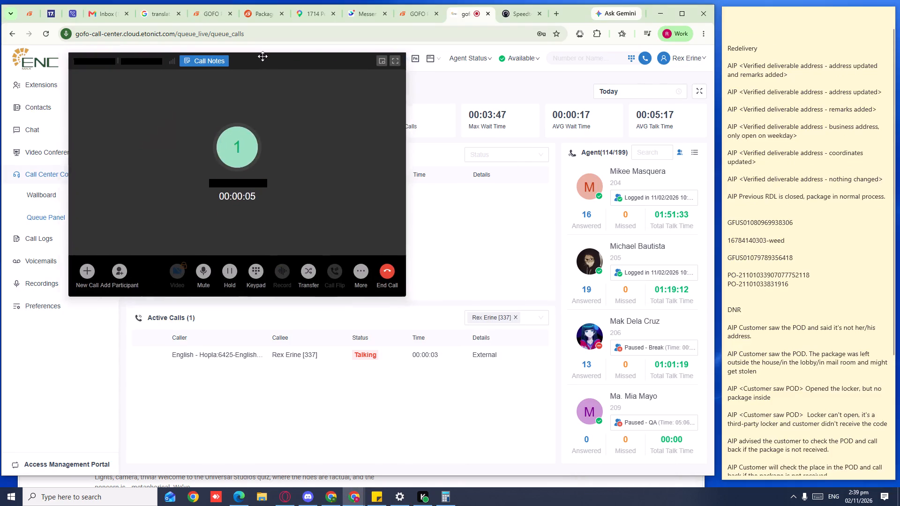
left_click_drag(262, 56, 255, 54)
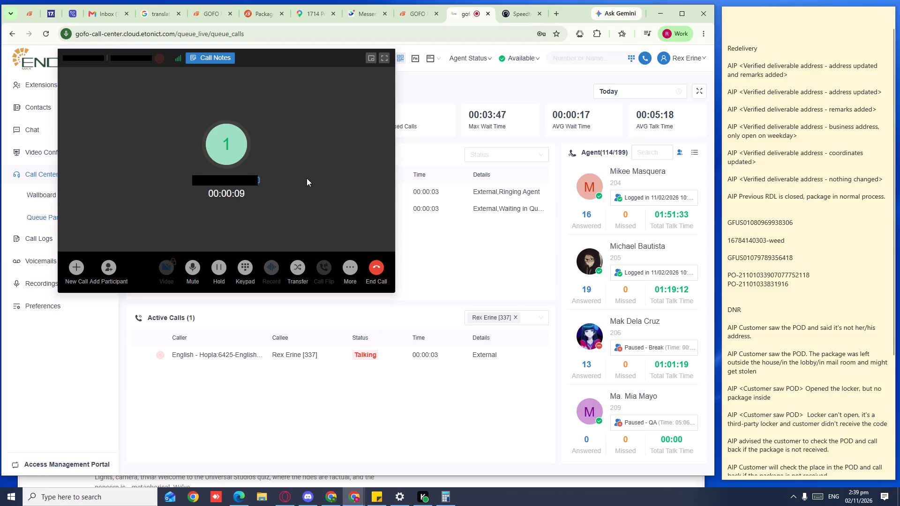
left_click(260, 182)
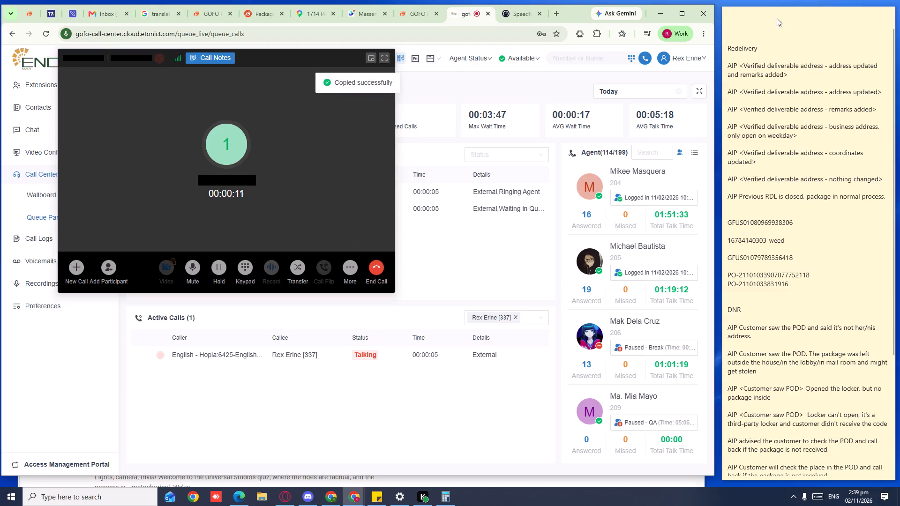
left_click(777, 18)
left_click(756, 27)
key("ctrl+v")
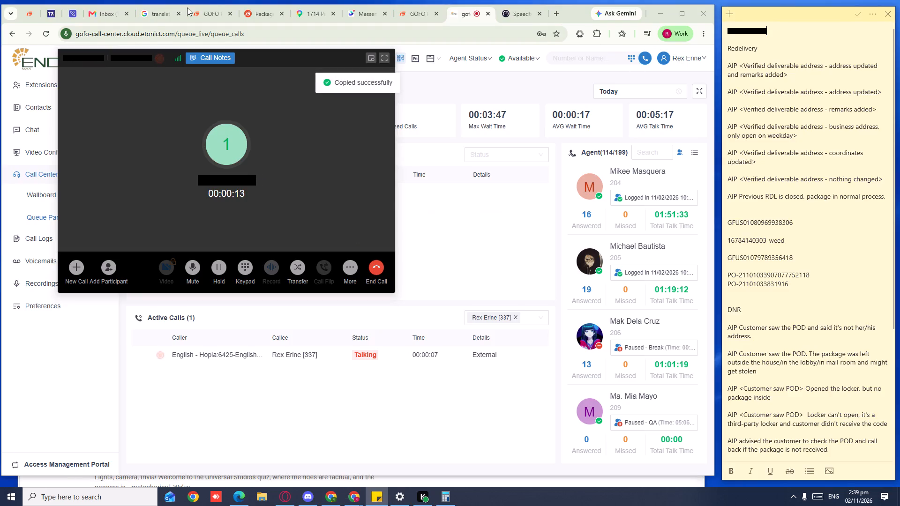
Return to GOFO Ticket registration and look up the new caller's number in Phone Record Lookup.
left_click(206, 14)
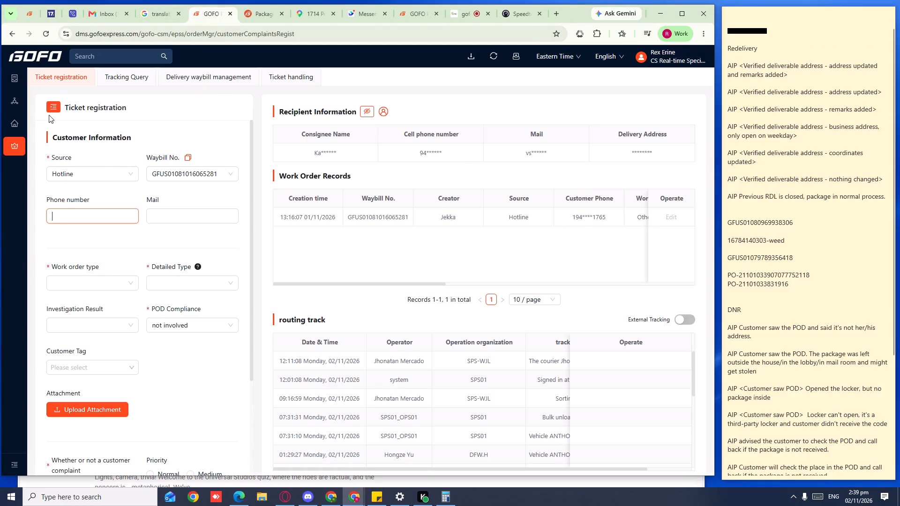
left_click(55, 107)
left_click(109, 150)
key("ctrl+v")
left_click(189, 144)
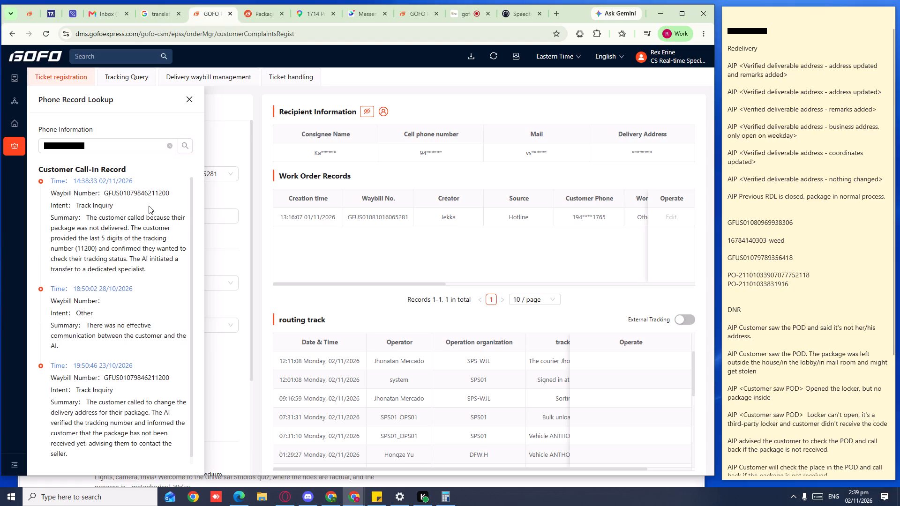
left_click(149, 186)
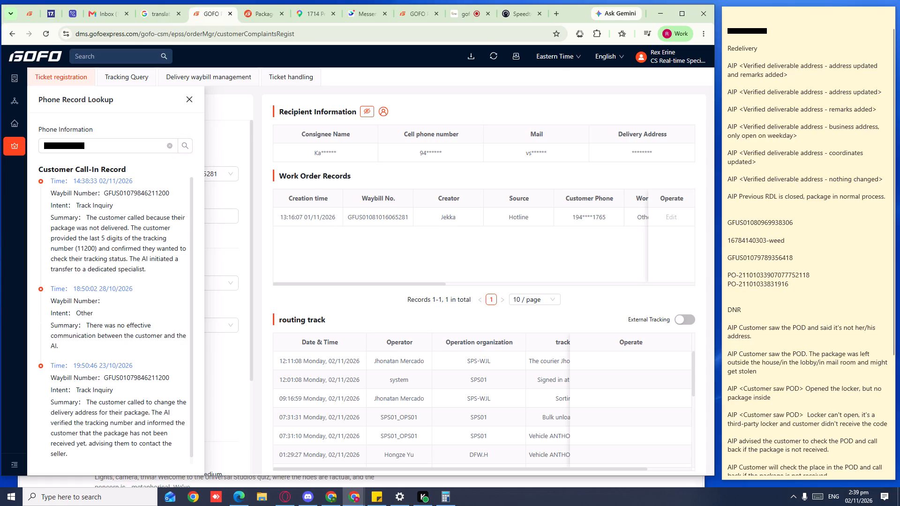
double_click(145, 195)
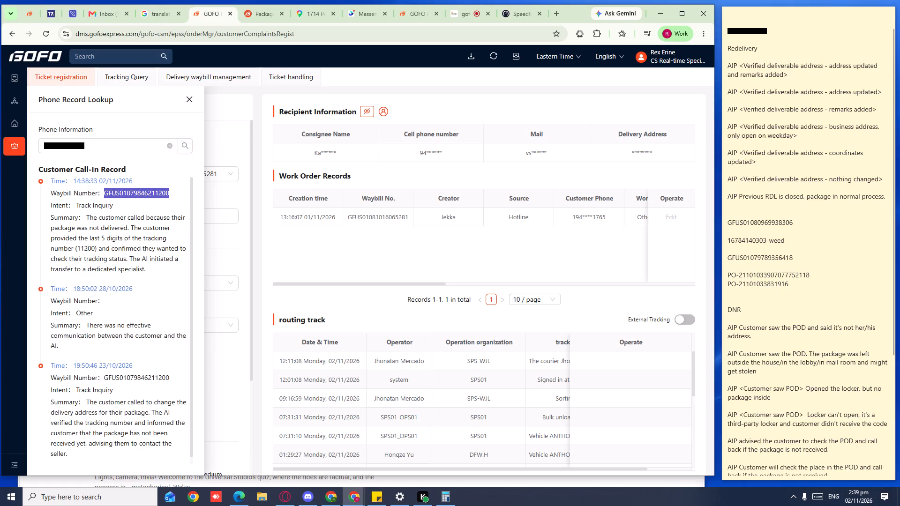
key("ctrl+c")
key("ctrl+c")
key("ctrl+c")
key("ctrl+c")
key("ctrl+c")
key("ctrl+c")
key("ctrl+c")
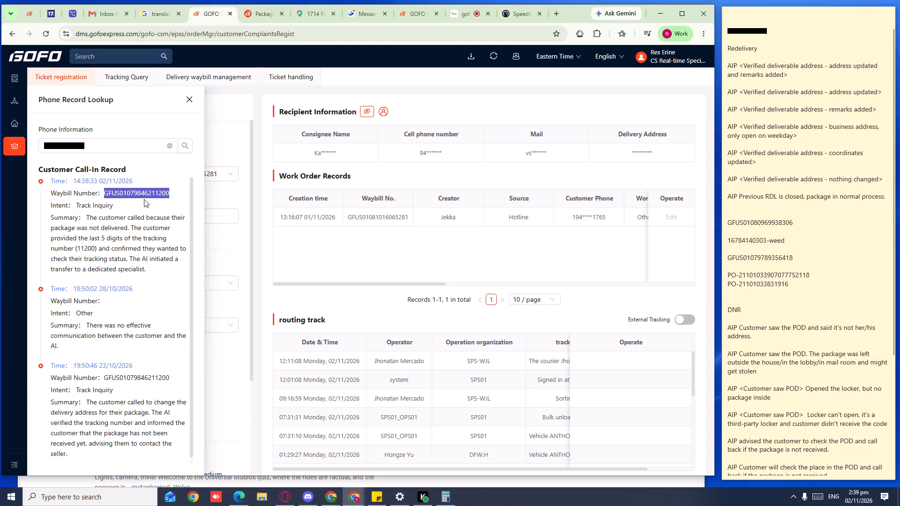
key("ctrl+c")
key("ctrl+c")
left_click(133, 64)
left_click(119, 82)
triple_click(116, 116)
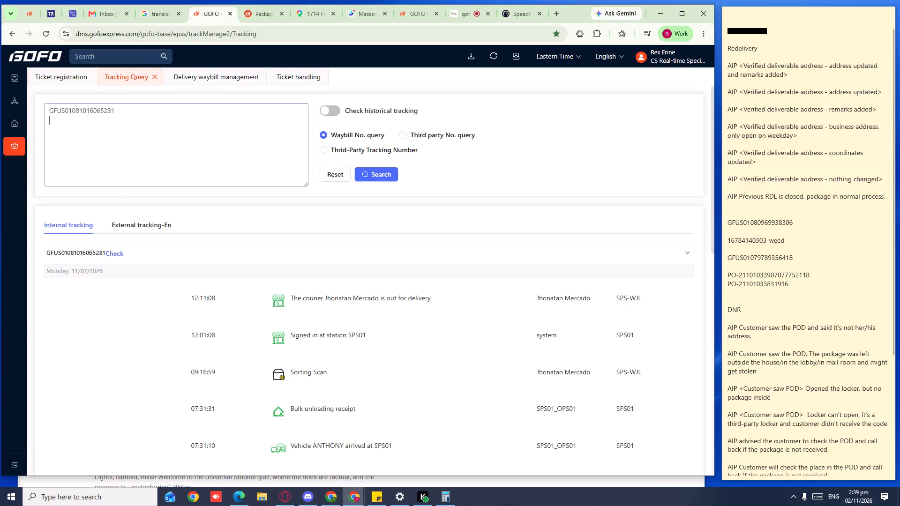
key("Delete")
key("ctrl+v")
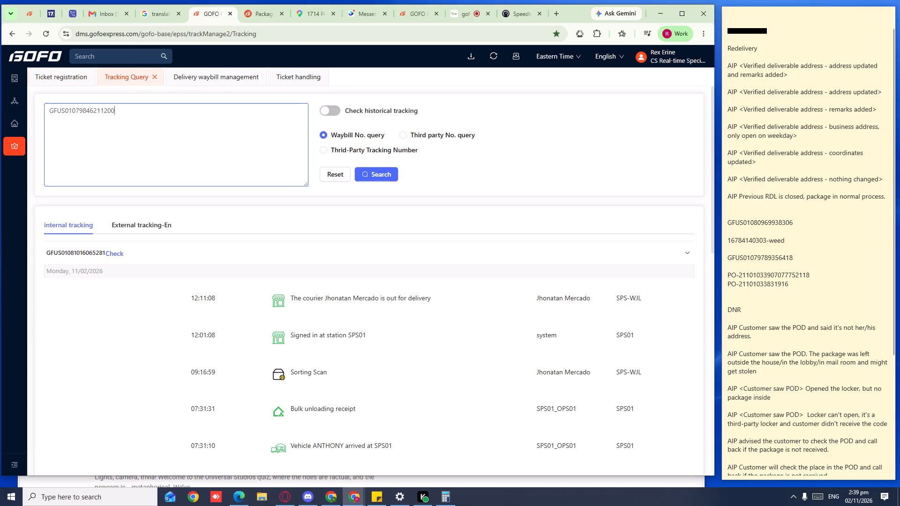
left_click(361, 163)
left_click(362, 166)
left_click(362, 185)
left_click(369, 170)
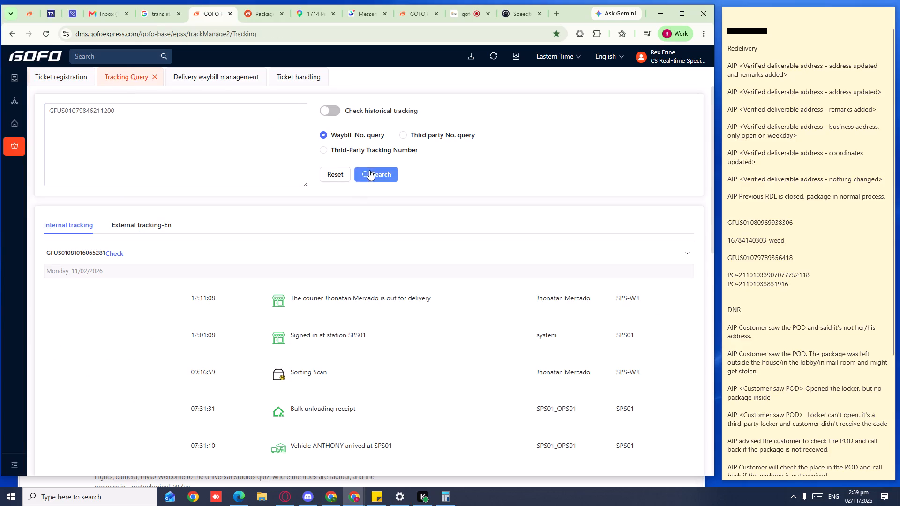
left_click(92, 275)
left_click(114, 255)
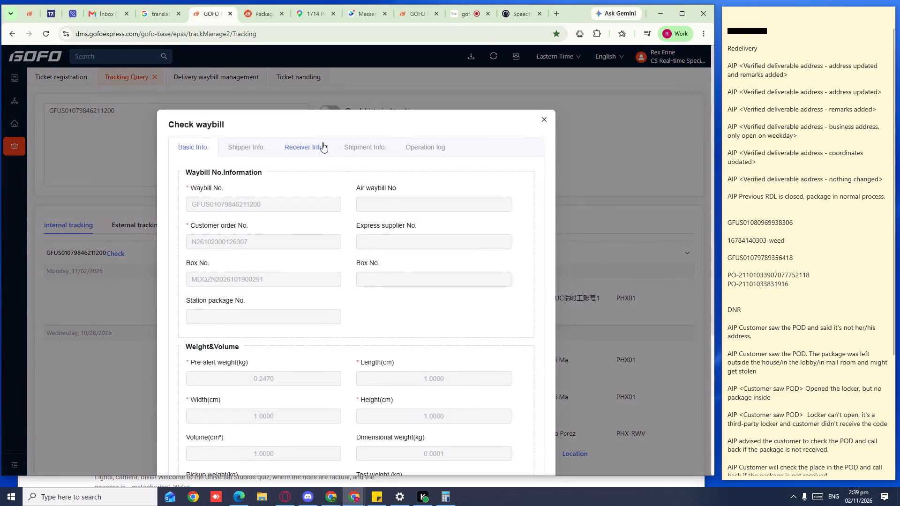
left_click(315, 144)
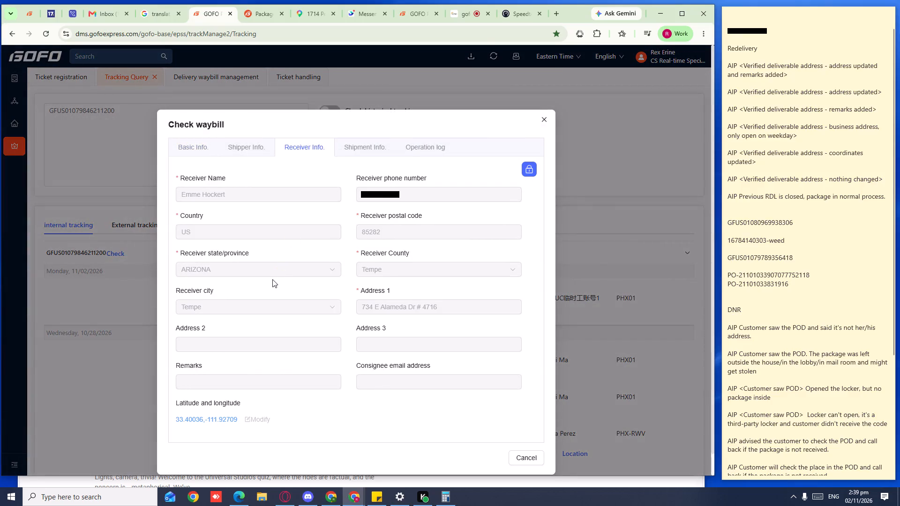
left_click(545, 123)
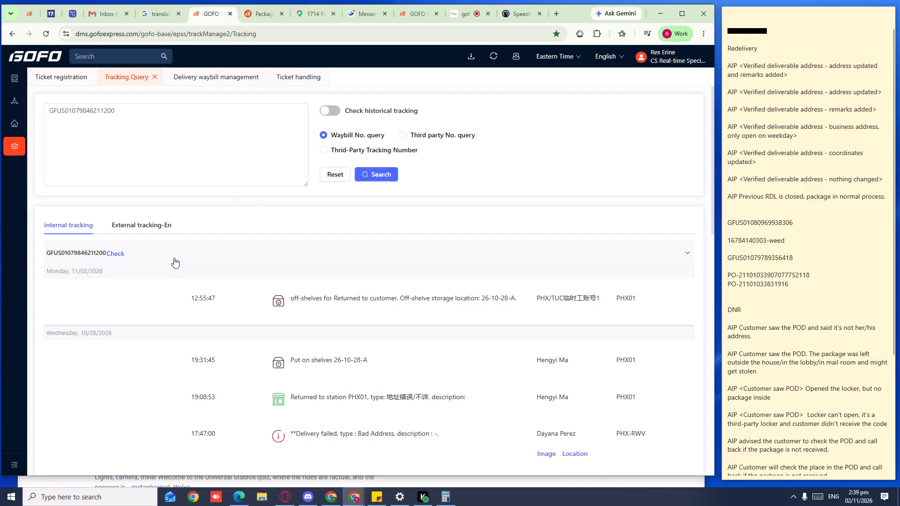
scroll(174, 258, "down", 6)
scroll(174, 258, "up", 2)
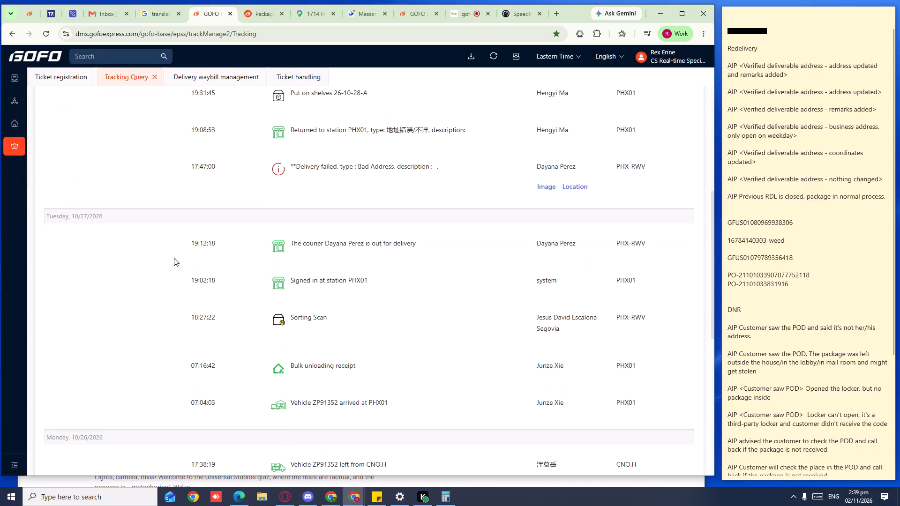
scroll(174, 258, "up", 1)
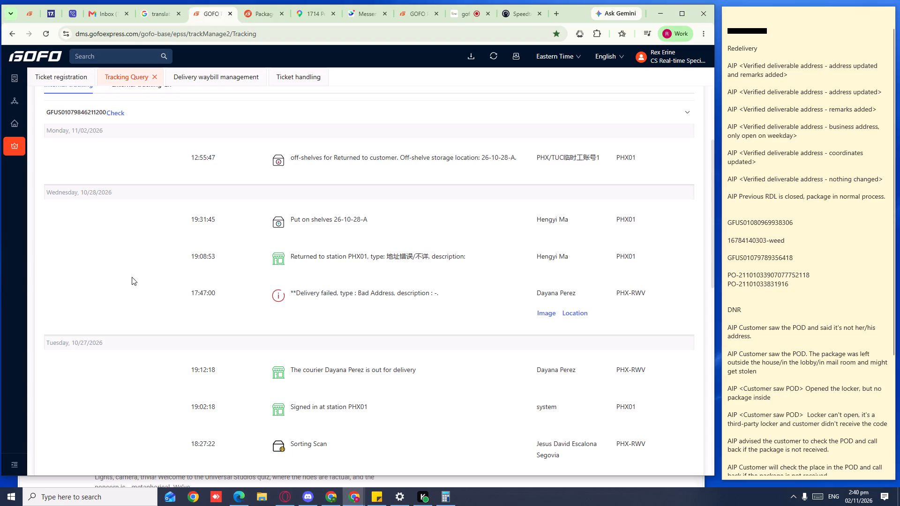
scroll(132, 277, "up", 2)
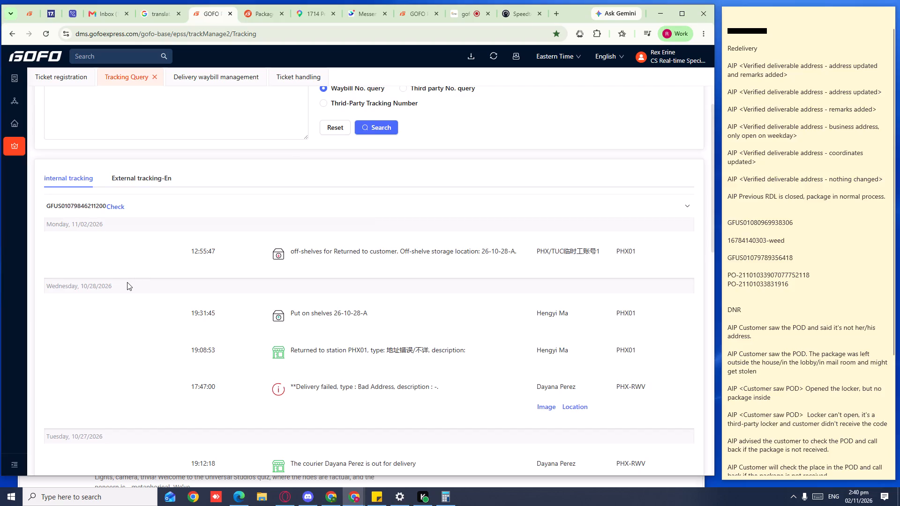
scroll(127, 282, "up", 1)
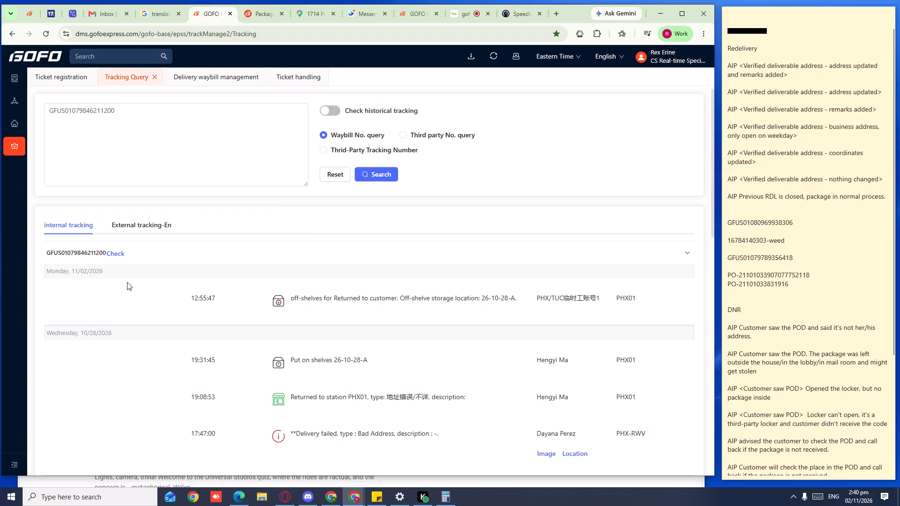
scroll(127, 282, "up", 2)
scroll(127, 282, "down", 3)
scroll(127, 282, "up", 3)
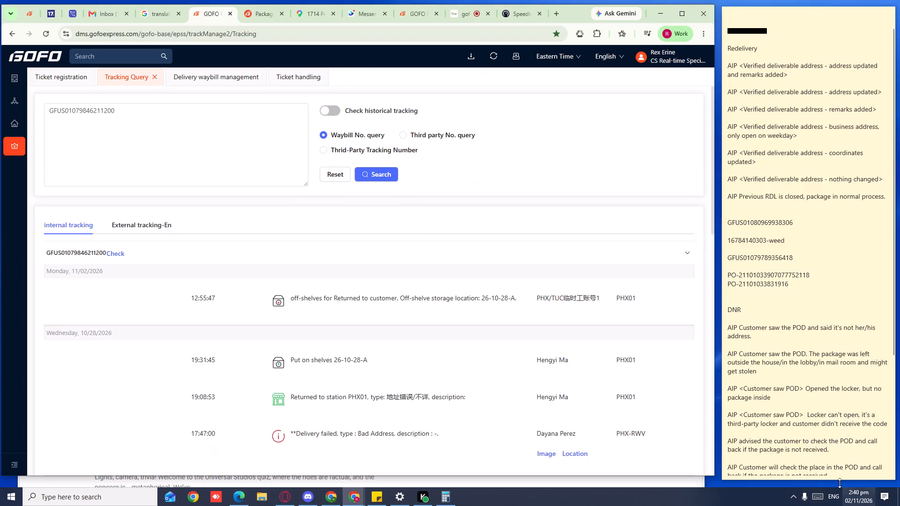
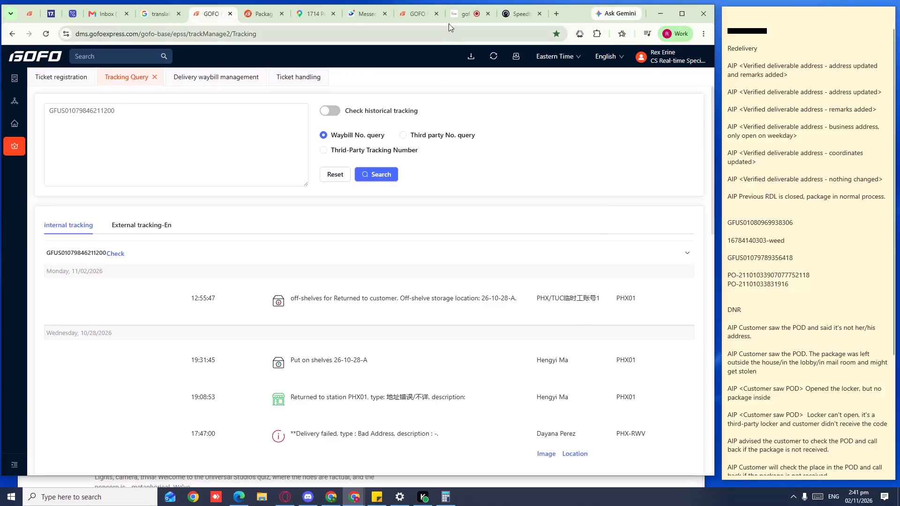
Open the available call actions for the active call in the call center's Queue Panel.
left_click(456, 13)
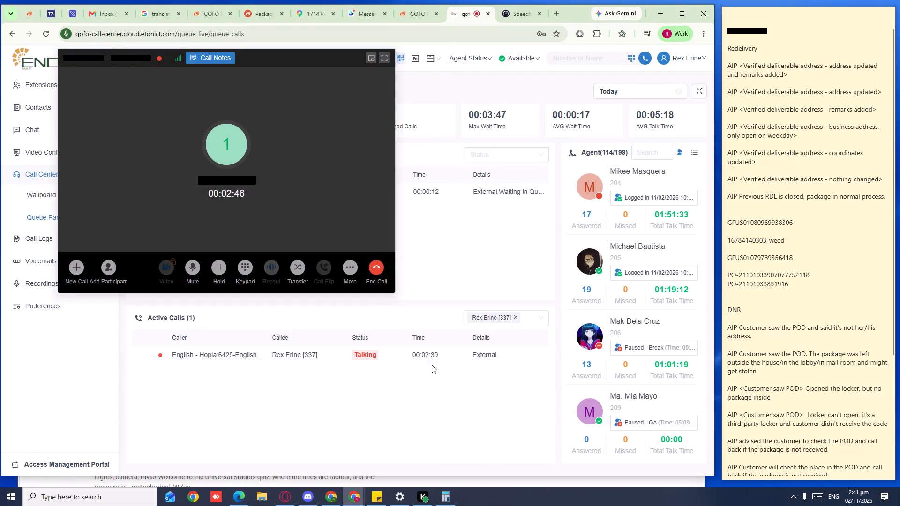
right_click(440, 353)
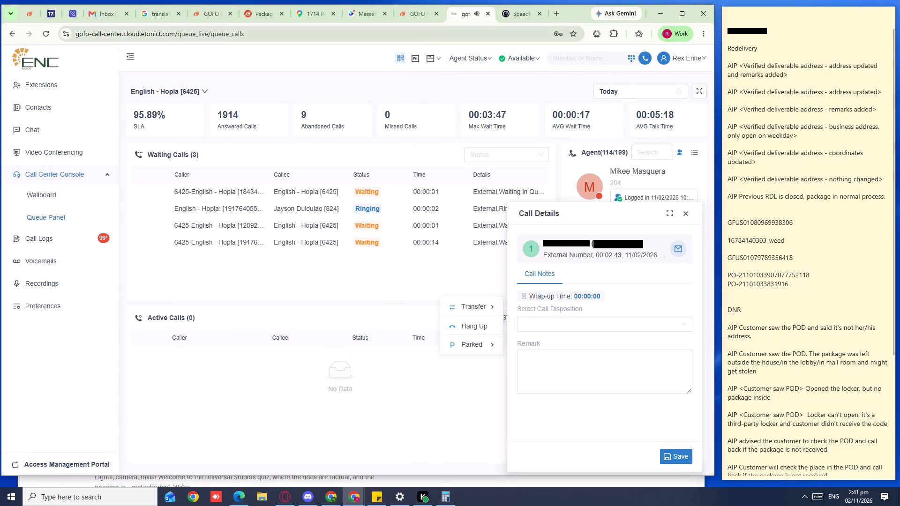
left_click(205, 13)
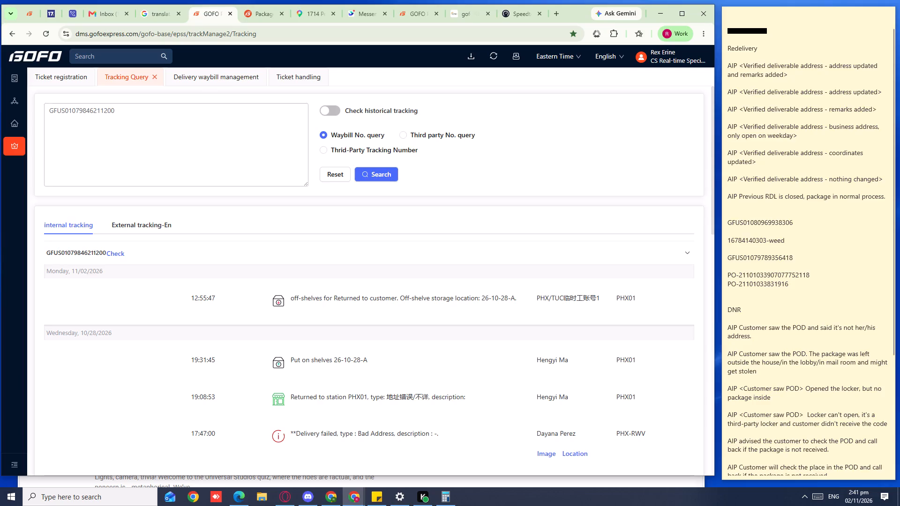
double_click(144, 109)
key("ctrl+c")
key("ctrl+c")
left_click(305, 80)
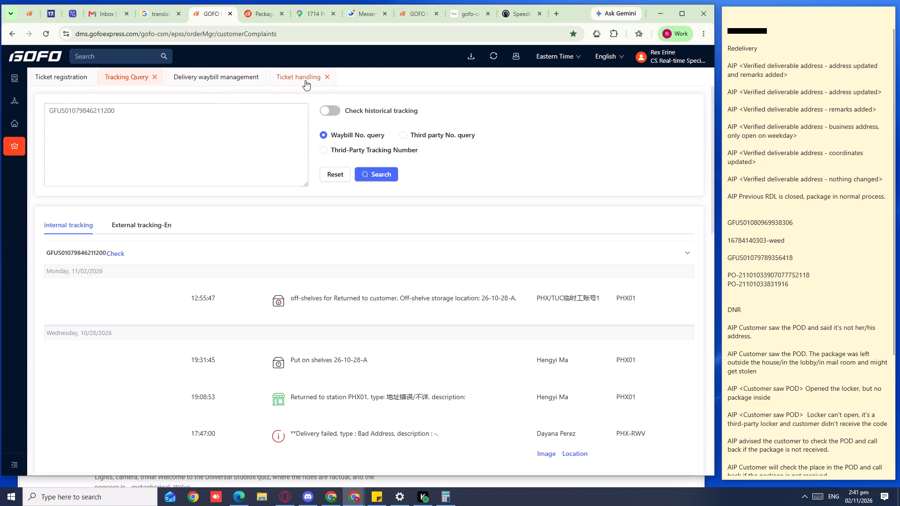
left_click(195, 123)
key("ctrl+v")
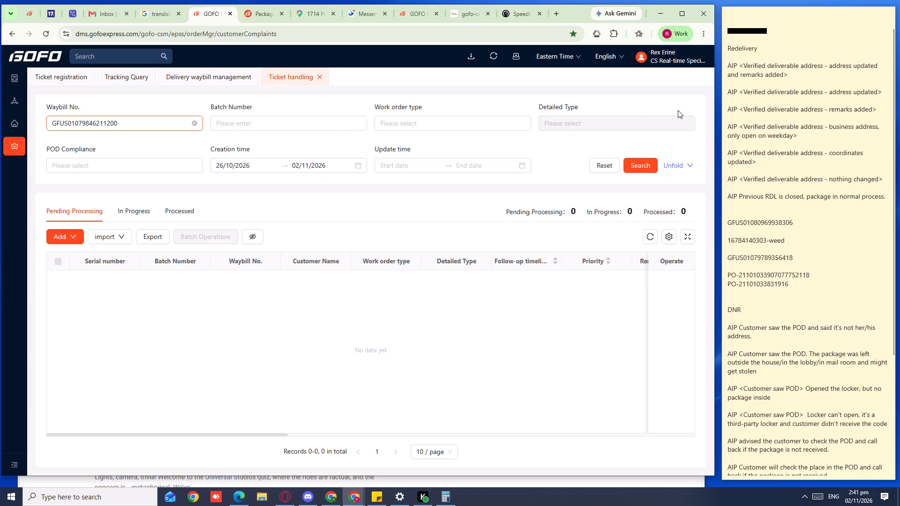
left_click(639, 170)
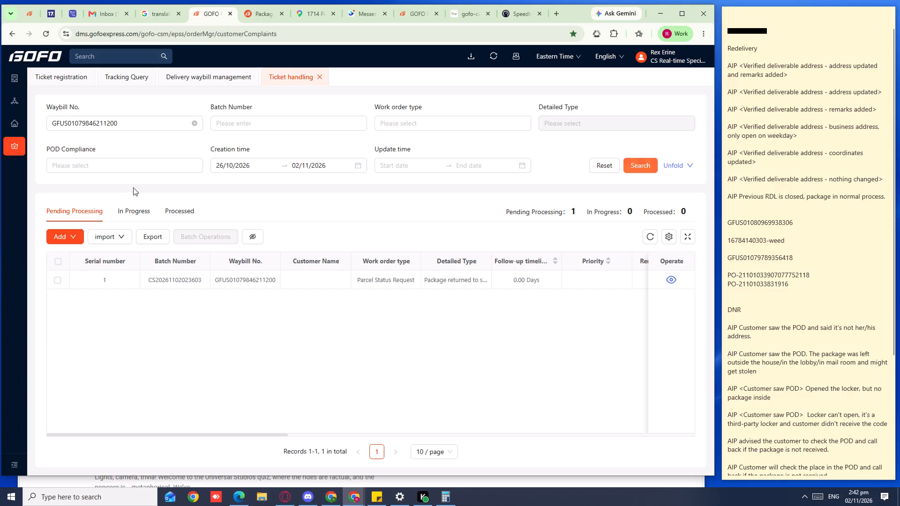
left_click(672, 283)
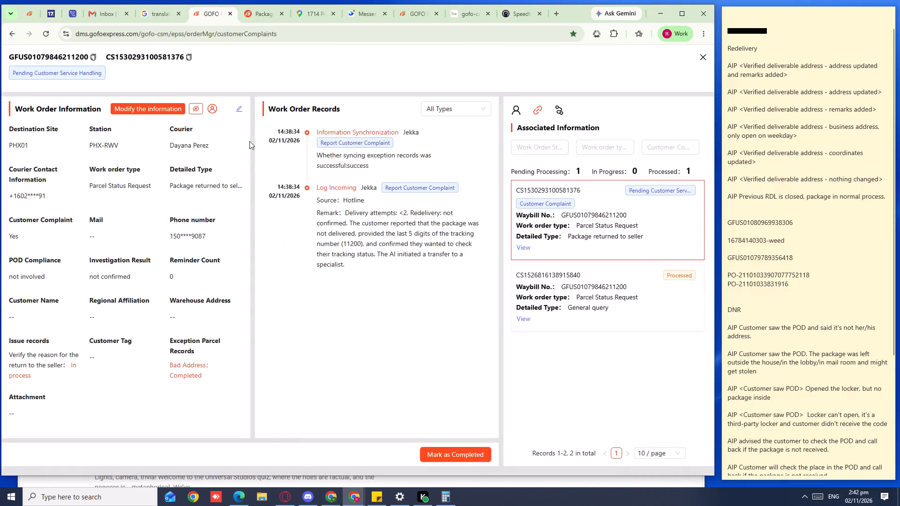
Edit the work order information, selecting Parcel Status Request as the work order type and General query as the detailed type.
left_click(236, 116)
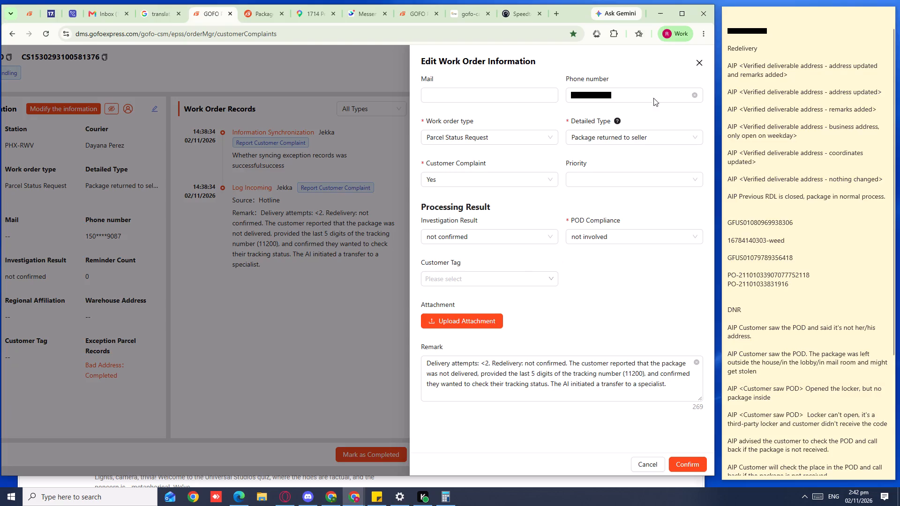
left_click(701, 66)
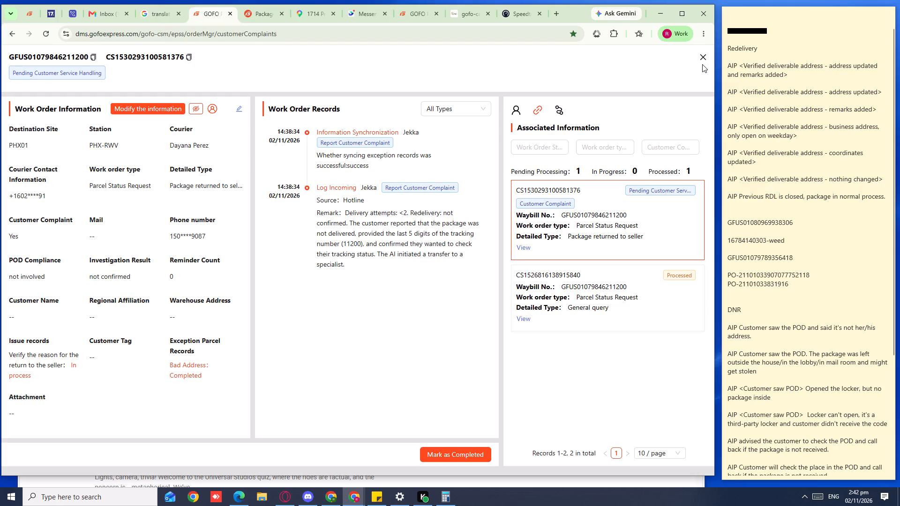
left_click(235, 109)
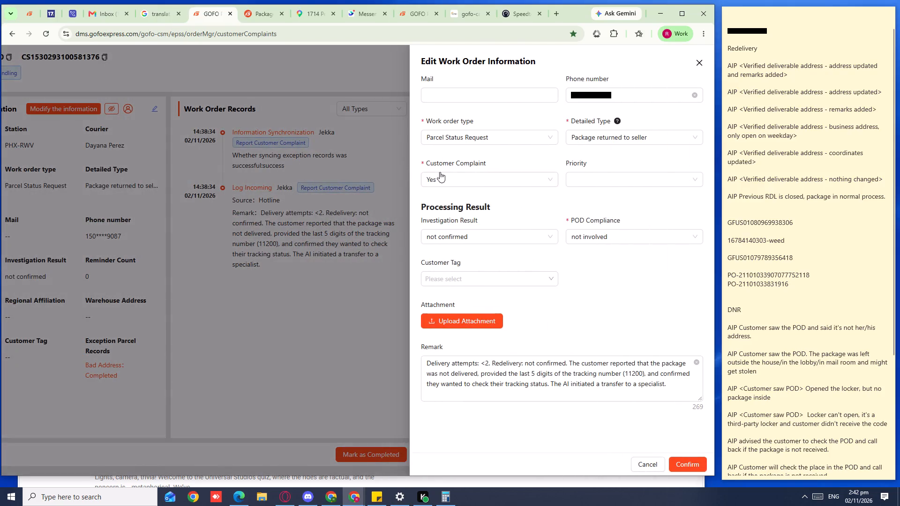
left_click(511, 141)
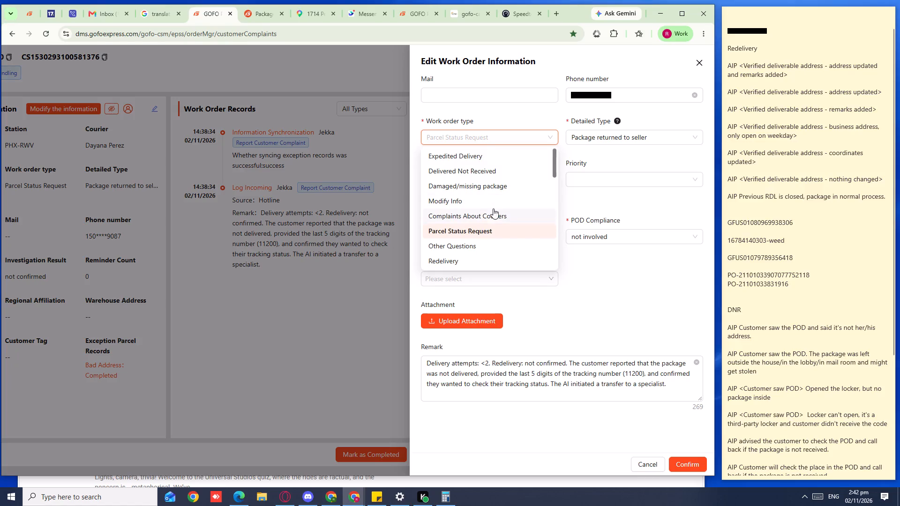
left_click(480, 231)
left_click(641, 136)
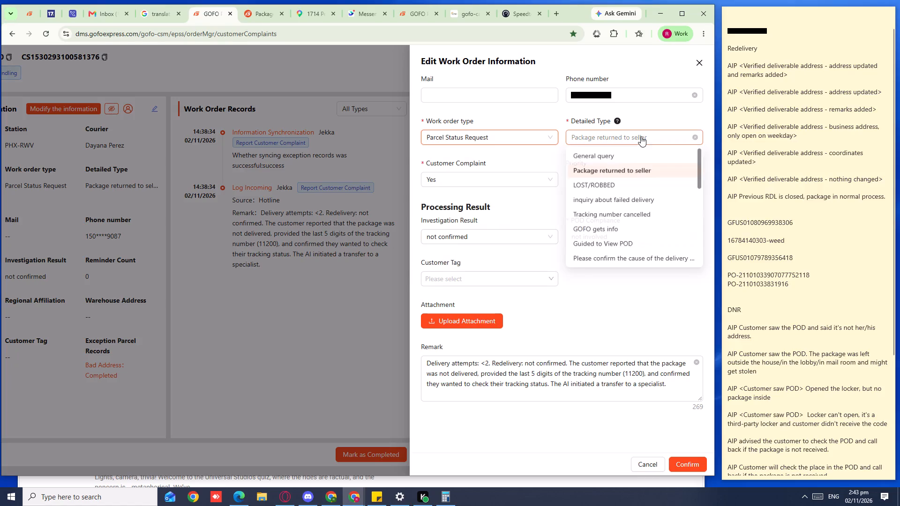
left_click(628, 159)
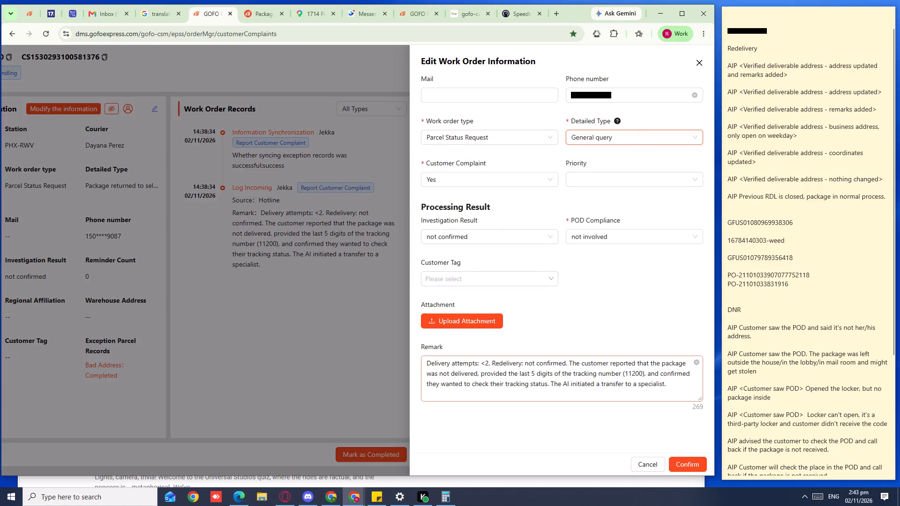
Replace the work order's remark with "AIP, Status Inquiry" and confirm the edited information.
left_click(695, 362)
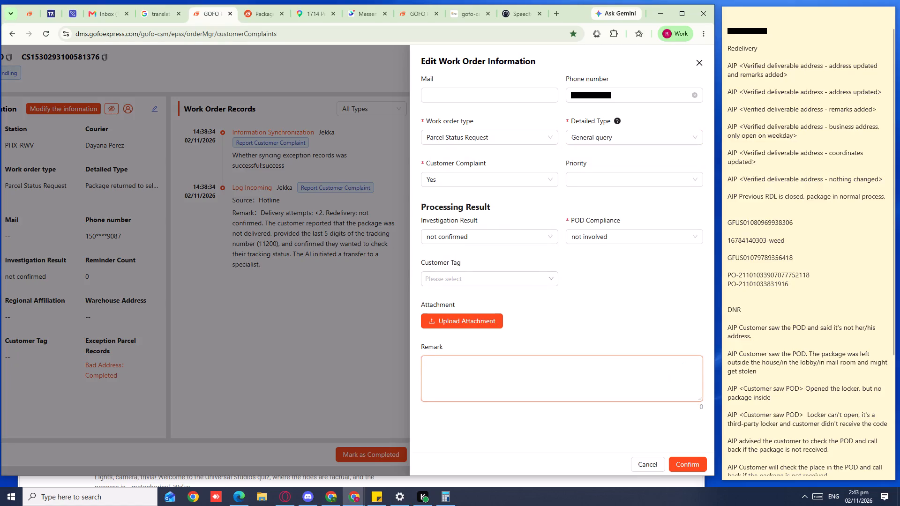
type("AIP")
type(", S")
type("tatu")
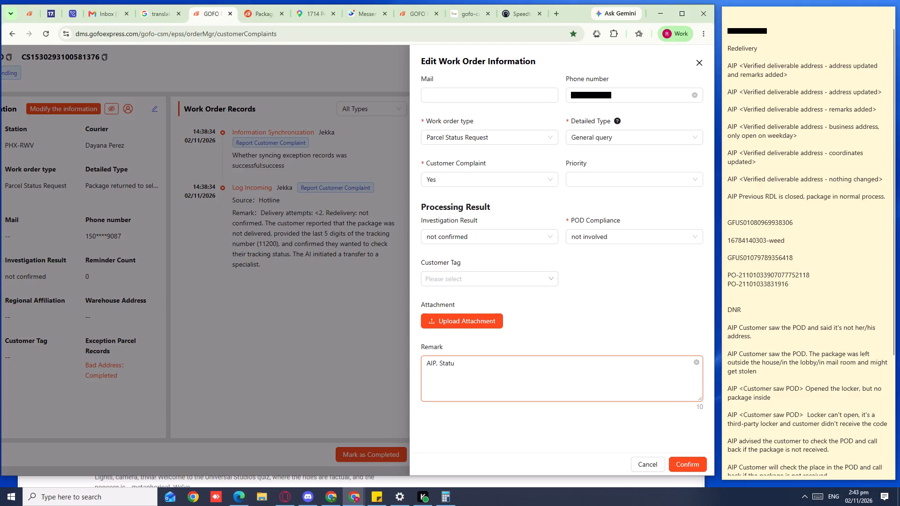
type("s INq")
type("uiry")
key("Left")
key("Left")
key("Left")
key("Left")
key("Left")
key("BackSpace")
key("n")
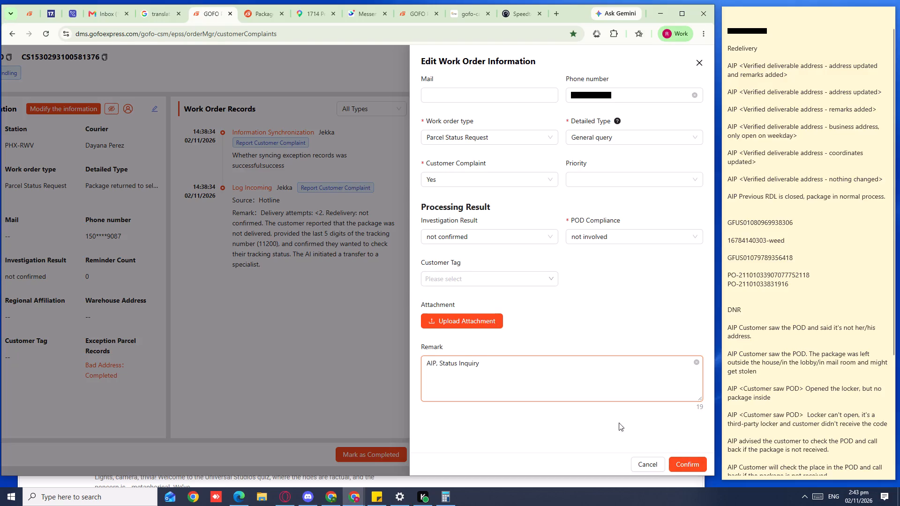
left_click(683, 454)
left_click(681, 462)
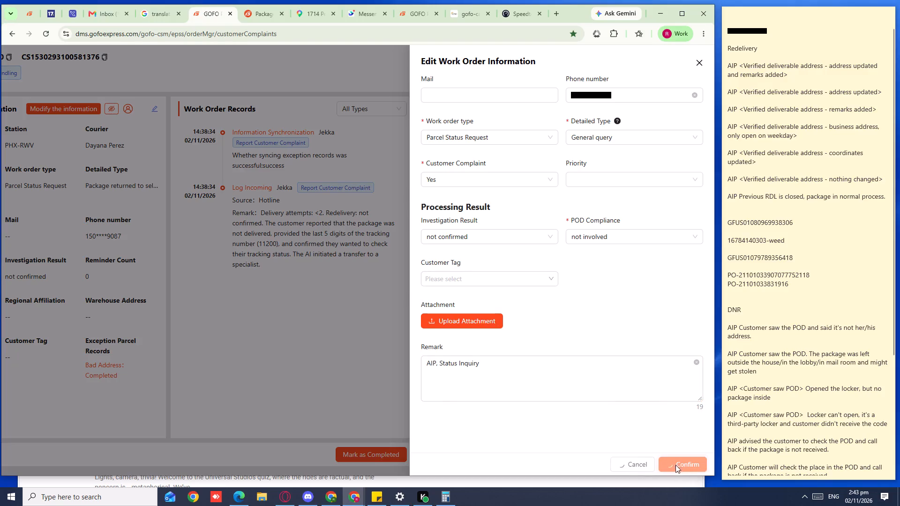
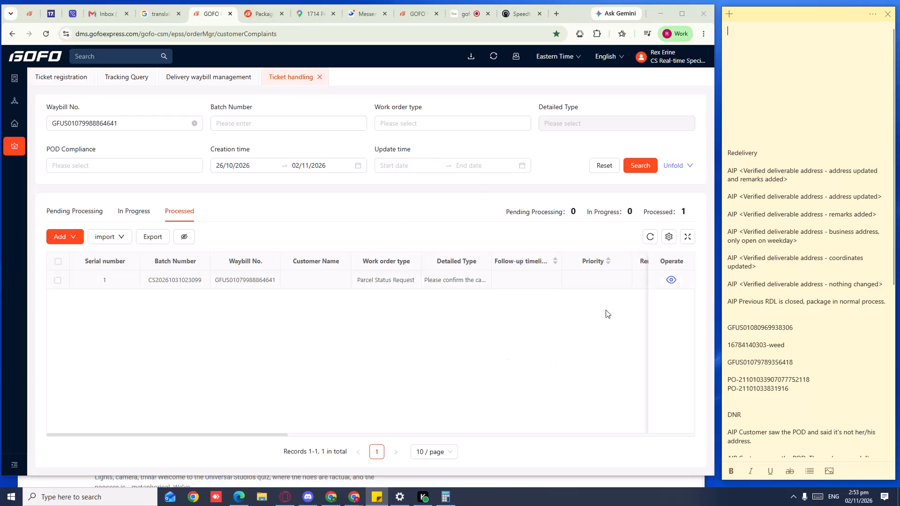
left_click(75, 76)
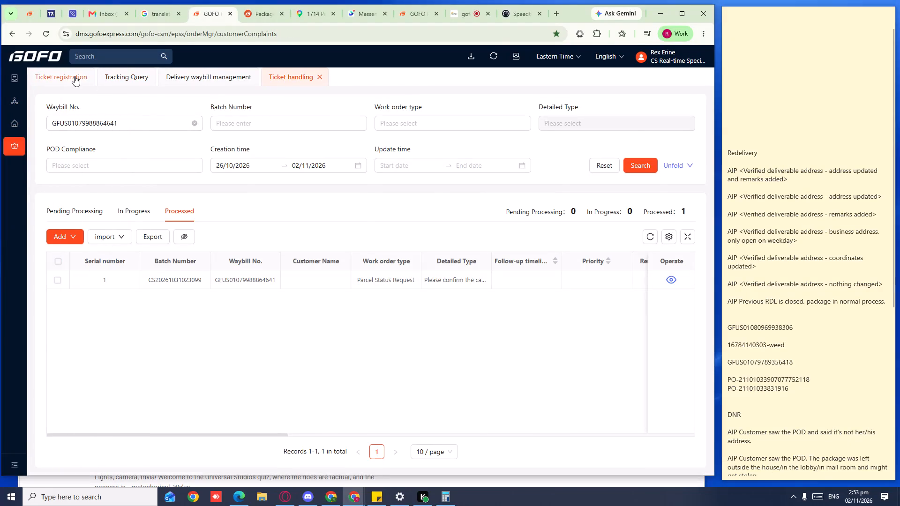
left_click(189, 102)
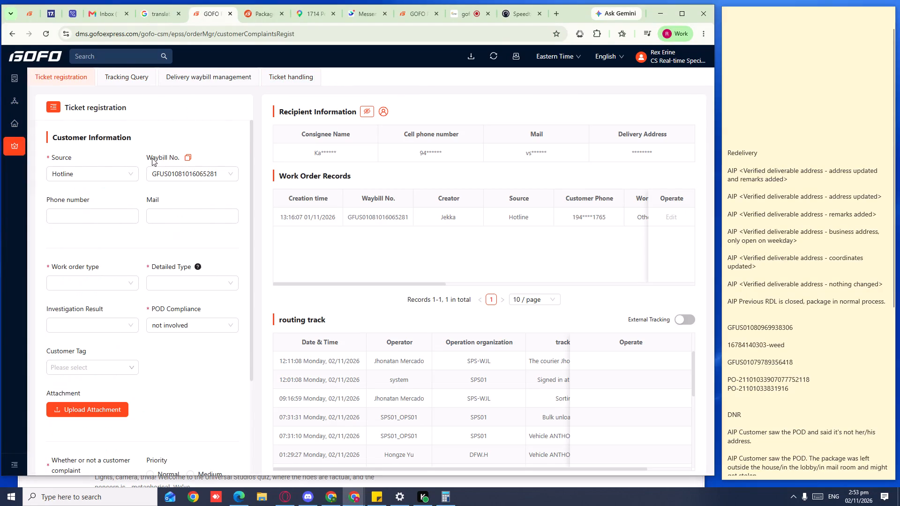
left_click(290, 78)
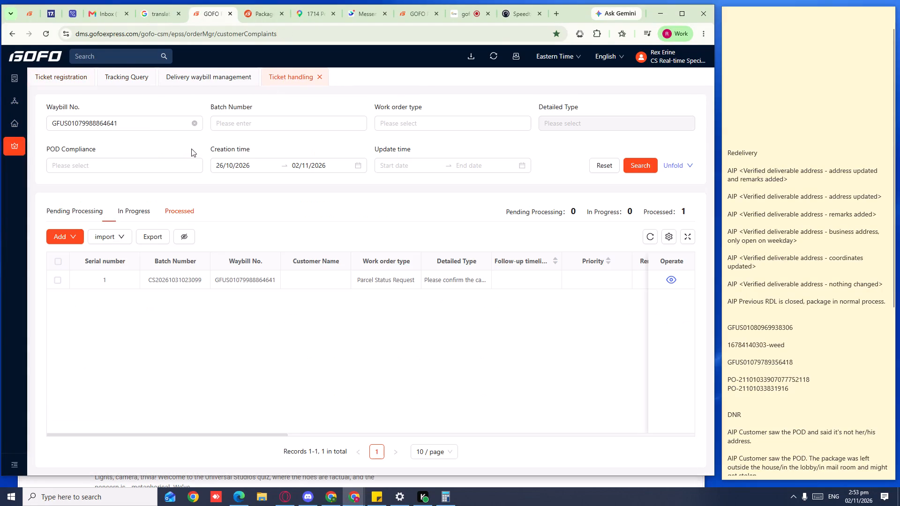
double_click(155, 122)
key("ctrl+c")
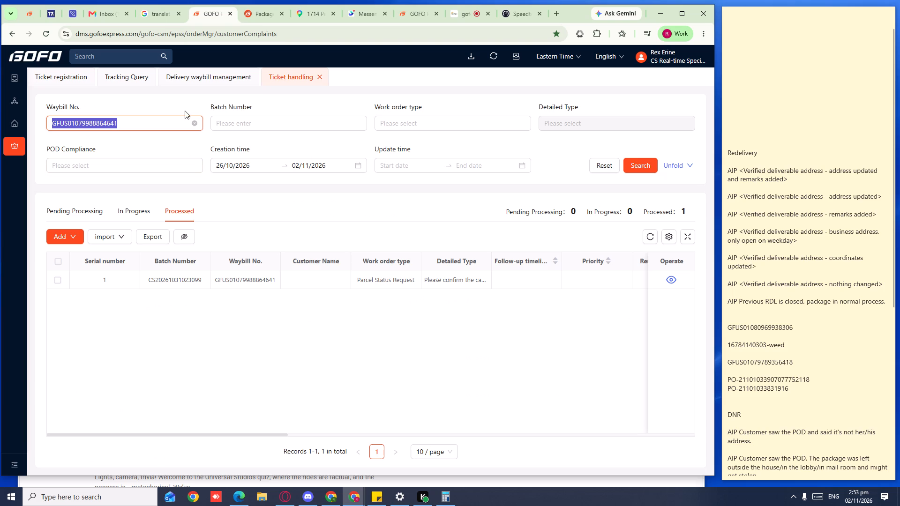
key("ctrl+c")
key("ctrl+c")
key("ctrl+c")
left_click(199, 83)
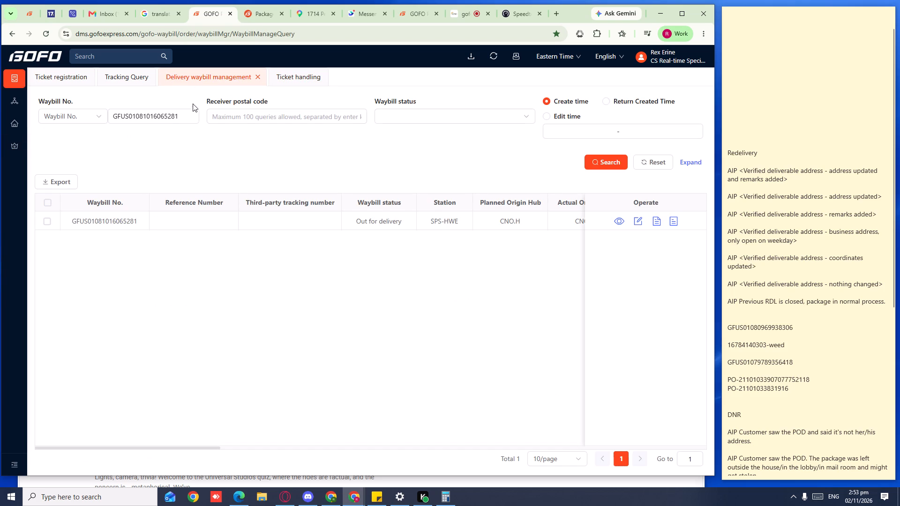
left_click(192, 115)
key("ctrl+v")
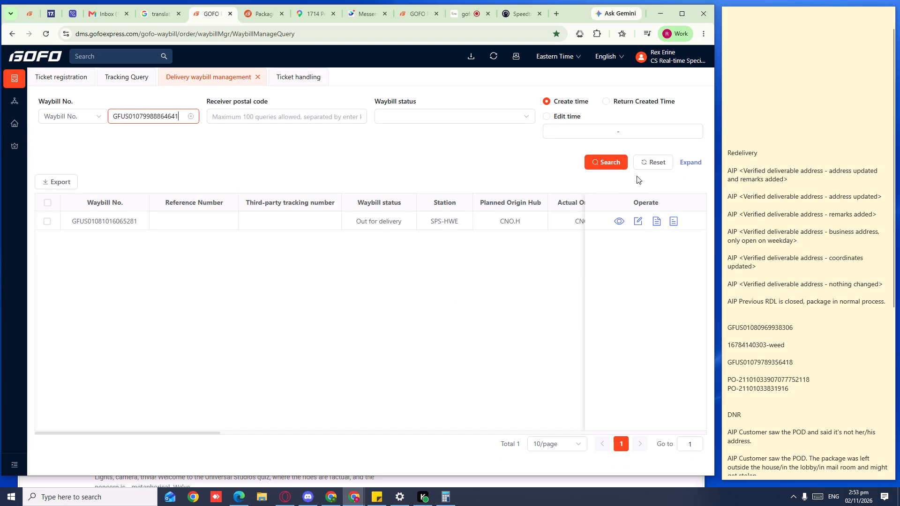
left_click(627, 163)
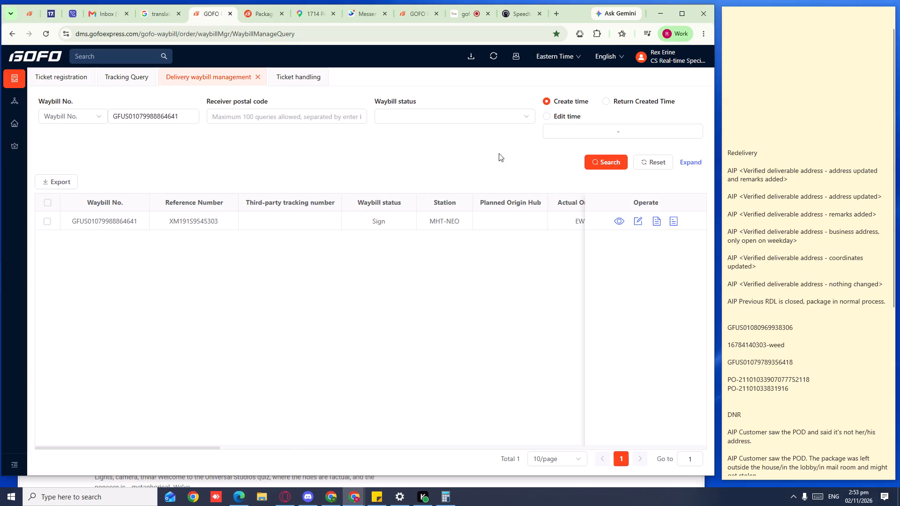
Switch to the call center's queue panel and end the active call in the Active Calls list.
left_click(464, 12)
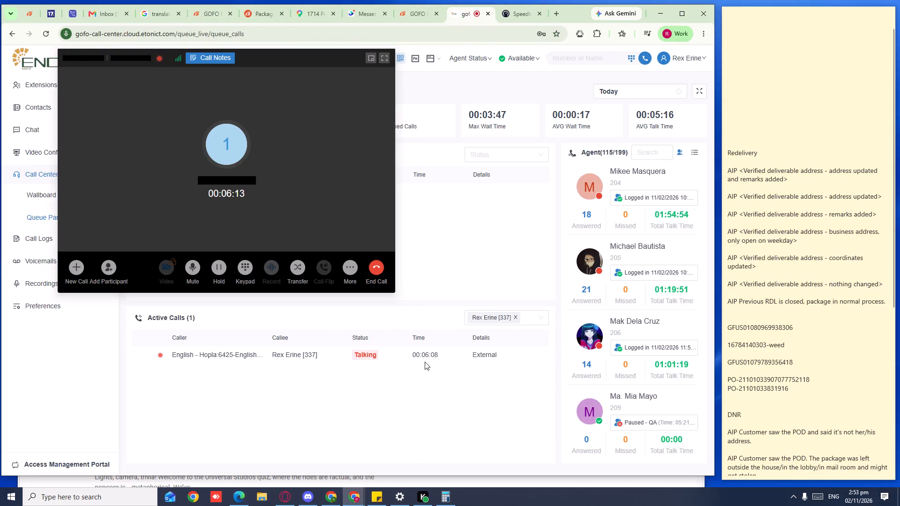
right_click(427, 355)
left_click(452, 330)
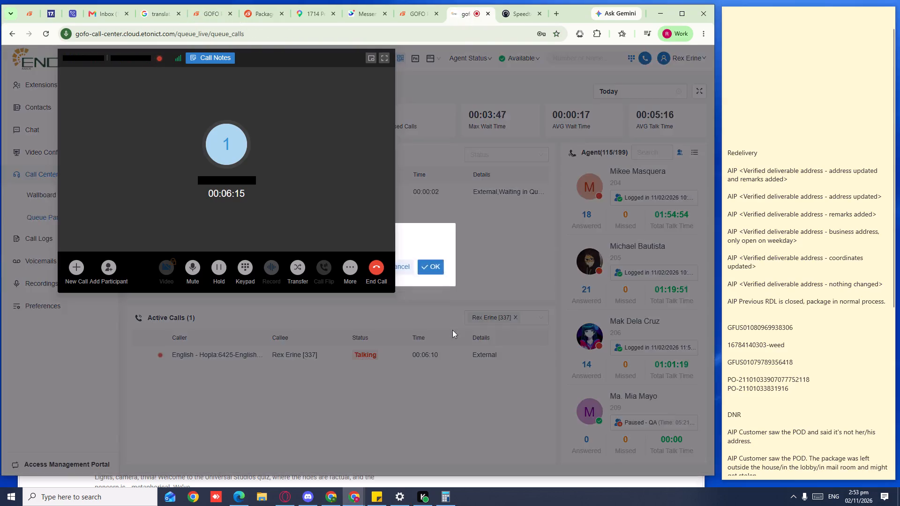
left_click(434, 266)
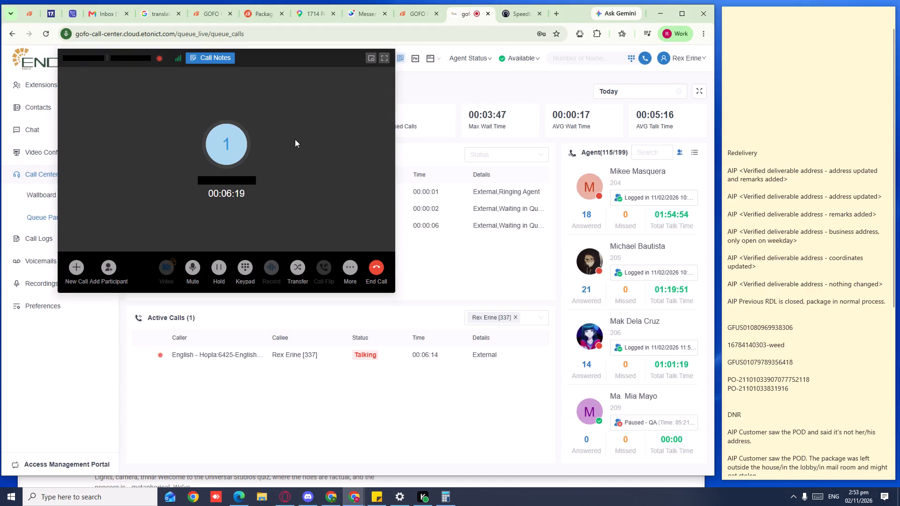
left_click(207, 22)
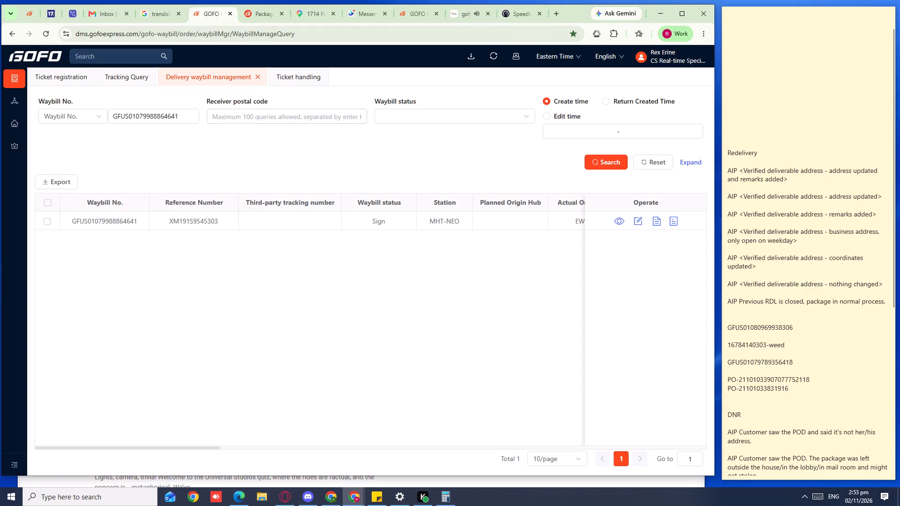
triple_click(180, 111)
key("ctrl+c")
left_click(104, 79)
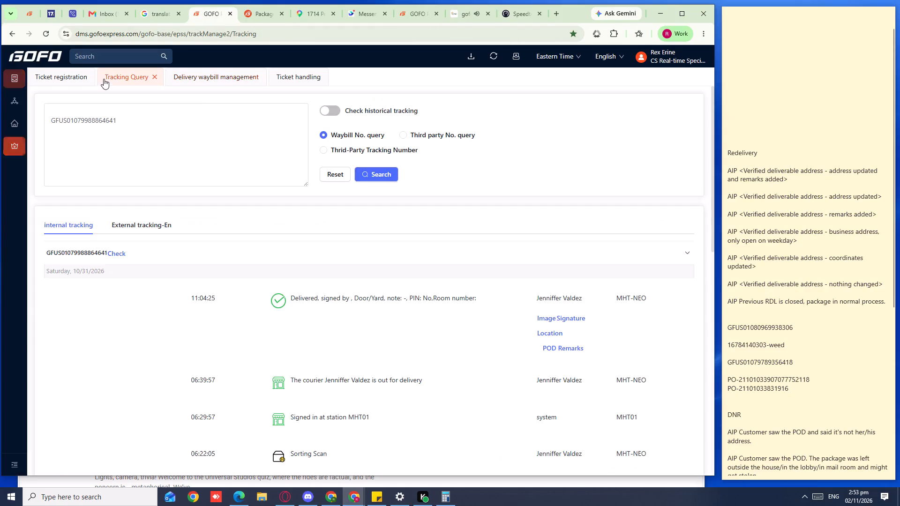
double_click(77, 120)
key("ctrl+c")
key("ctrl+c")
key("ctrl+c")
left_click(280, 73)
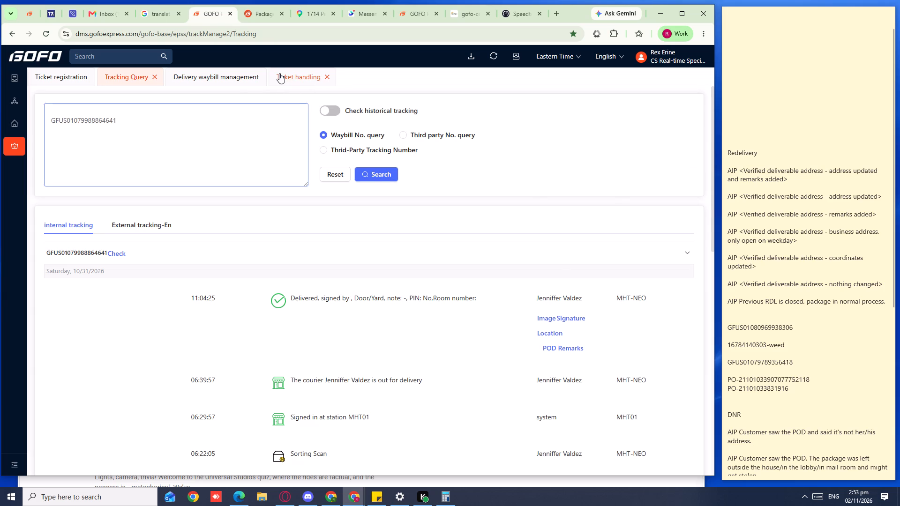
left_click(190, 120)
left_click(195, 123, "ctrl")
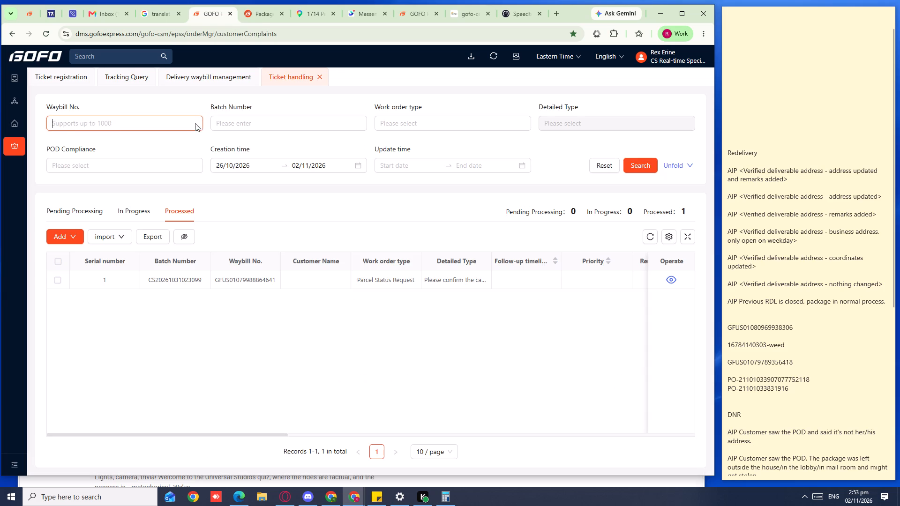
key("ctrl+v")
left_click(639, 167)
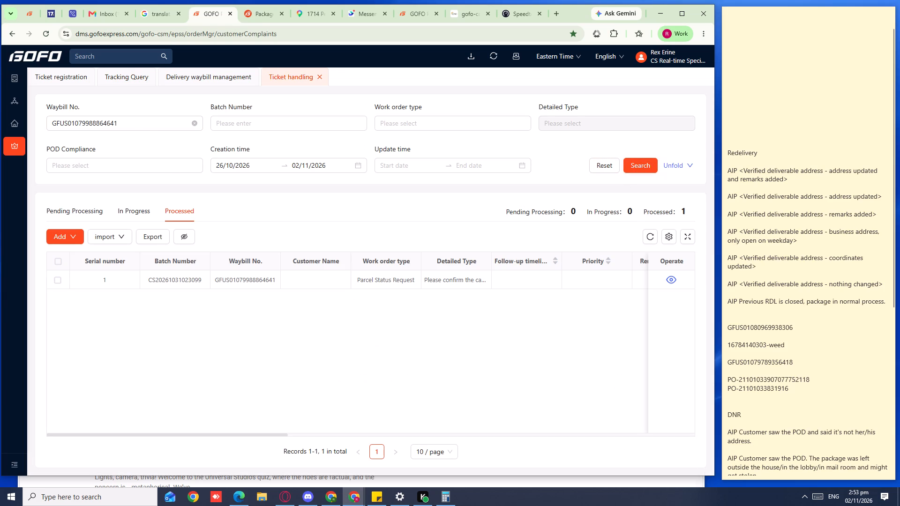
left_click(120, 85)
left_click(83, 82)
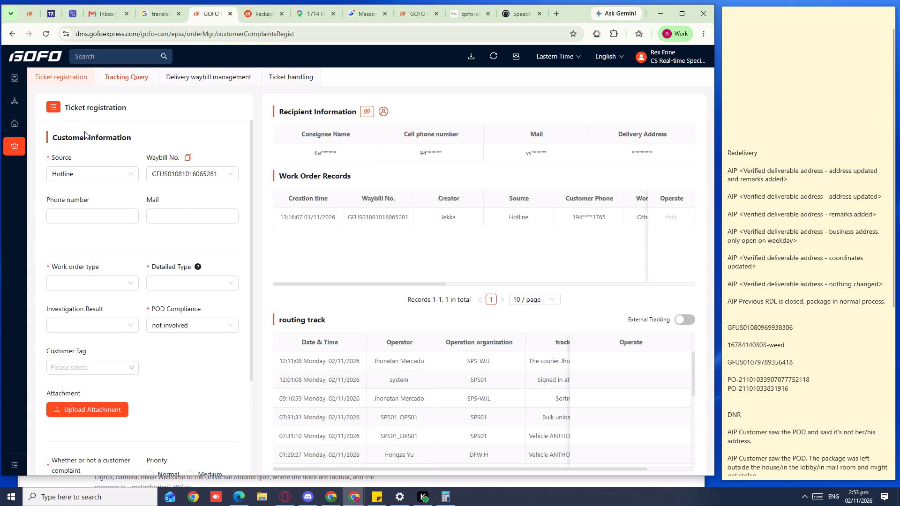
left_click(96, 214)
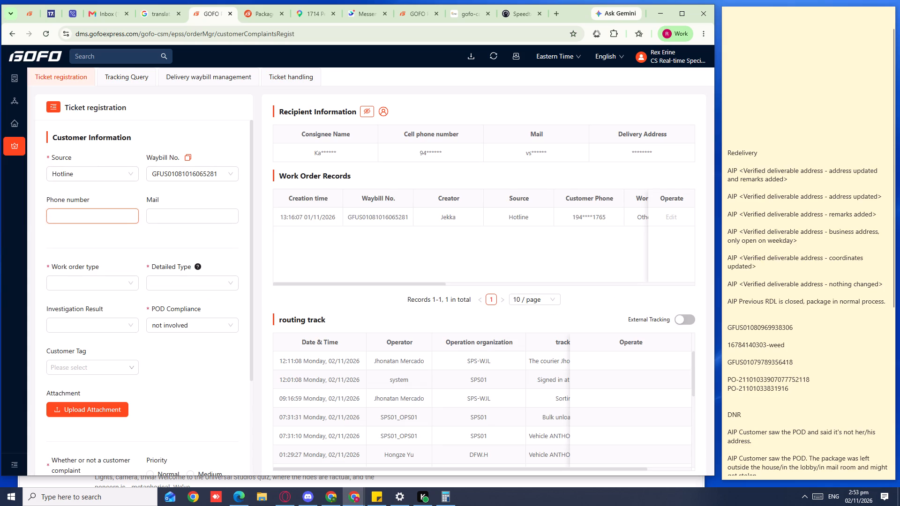
left_click(225, 173)
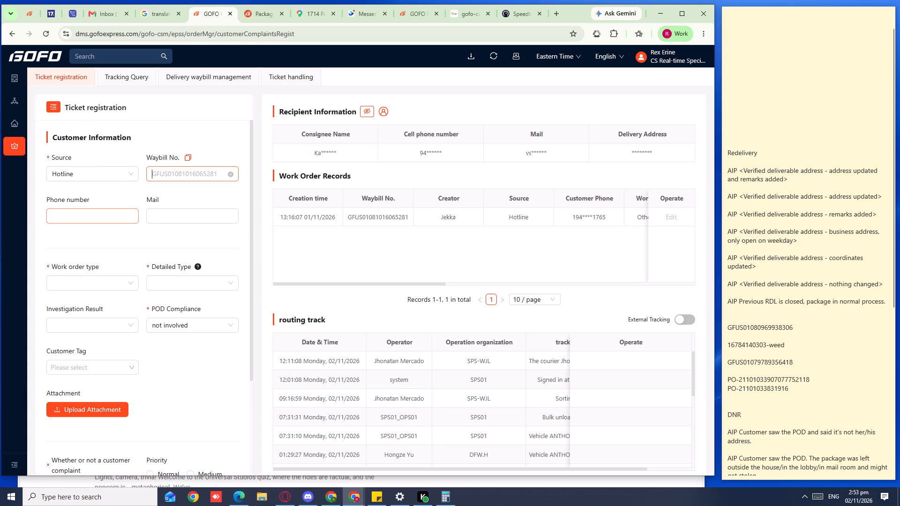
key("ctrl+v")
left_click(92, 216)
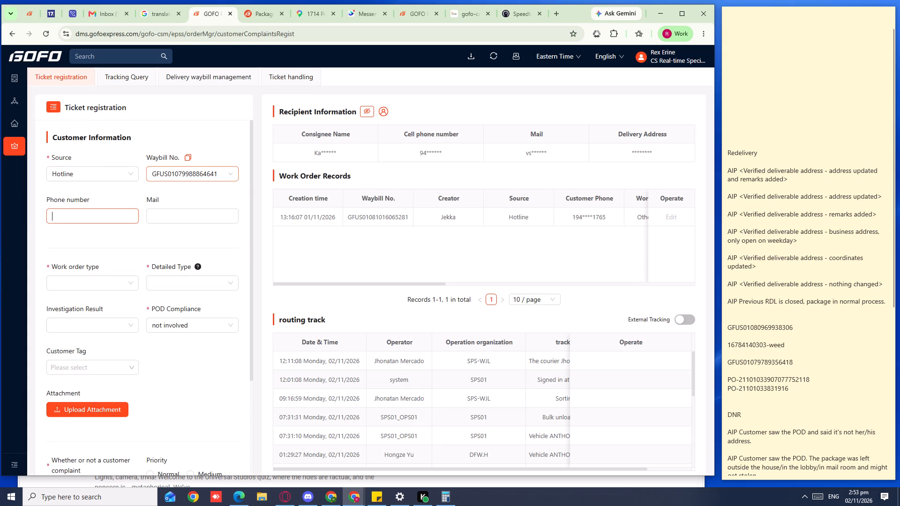
left_click(126, 69)
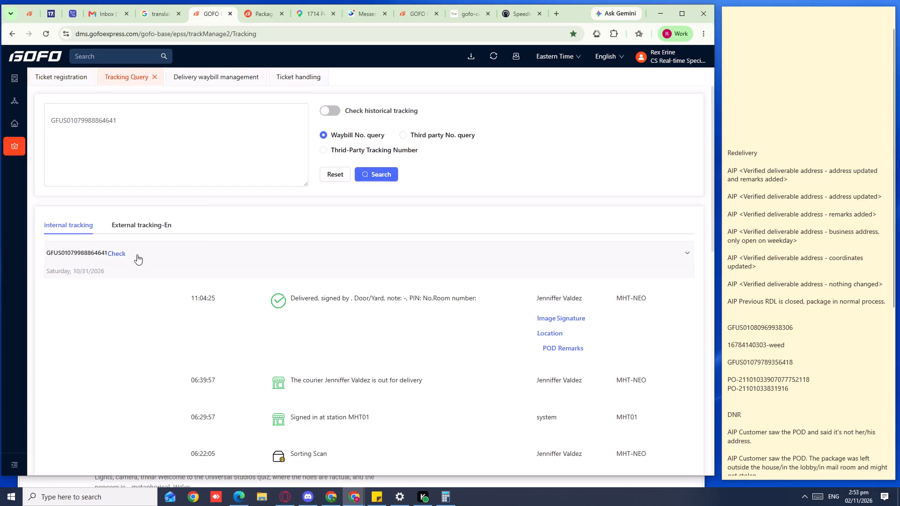
left_click(122, 253)
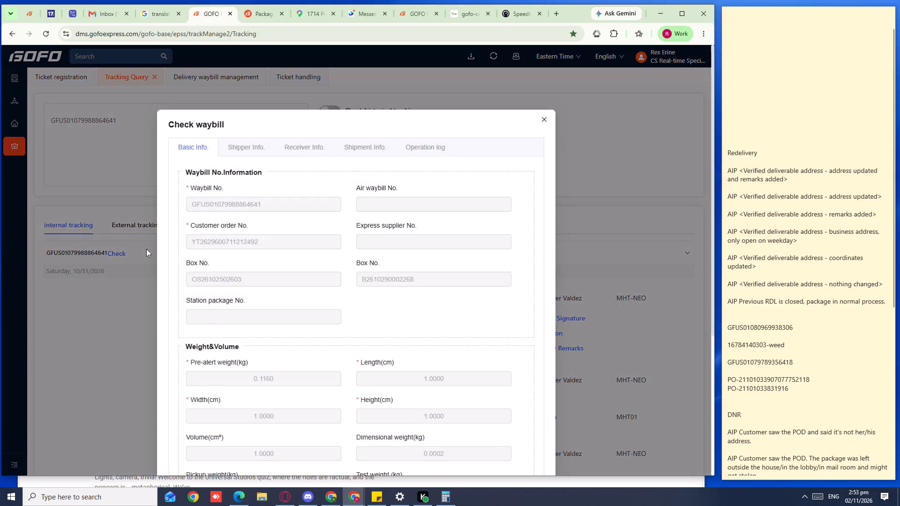
left_click(294, 152)
left_click_drag(451, 198, 105, 198)
key("ctrl+c")
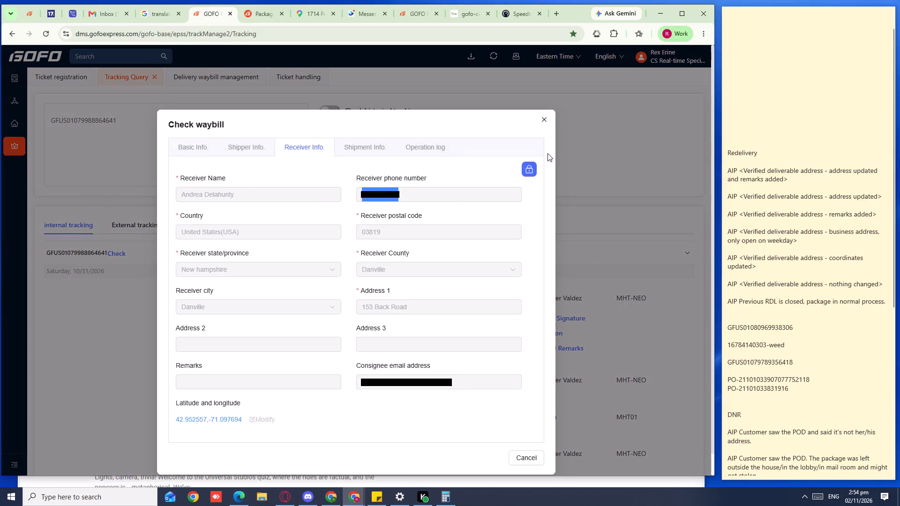
key("ctrl+c")
key("ctrl+c")
key("ctrl+c")
left_click(545, 122)
Return to ticket registration and fill the phone number field with the copied receiver phone number.
left_click(80, 86)
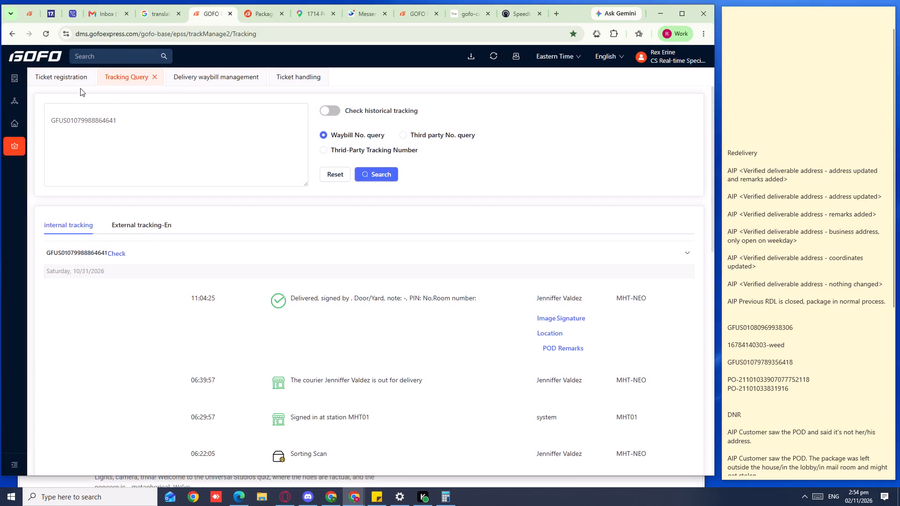
left_click(56, 72)
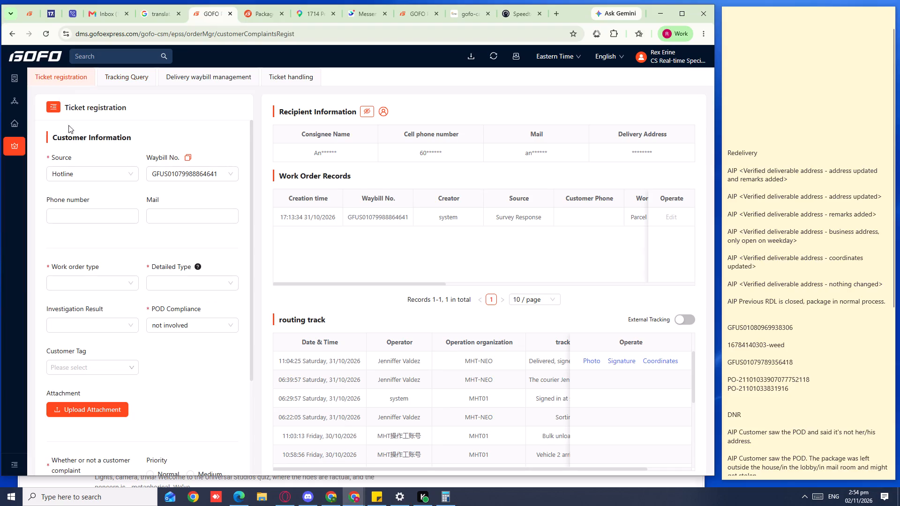
left_click(106, 170)
left_click(170, 199)
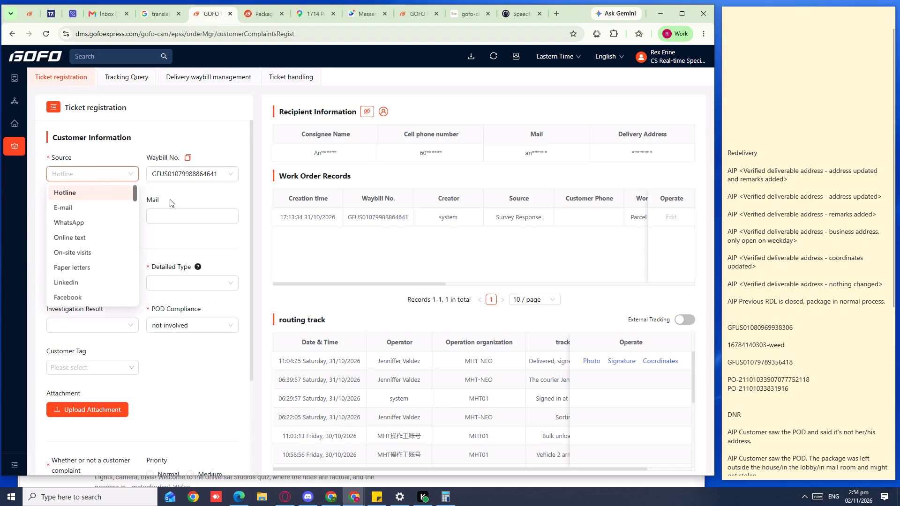
scroll(170, 199, "up", 4)
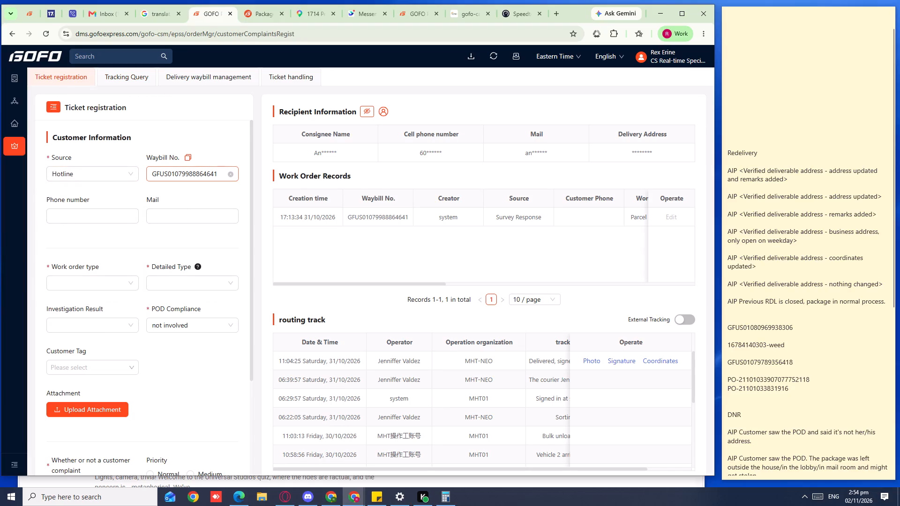
left_click(105, 216)
key("ctrl+v")
Set the work order type to "Complaints About Couri..." and open the detailed type choices.
left_click(83, 283)
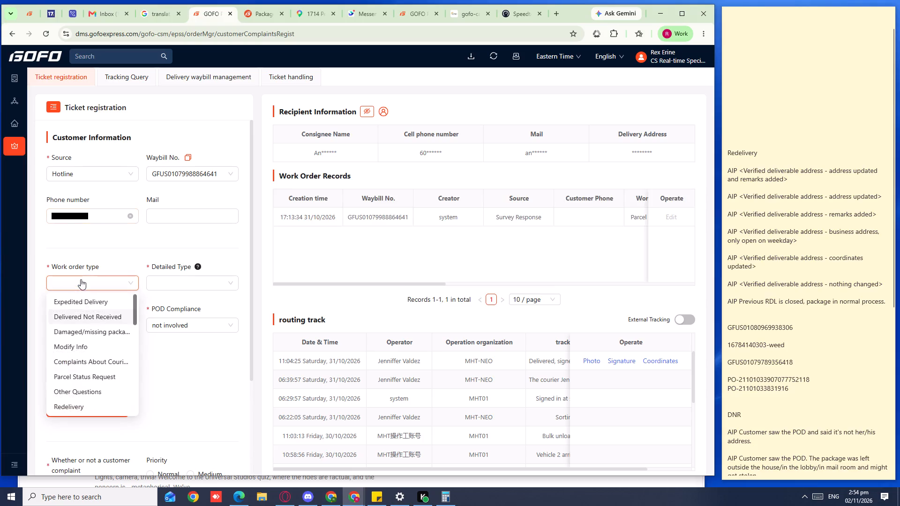
left_click(96, 363)
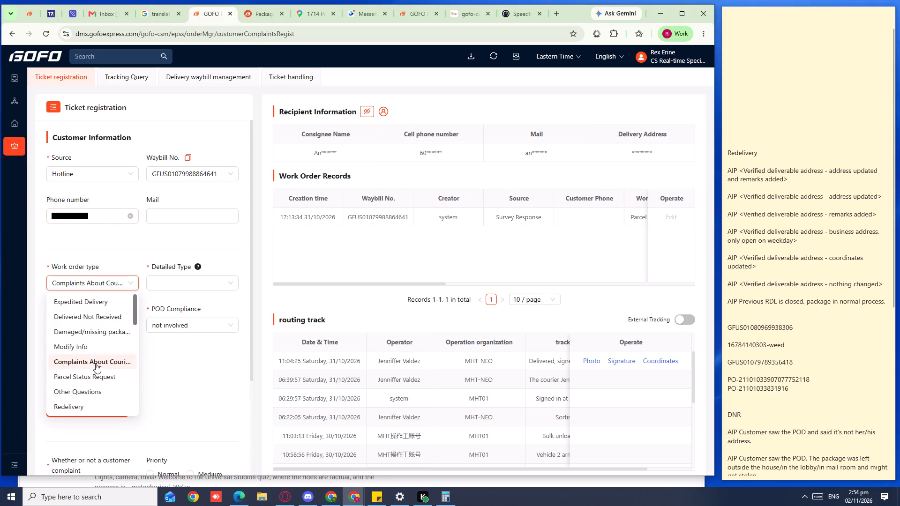
left_click(185, 283)
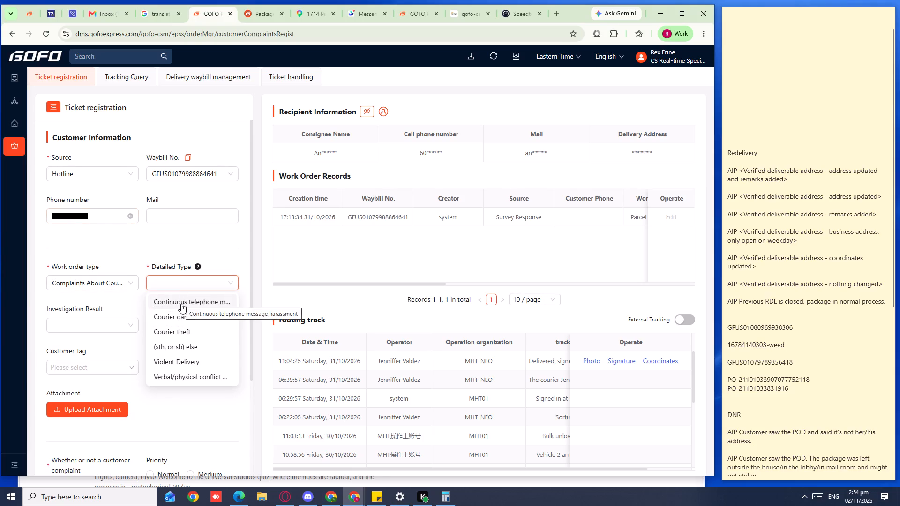
left_click(172, 353)
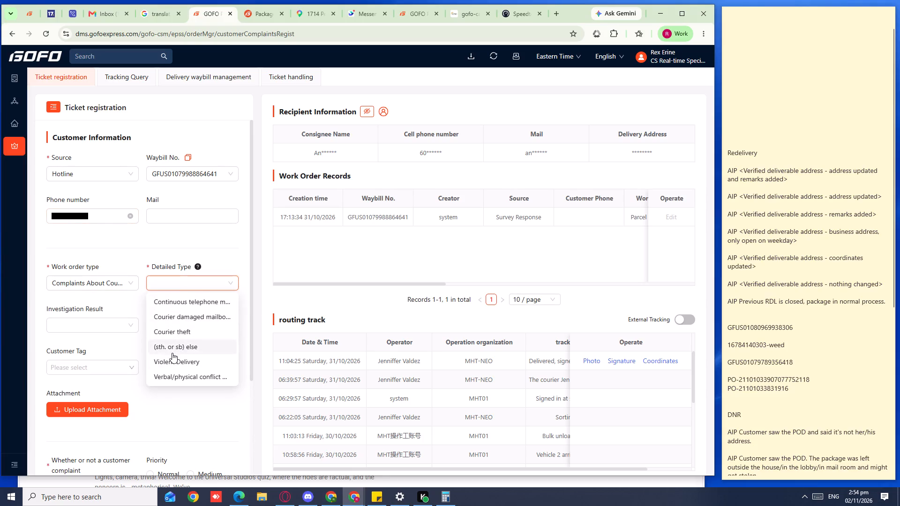
scroll(117, 352, "down", 5)
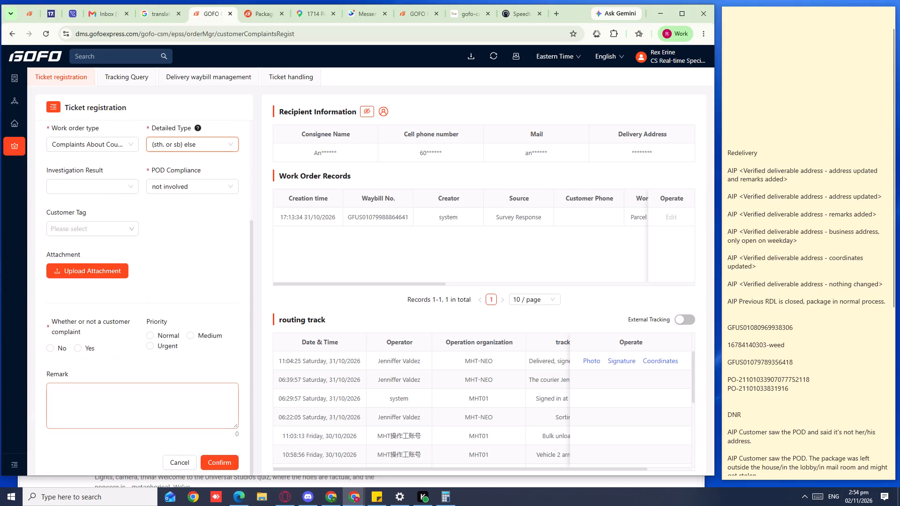
left_click(50, 353)
Start the ticket's remark with "AIP , cx calling to".
left_click(72, 392)
type("SIPm")
key("BackSpace")
key("BackSpace")
key("BackSpace")
key("BackSpace")
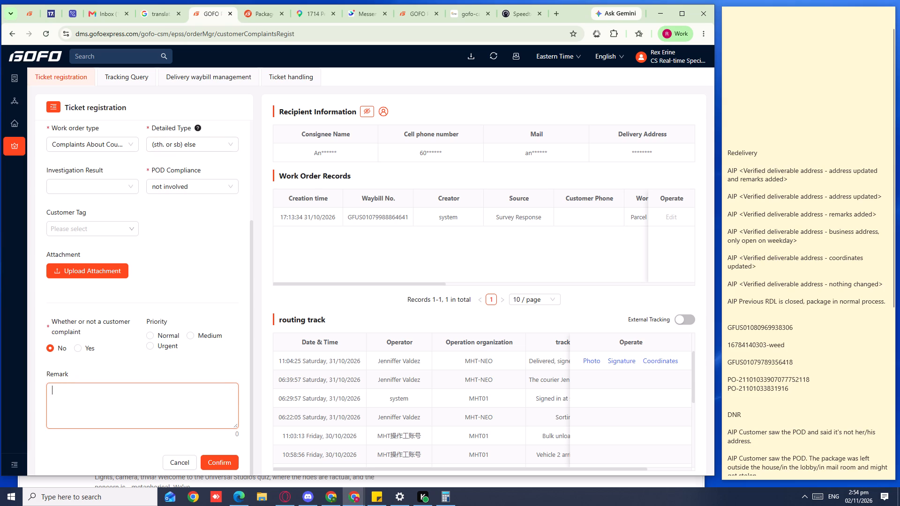
type("AIp")
key("BackSpace")
key("shift+p")
key("space")
key("s")
key("BackSpace")
key("m")
key("BackSpace")
type(",")
key("space")
key("t")
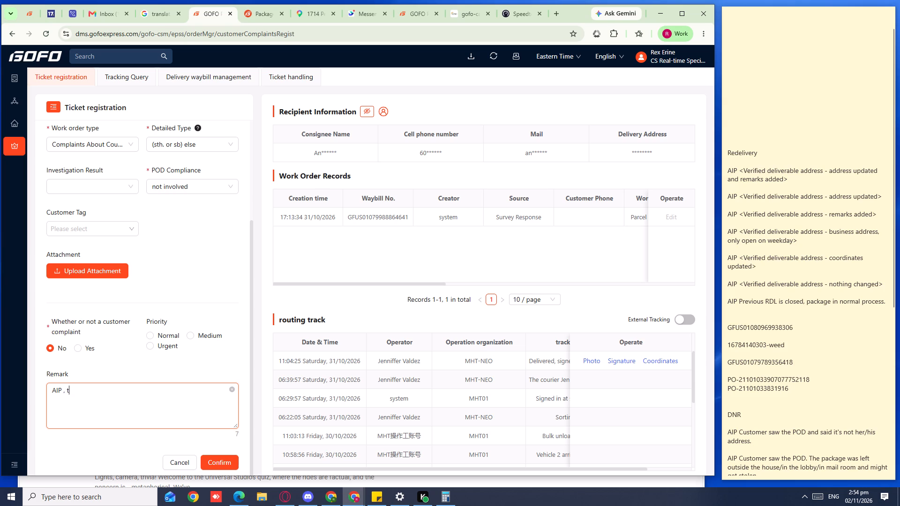
key("BackSpace")
type("dit")
key("space")
key("BackSpace")
key("BackSpace")
type("d not")
key("BackSpace")
key("BackSpace")
key("BackSpace")
key("BackSpace")
key("BackSpace")
key("BackSpace")
key("BackSpace")
type("cx calling to")
key("space")
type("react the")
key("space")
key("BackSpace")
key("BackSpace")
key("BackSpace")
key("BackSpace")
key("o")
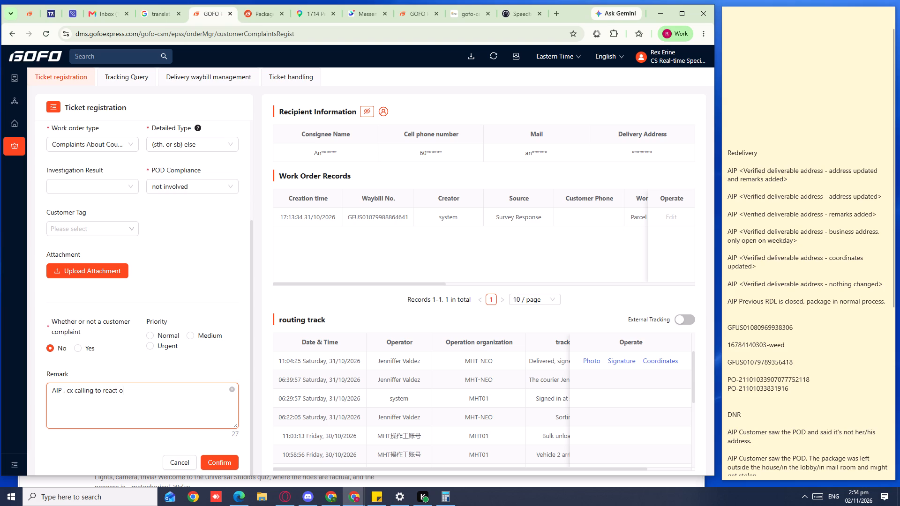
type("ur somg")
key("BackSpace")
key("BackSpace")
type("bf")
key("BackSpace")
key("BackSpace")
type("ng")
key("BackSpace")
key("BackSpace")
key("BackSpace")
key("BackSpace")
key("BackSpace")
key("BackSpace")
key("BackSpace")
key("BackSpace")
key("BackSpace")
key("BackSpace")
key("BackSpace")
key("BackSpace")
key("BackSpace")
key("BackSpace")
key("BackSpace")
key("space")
Continue the ticket's remark with "complain the driver, cx will of".
type("complain the driver.")
key("space")
key("BackSpace")
key("BackSpace")
type(",")
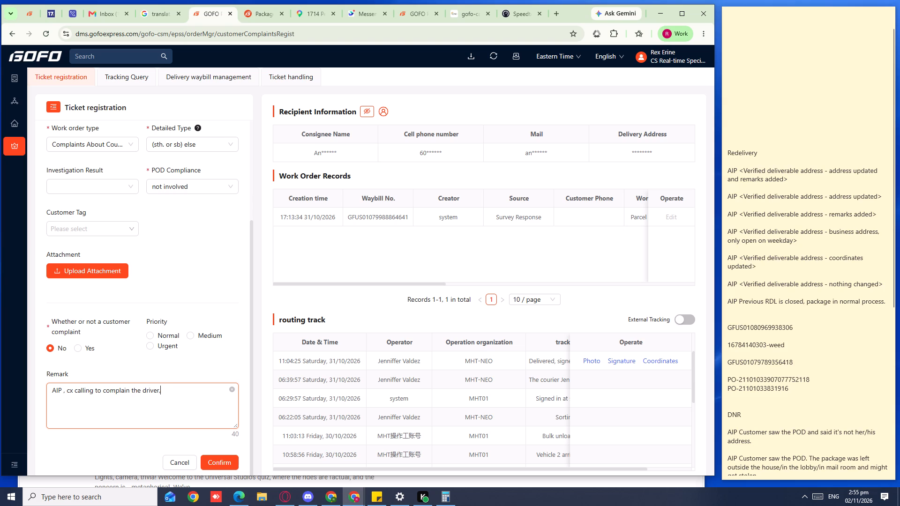
key("space")
type("cx will")
key("space")
key("o")
key("f")
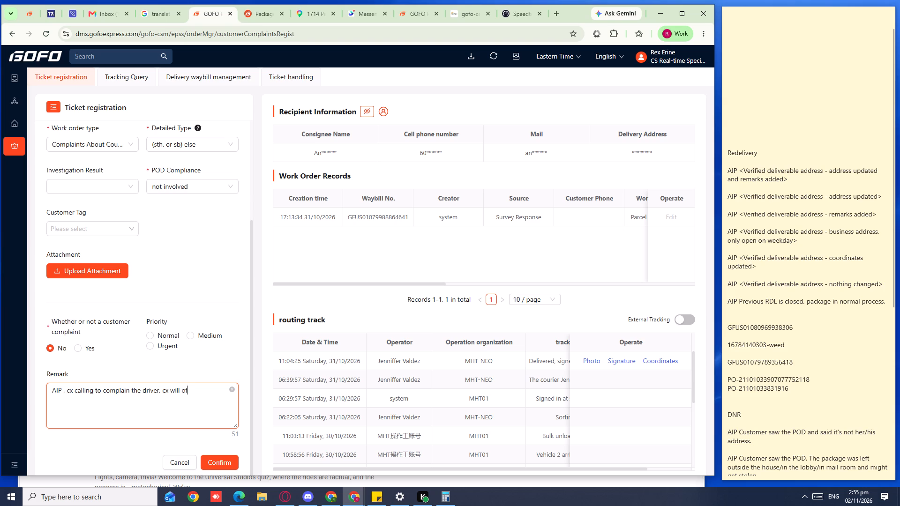
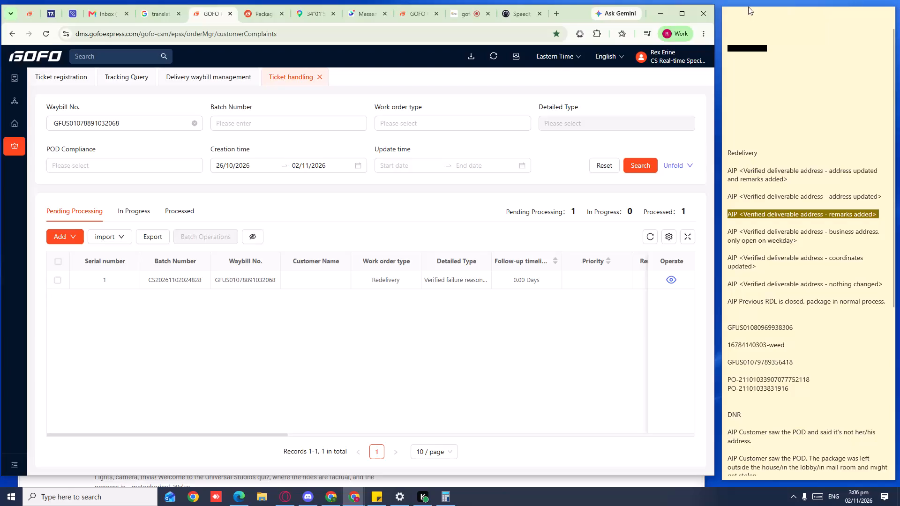
Copy the new caller's phone number from the active call and replace the old number at the top of the sticky note.
left_click(468, 15)
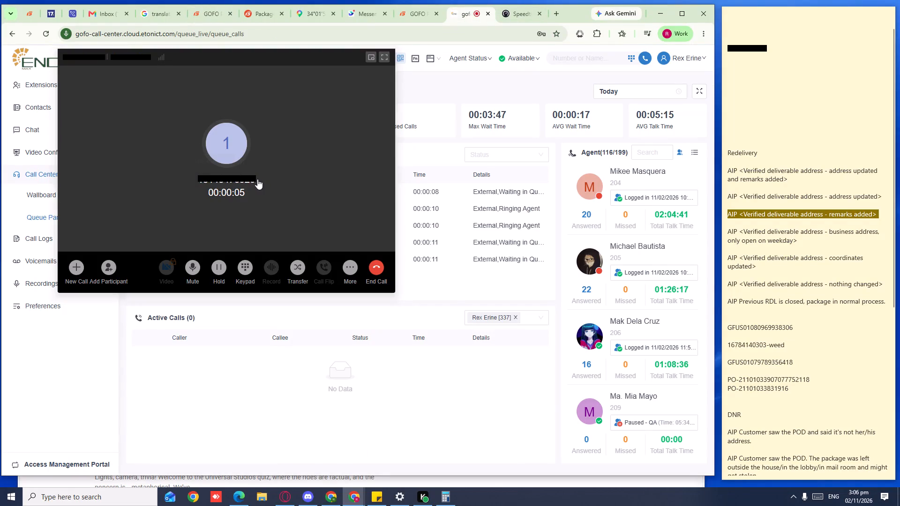
left_click(257, 179)
triple_click(756, 52)
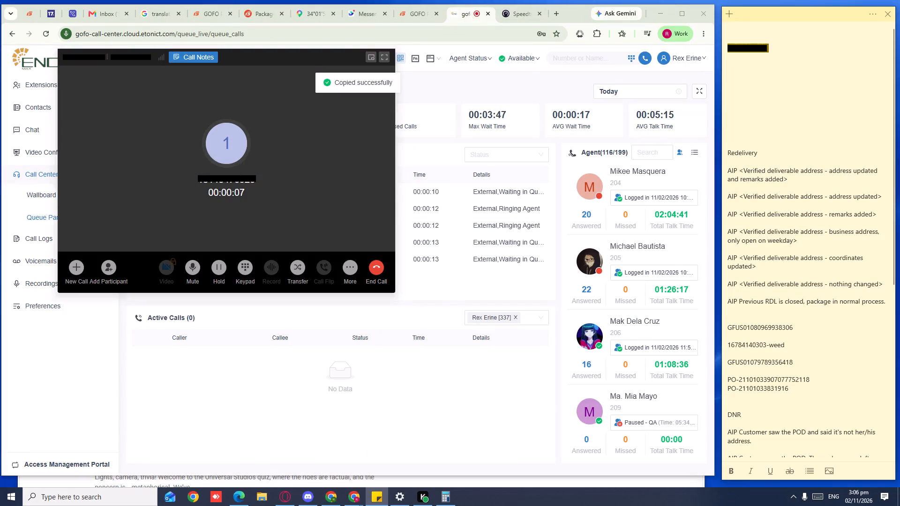
key("Delete")
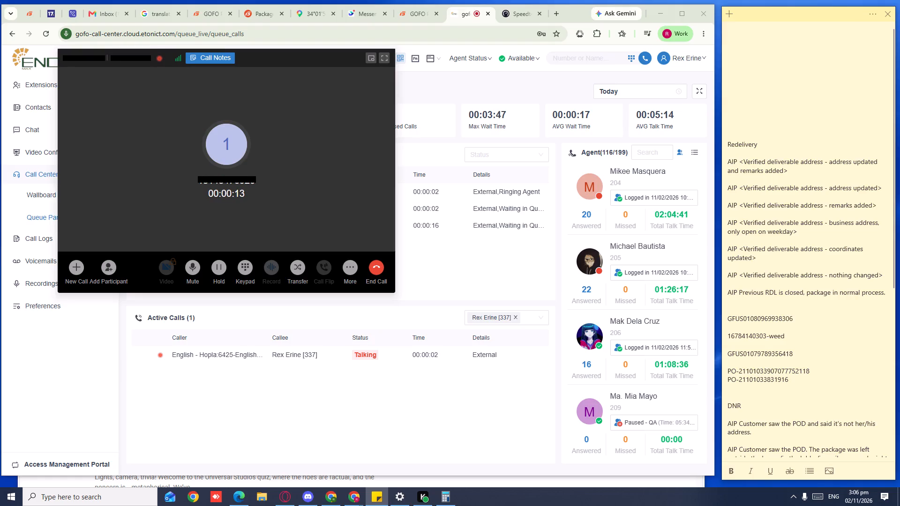
key("ctrl+v")
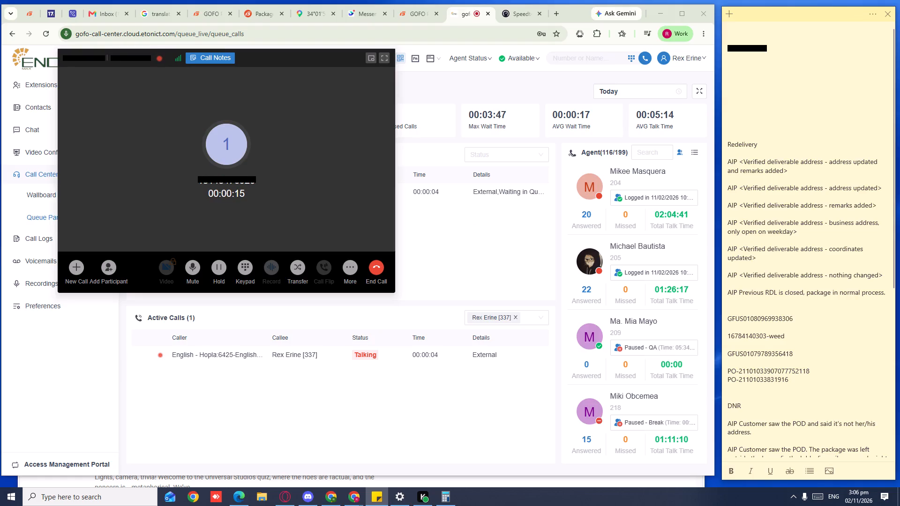
Look up the new caller's phone number from the sticky note in Ticket registration's Phone Record Lookup.
triple_click(755, 49)
key("ctrl+c")
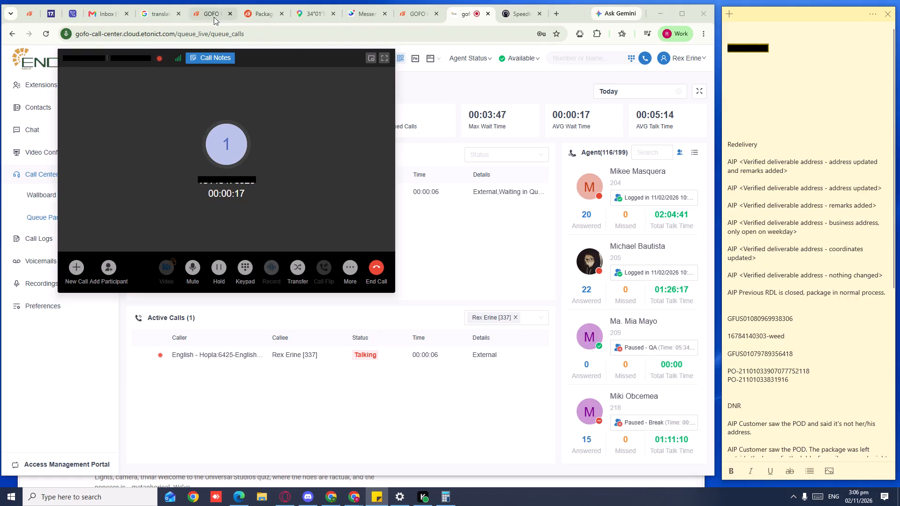
key("ctrl+c")
key("ctrl+c")
left_click(209, 18)
left_click(60, 74)
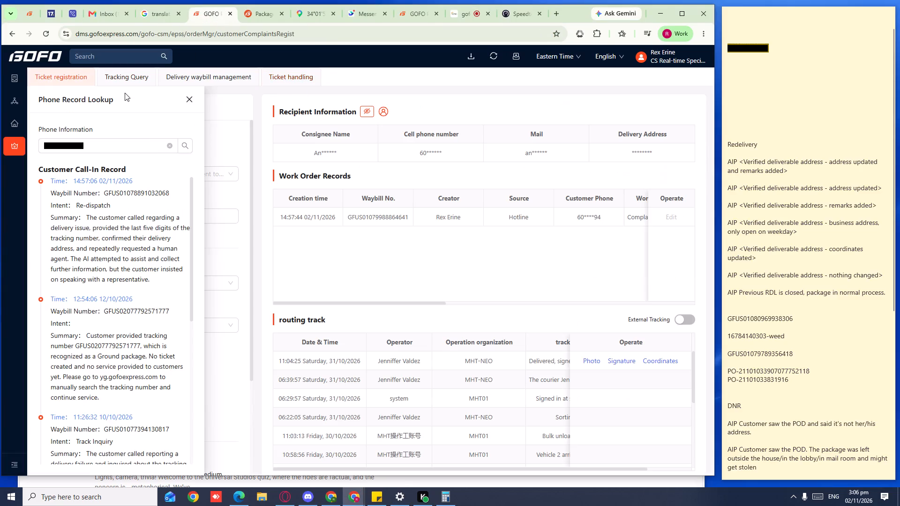
left_click(168, 147)
key("ctrl+v")
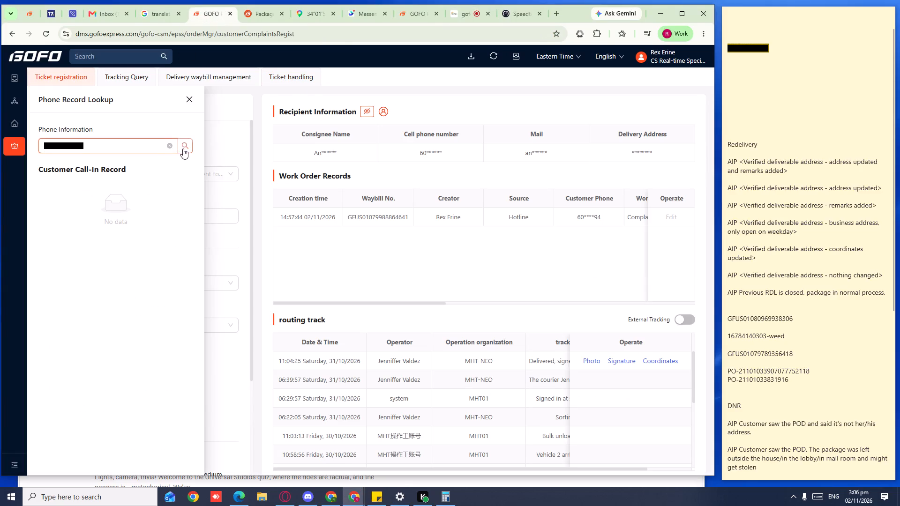
left_click(182, 149)
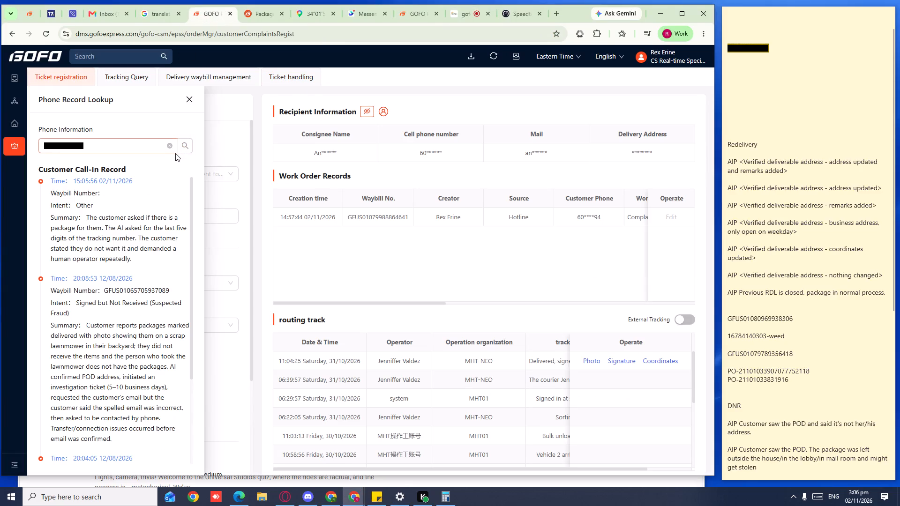
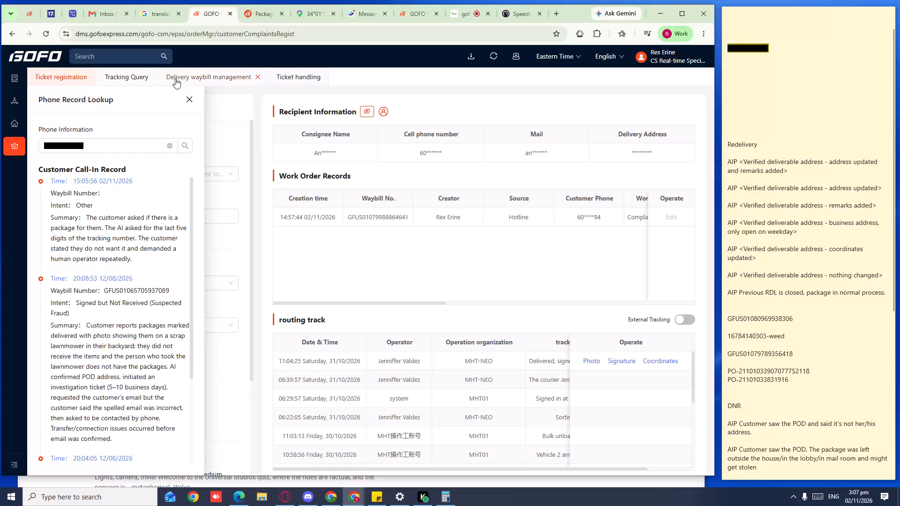
Reopen Phone Record Lookup in Ticket registration and look up the caller's phone number again.
left_click(191, 97)
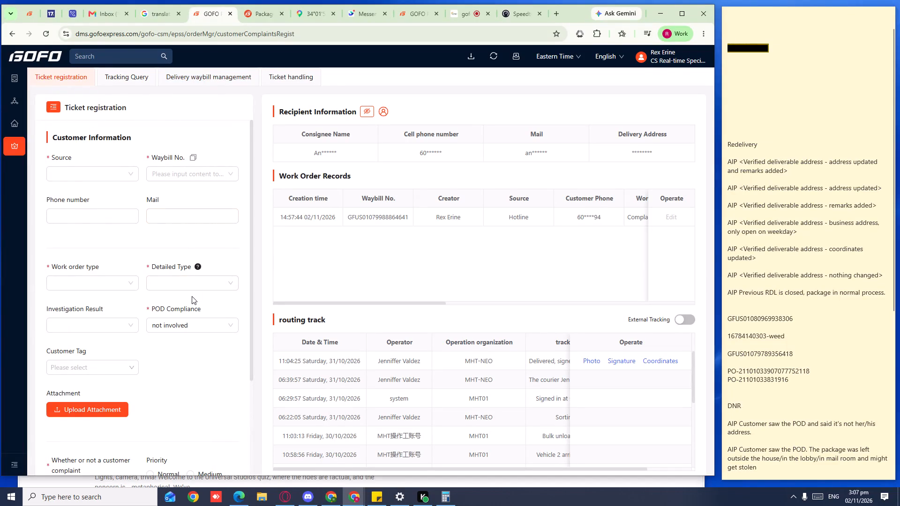
left_click(128, 74)
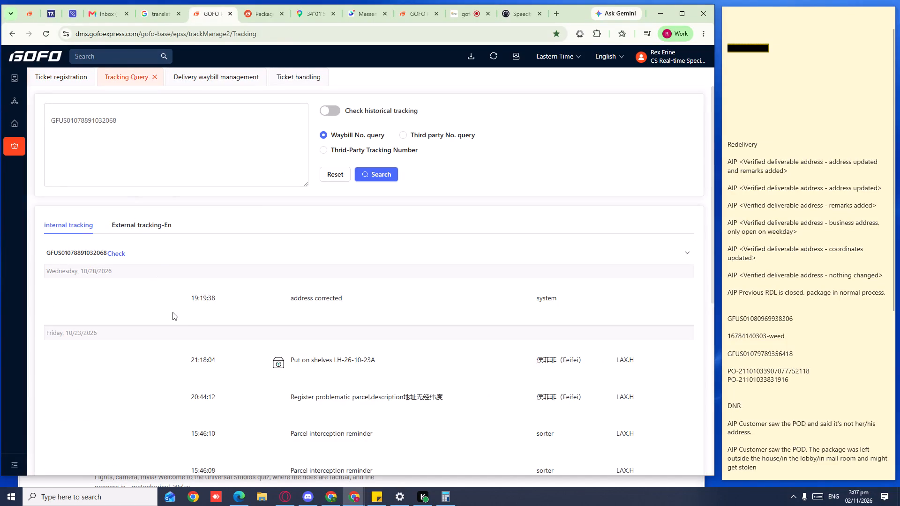
left_click(80, 74)
left_click(51, 106)
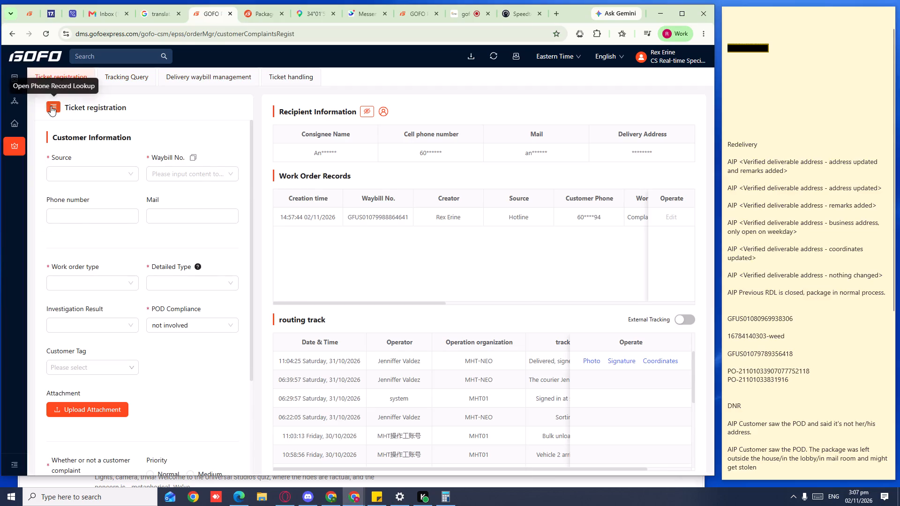
left_click(128, 155)
left_click(128, 146)
key("ctrl+v")
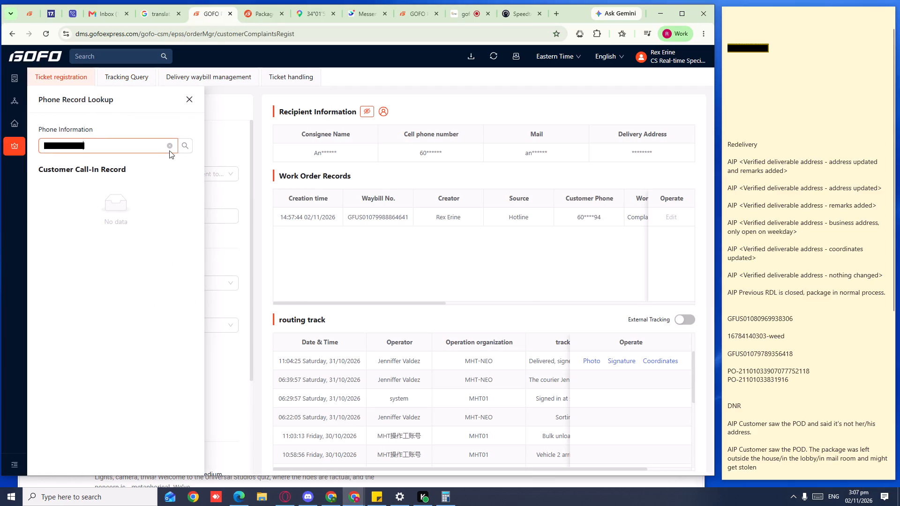
left_click(186, 149)
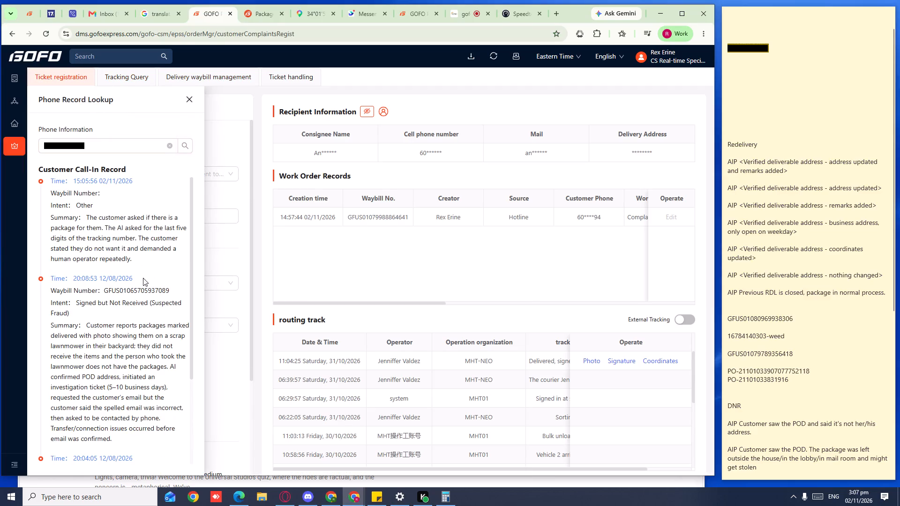
double_click(137, 290)
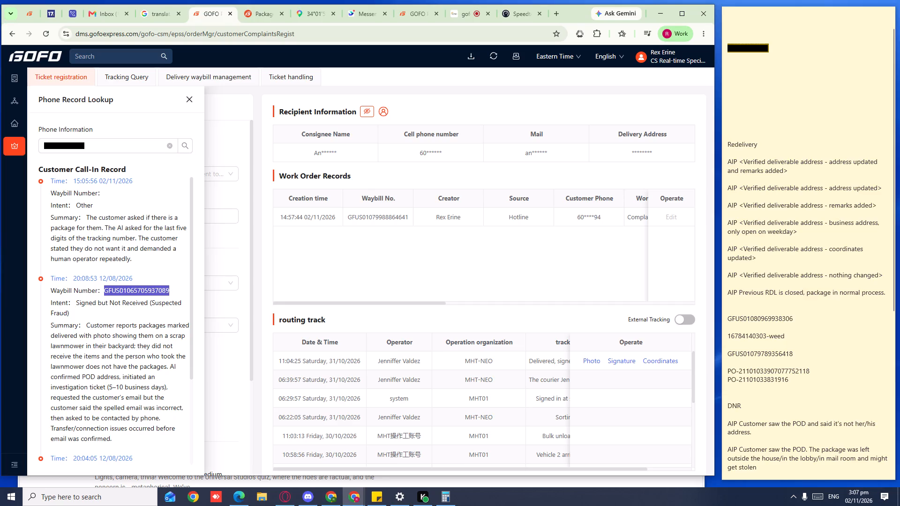
key("ctrl+c")
key("ctrl+c")
key("ctrl+c")
key("ctrl+c")
key("ctrl+c")
key("ctrl+c")
key("ctrl+c")
key("ctrl+c")
key("ctrl+c")
key("ctrl+c")
key("ctrl+c")
key("ctrl+c")
key("ctrl+c")
key("ctrl+c")
left_click(120, 78)
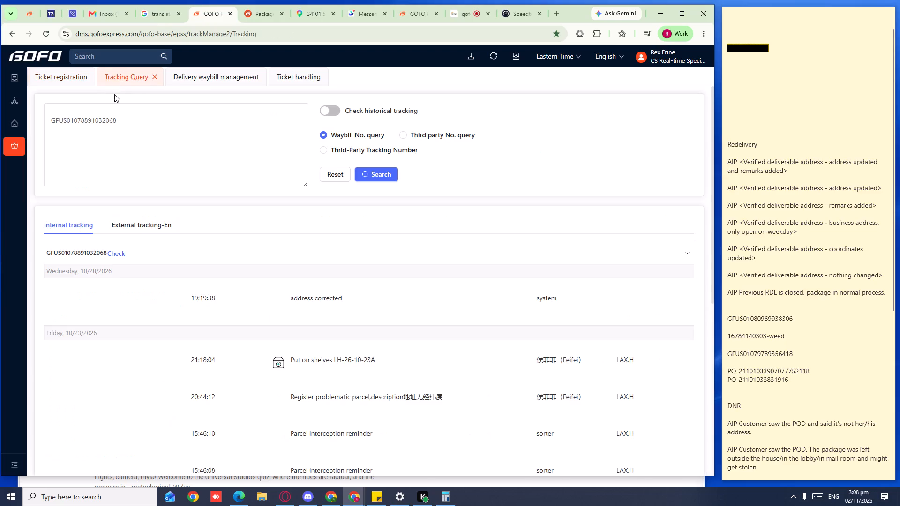
double_click(120, 134)
key("Delete")
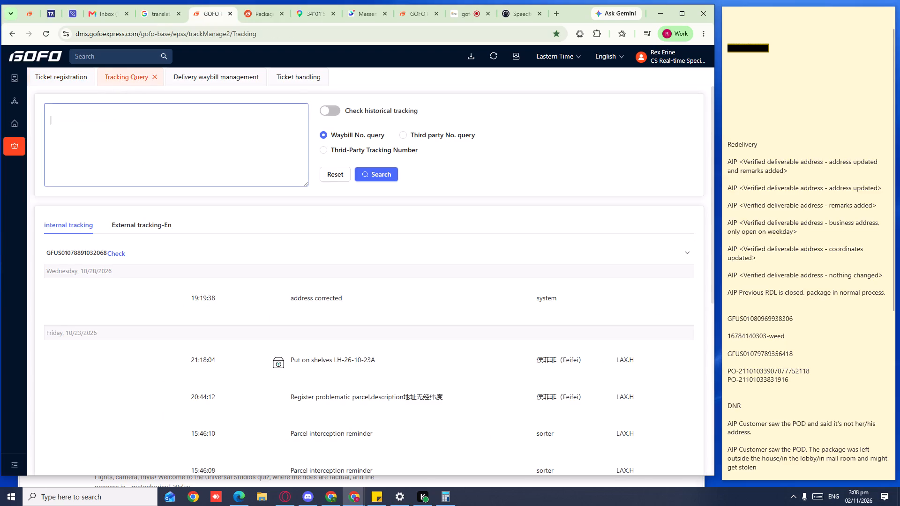
key("ctrl+v")
left_click(375, 175)
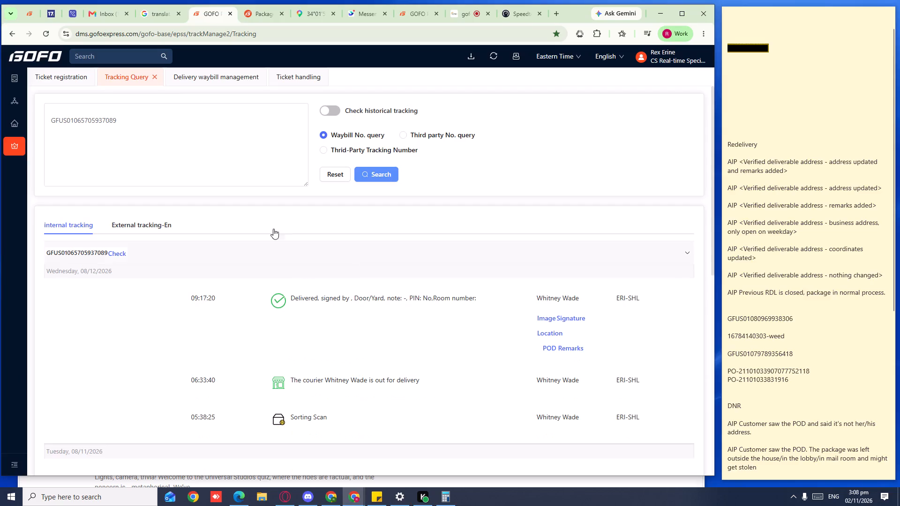
left_click(140, 112)
left_click_drag(134, 121, 0, 81)
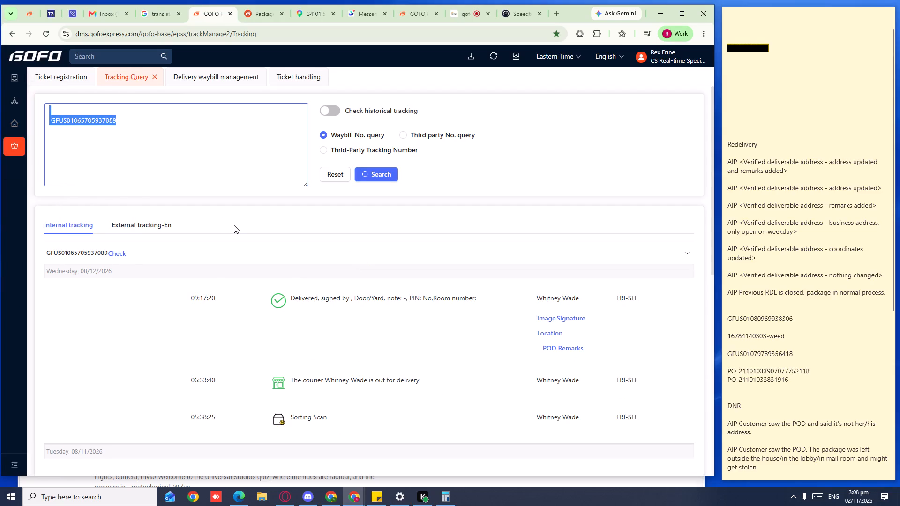
key("Delete")
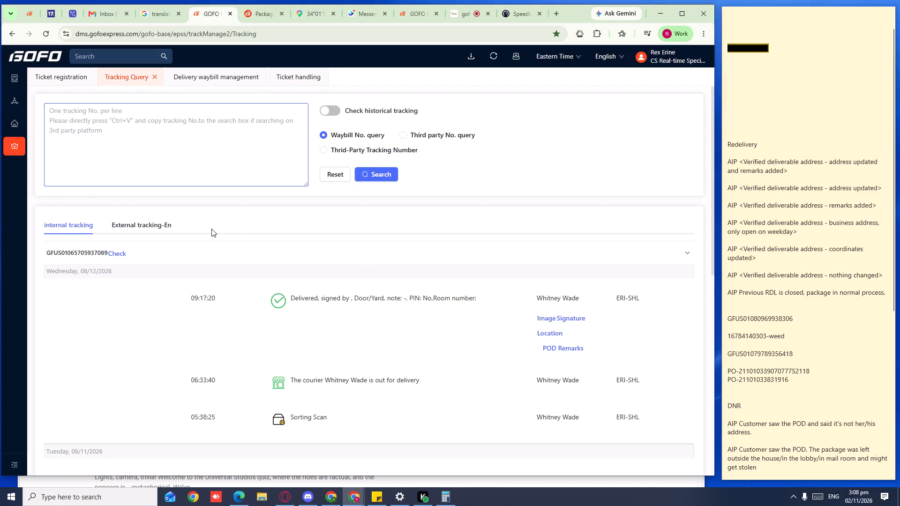
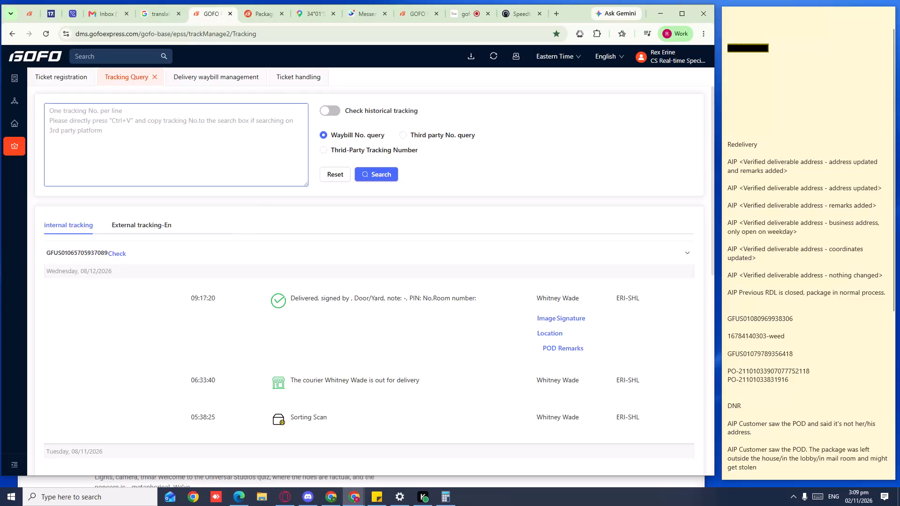
Return to Ticket registration, copy the caller's phone number from Phone Record Lookup, review the call-in records and close the lookup.
left_click(280, 77)
left_click(52, 72)
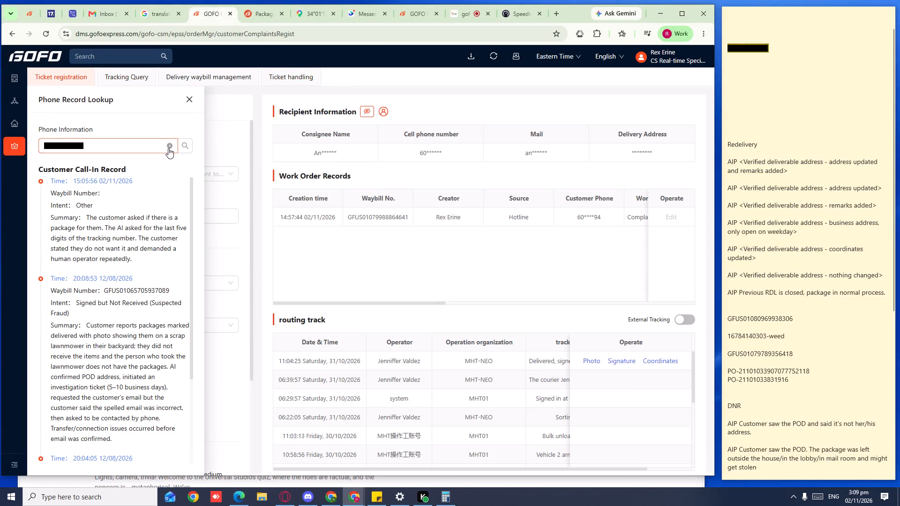
left_click_drag(147, 149, 0, 134)
key("ctrl+c")
key("ctrl+c")
key("ctrl+c")
left_click_drag(192, 94, 192, 100)
left_click(193, 99)
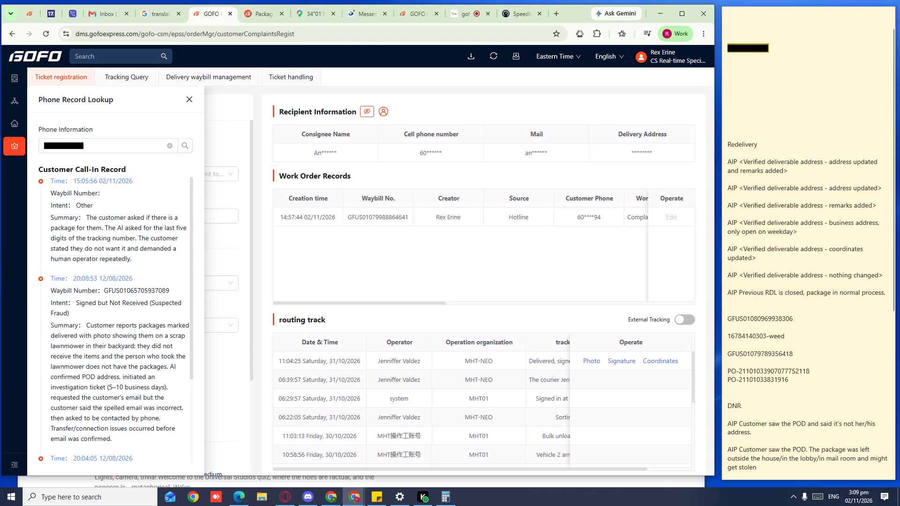
scroll(127, 225, "down", 4)
scroll(147, 359, "up", 3)
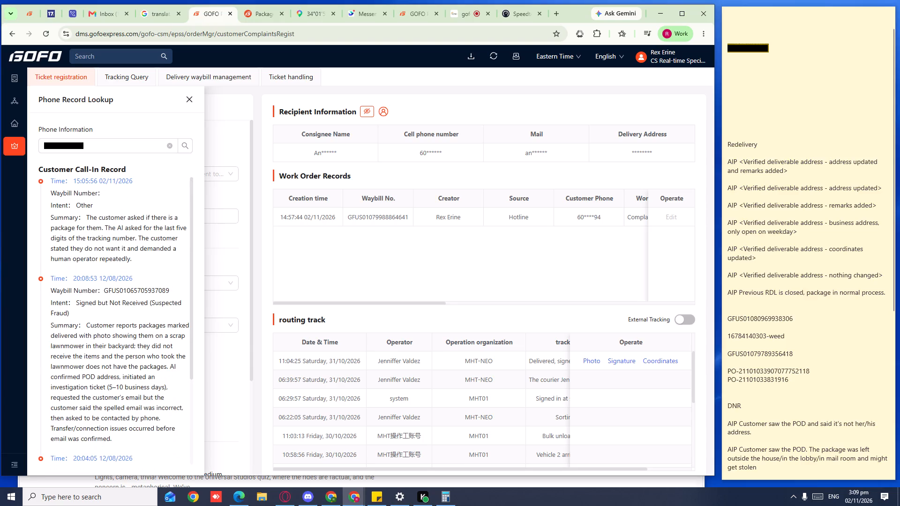
scroll(156, 319, "up", 2)
left_click(191, 98)
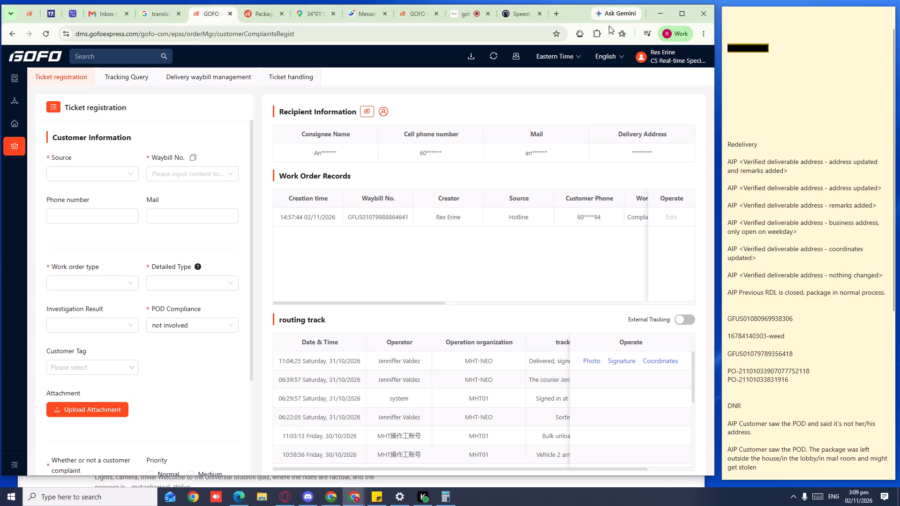
Copy the caller's number from the active call in the call center, look it up again in Phone Record Lookup, and close the lookup.
left_click(464, 15)
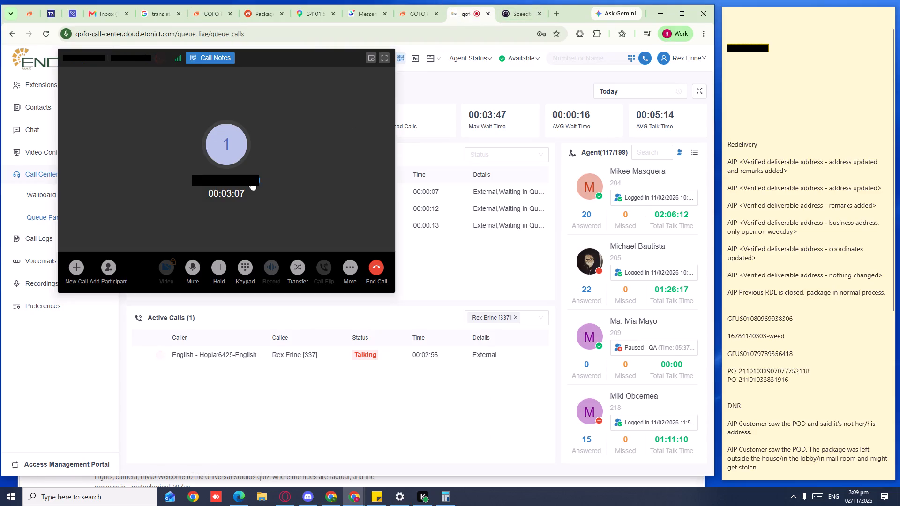
left_click(255, 180)
left_click(210, 19)
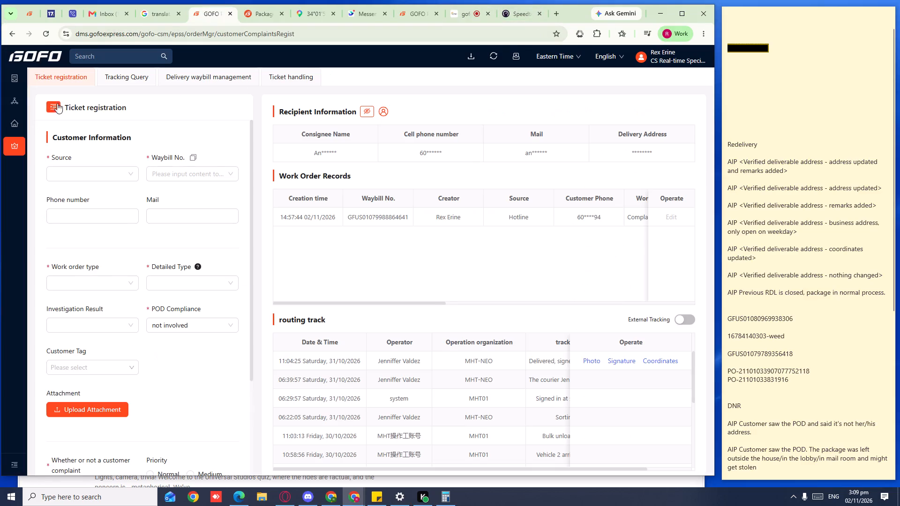
left_click(64, 110)
left_click(53, 111)
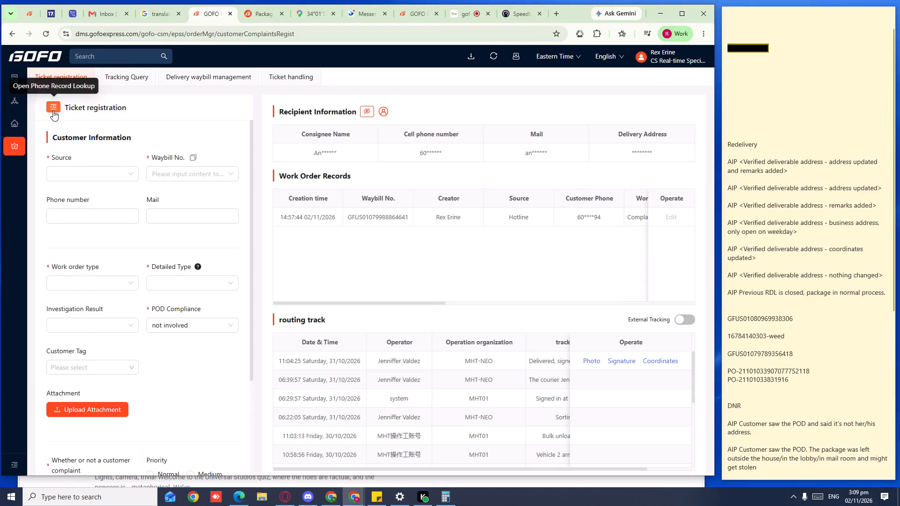
left_click(116, 148)
key("ctrl+v")
left_click(188, 148)
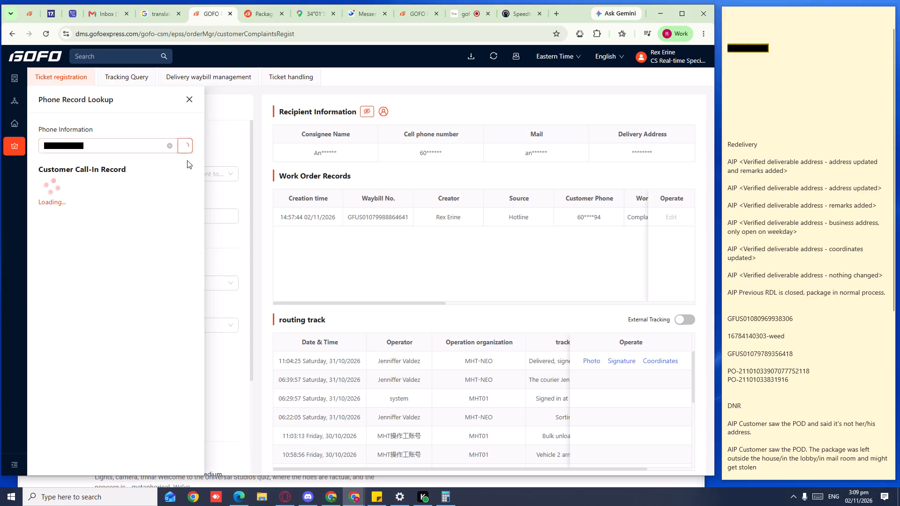
left_click(188, 103)
left_click(190, 97)
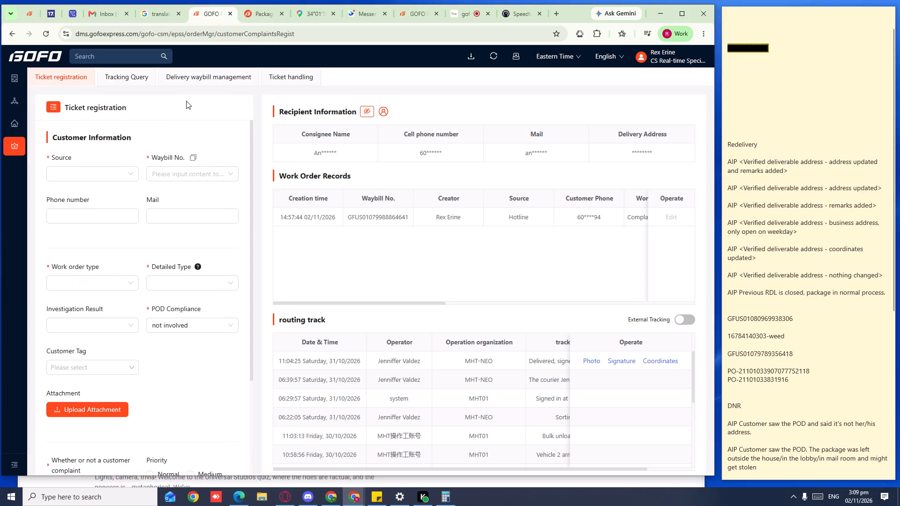
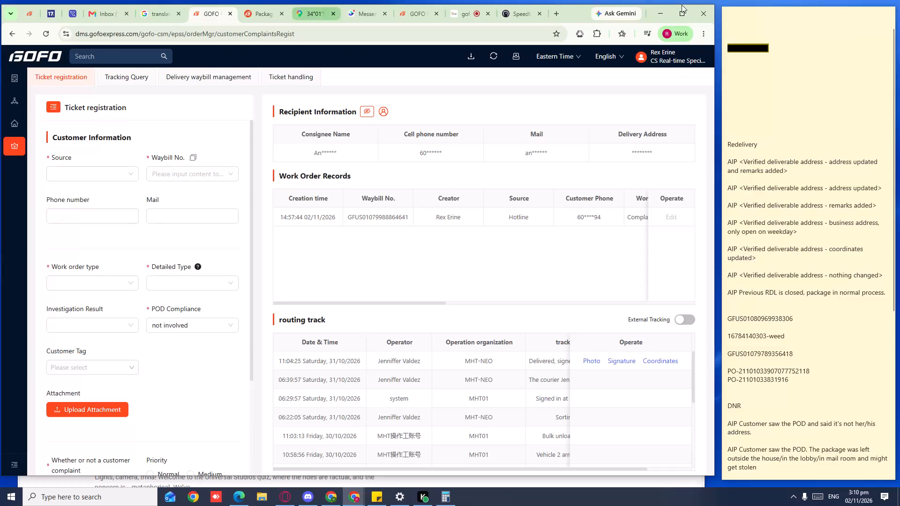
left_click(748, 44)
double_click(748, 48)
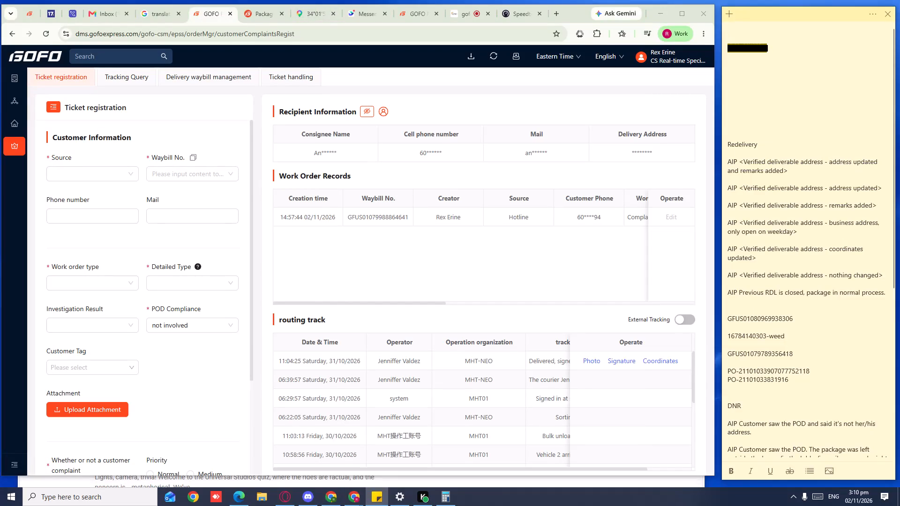
Close the ended call's details in the call center without adding notes, and return to the GOFO package tracking page.
left_click(447, 19)
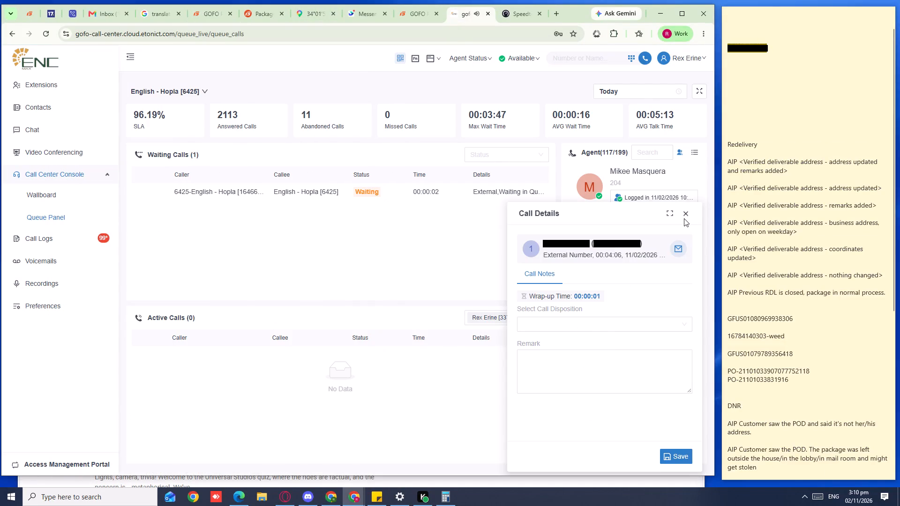
left_click(685, 214)
left_click(260, 18)
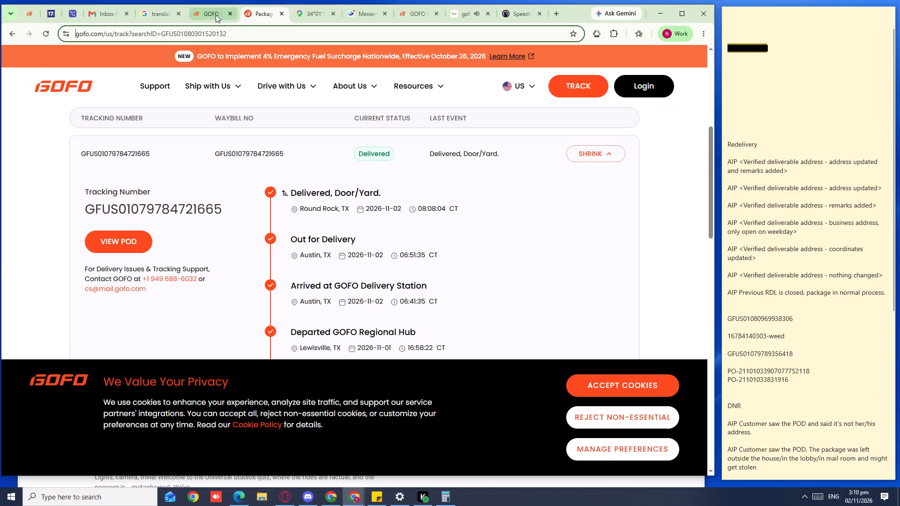
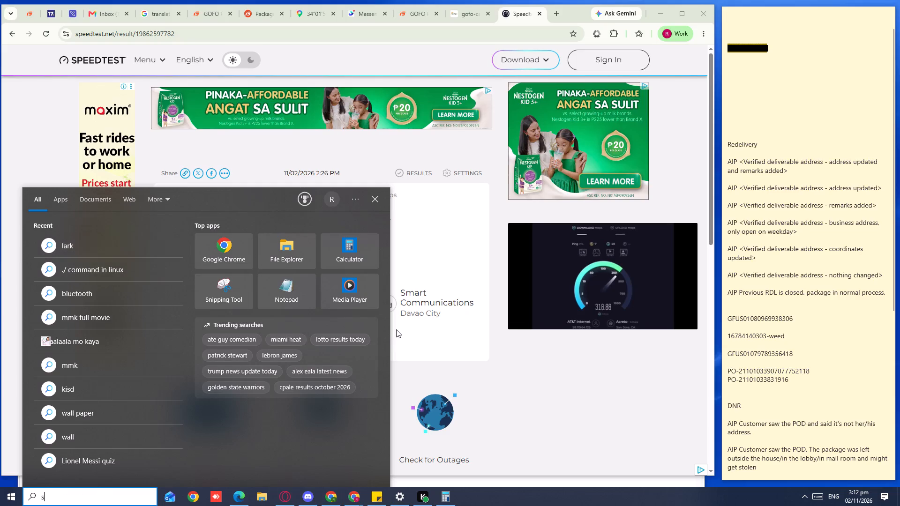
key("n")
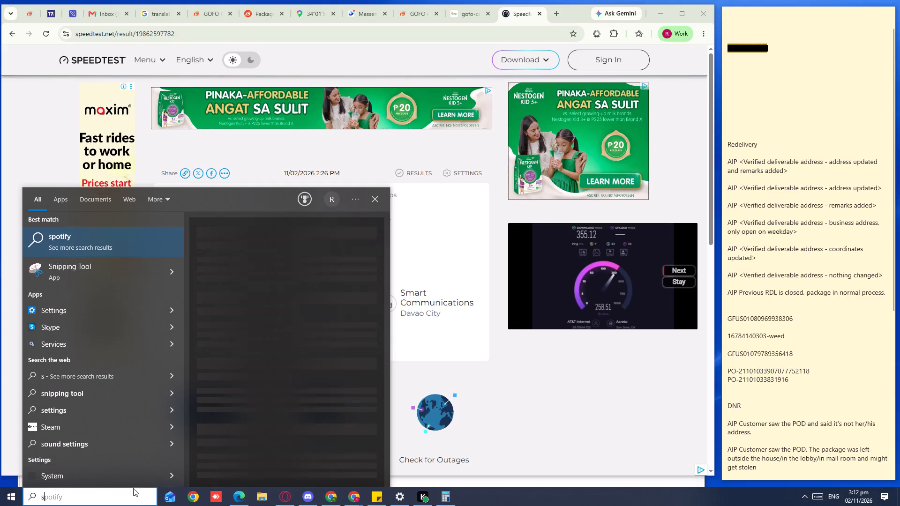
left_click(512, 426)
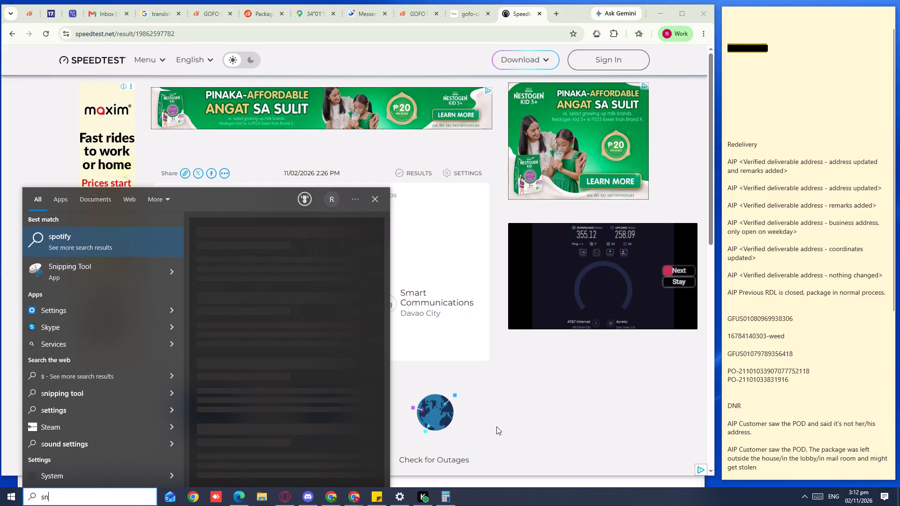
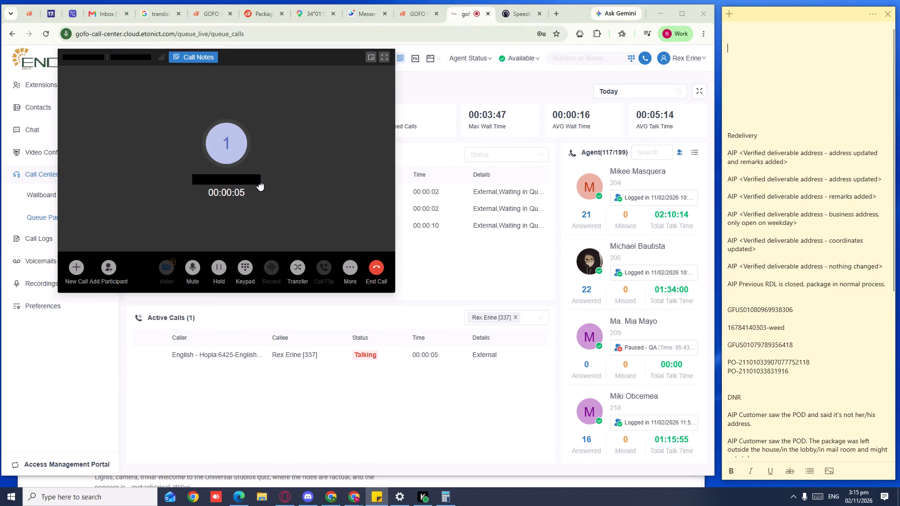
Copy the caller's phone number from the new active call and paste it at the top of the sticky note.
left_click(259, 180)
left_click(789, 48)
key("ctrl+v")
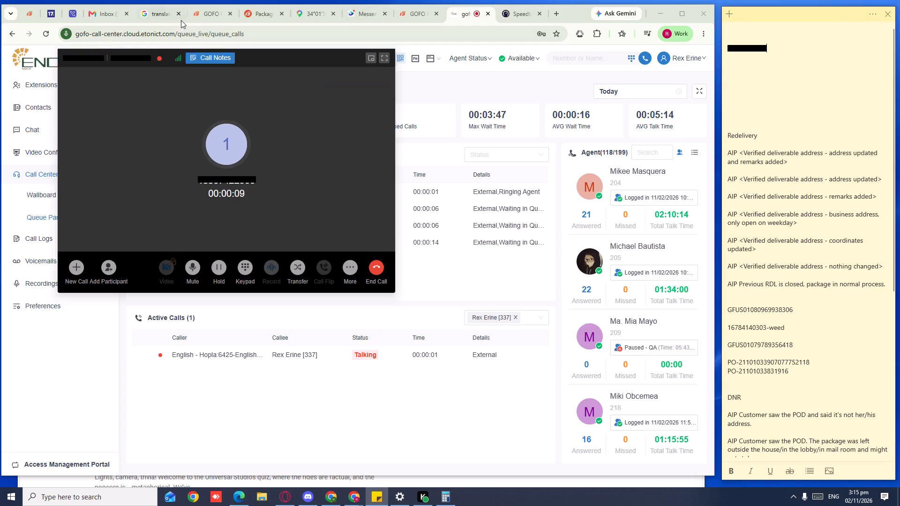
Look up the current caller's phone number in the ticket registration phone record lookup.
left_click(202, 15)
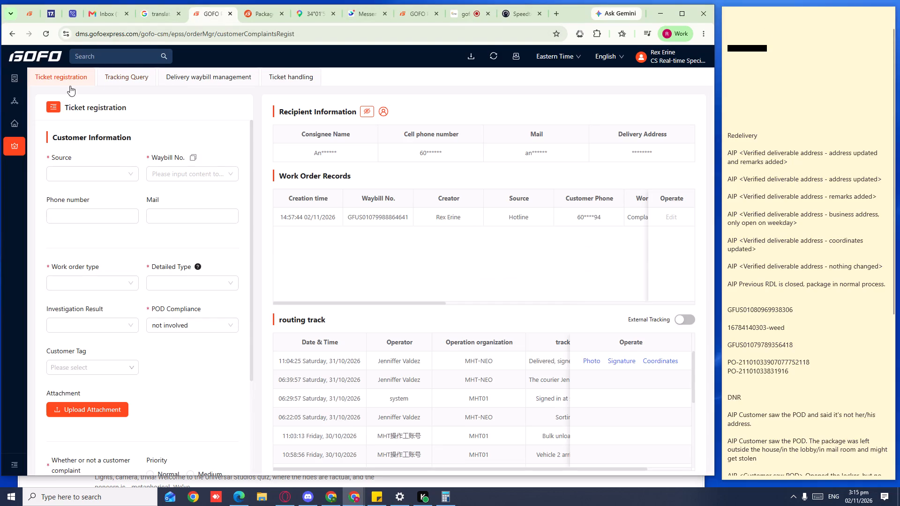
left_click(52, 110)
left_click(122, 154)
key("ctrl+v")
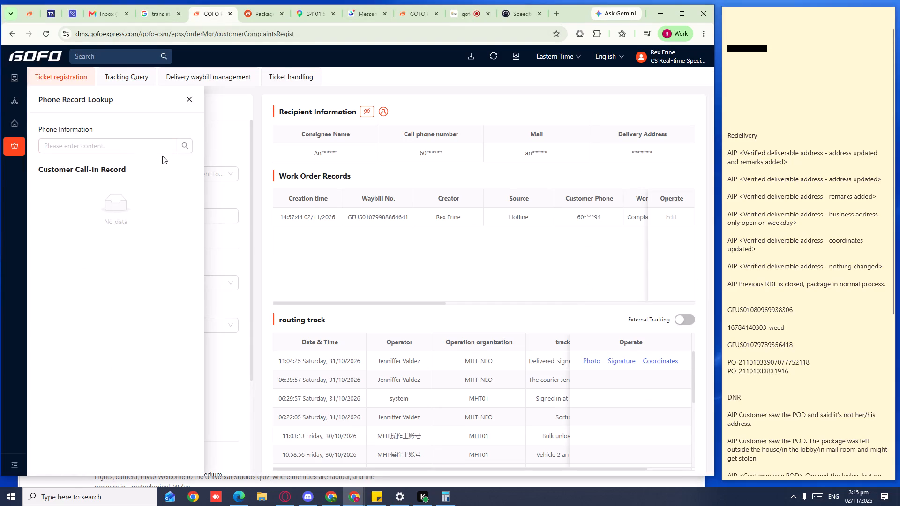
left_click(135, 148)
key("ctrl+v")
left_click(180, 145)
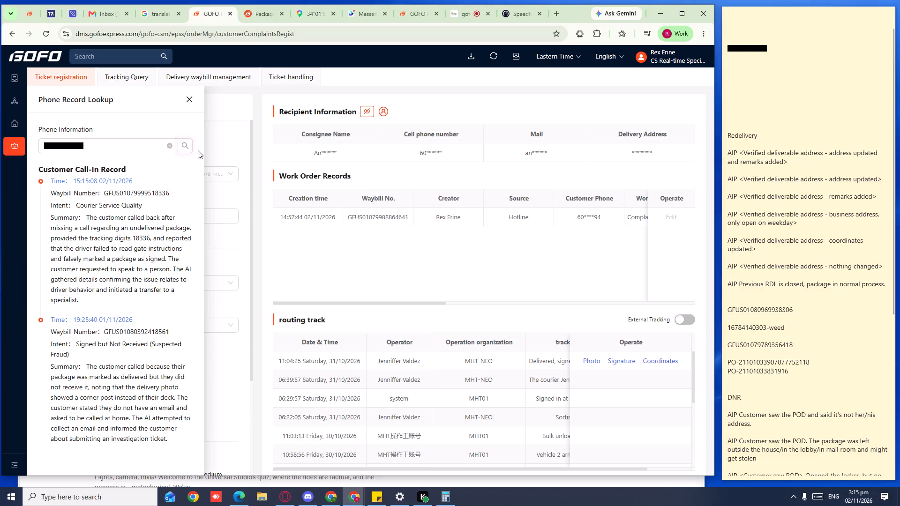
double_click(143, 196)
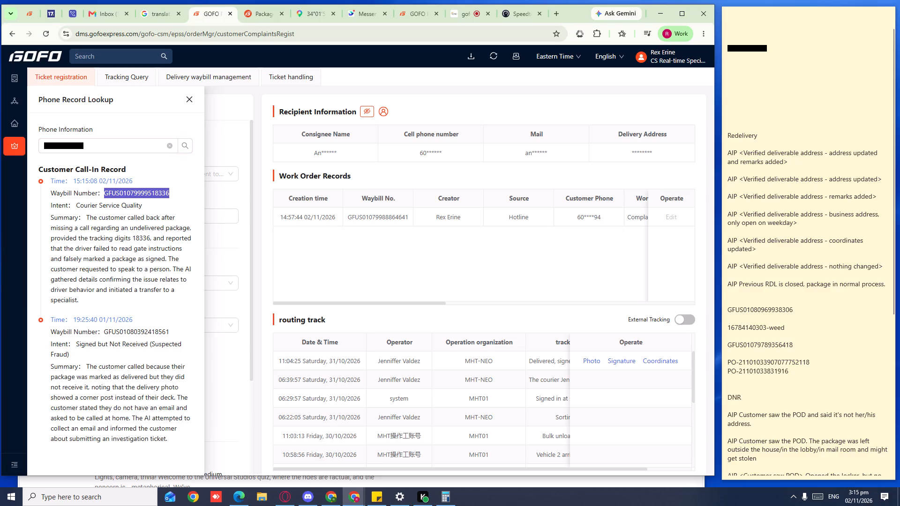
key("ctrl+c")
key("ctrl+c")
key("ctrl+c")
key("ctrl+c")
key("ctrl+c")
key("ctrl+c")
key("ctrl+c")
key("ctrl+c")
key("ctrl+c")
key("ctrl+c")
key("ctrl+c")
key("ctrl+c")
key("ctrl+c")
key("ctrl+c")
key("ctrl+c")
key("ctrl+c")
key("ctrl+c")
key("ctrl+c")
key("ctrl+c")
key("ctrl+c")
key("ctrl+c")
key("ctrl+c")
key("ctrl+c")
key("ctrl+c")
key("ctrl+c")
key("ctrl+c")
key("ctrl+c")
key("ctrl+c")
key("ctrl+c")
left_click(136, 75)
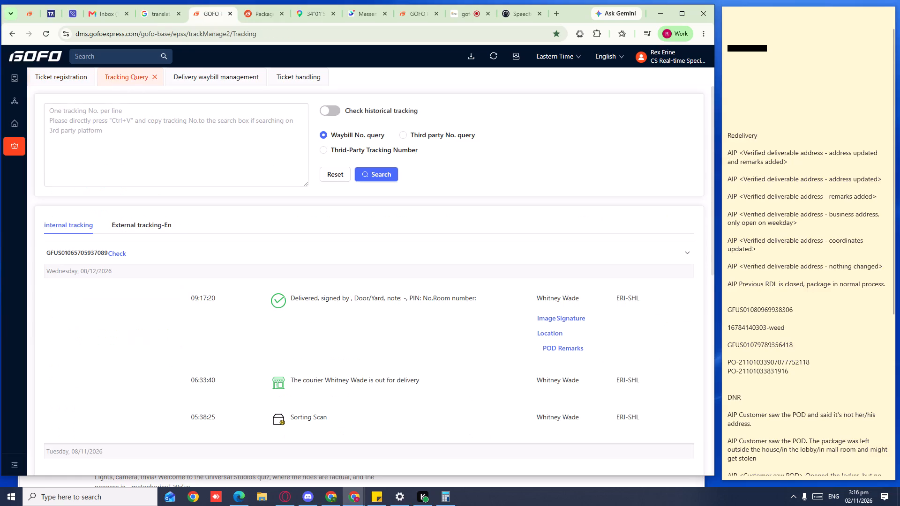
left_click(127, 126)
key("ctrl+v")
left_click(377, 173)
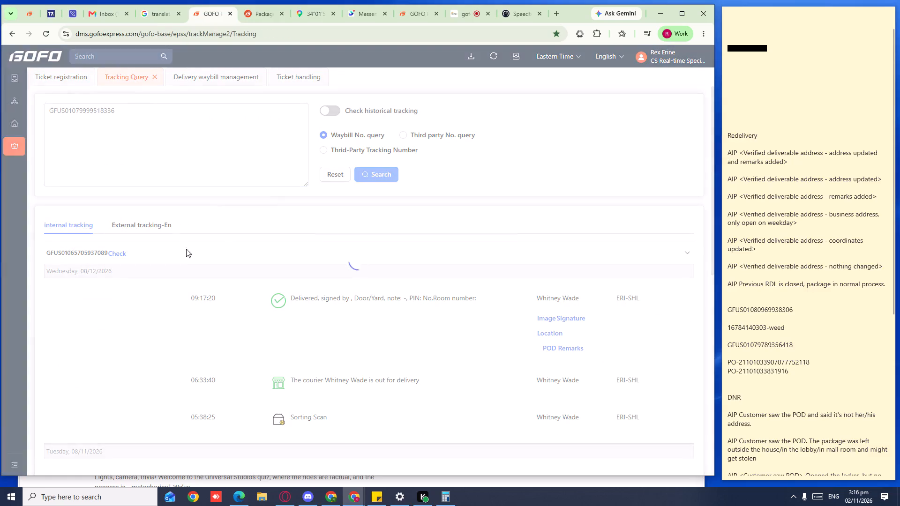
left_click(106, 257)
left_click(117, 256)
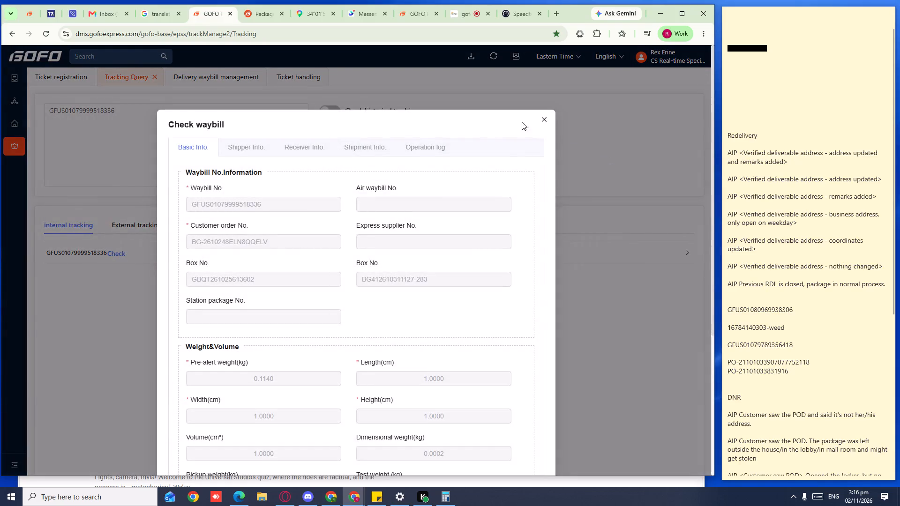
left_click(313, 147)
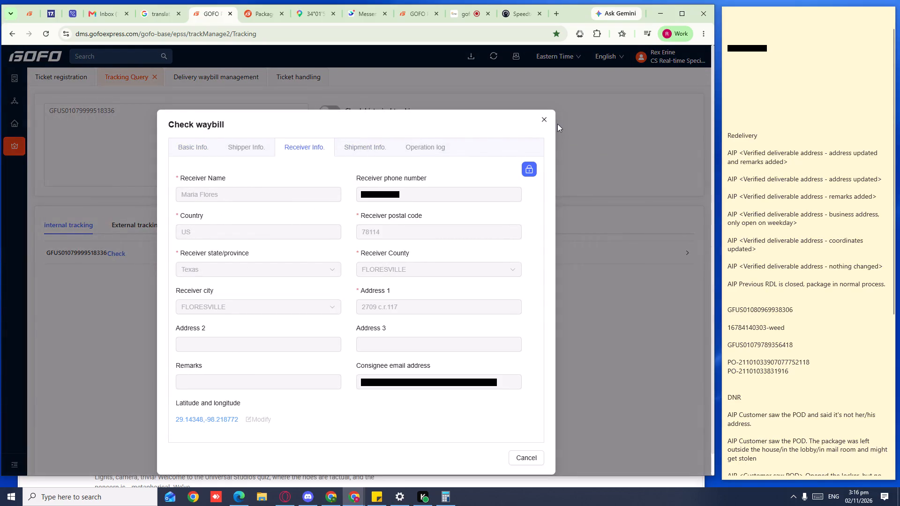
left_click(543, 118)
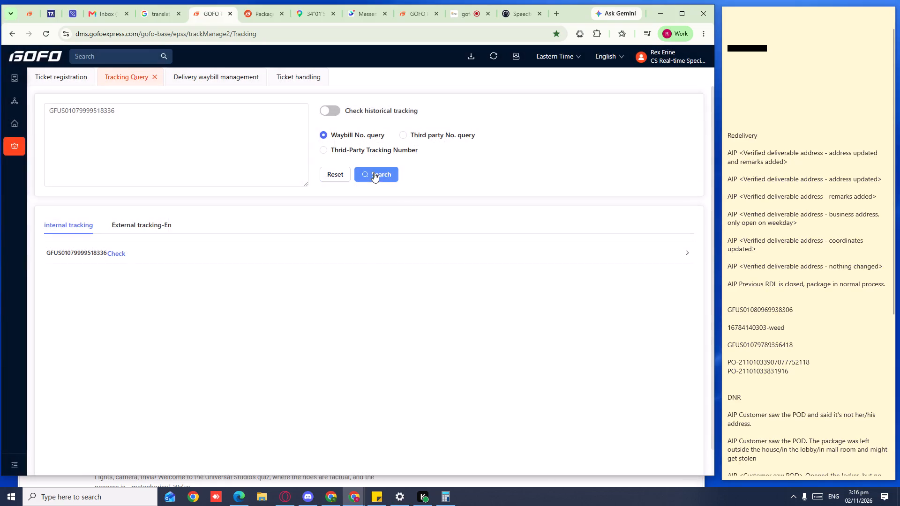
left_click(374, 172)
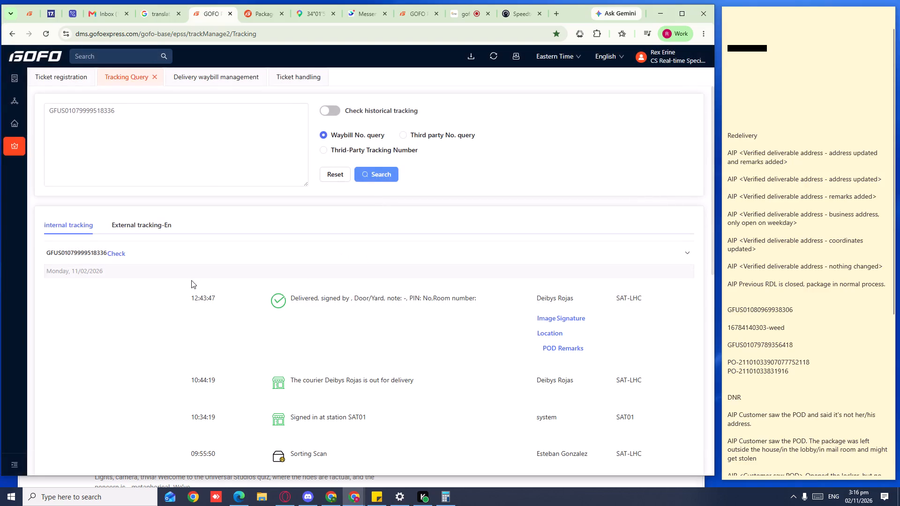
scroll(191, 280, "down", 4)
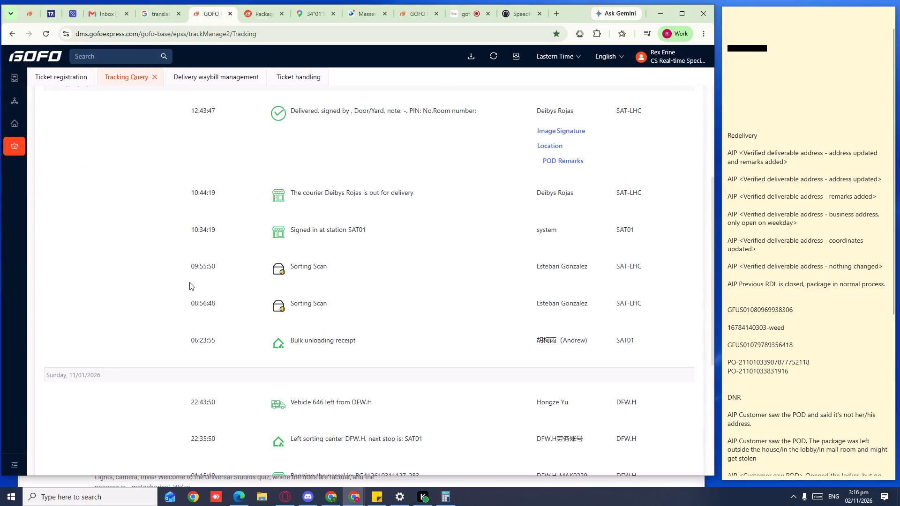
scroll(189, 284, "down", 3)
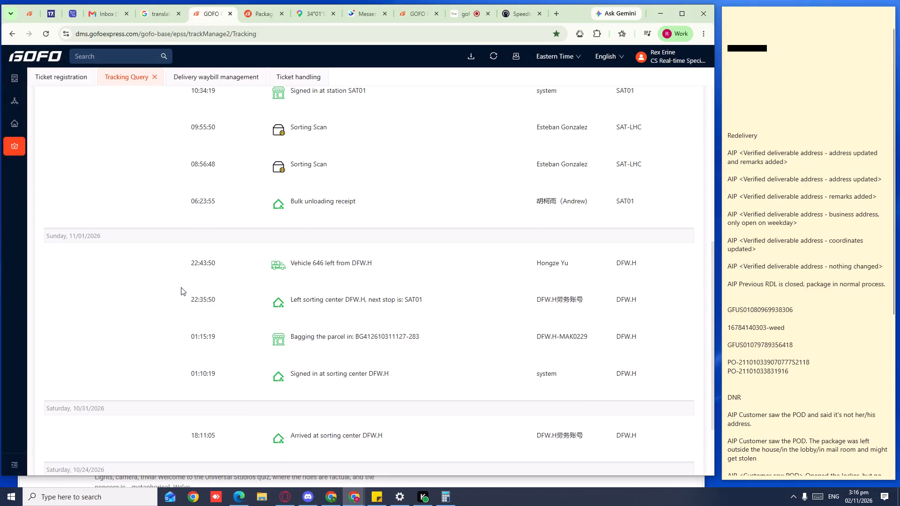
scroll(181, 287, "up", 3)
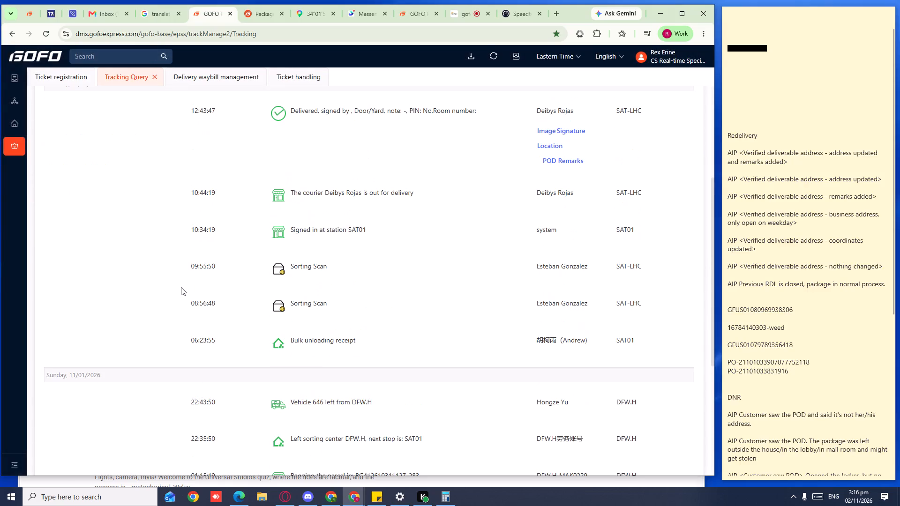
scroll(178, 289, "up", 3)
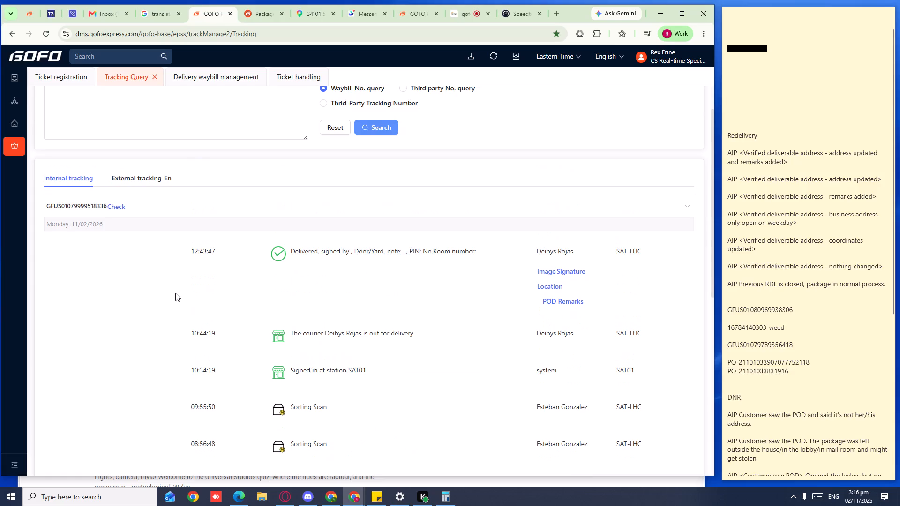
scroll(173, 294, "up", 3)
left_click(119, 252)
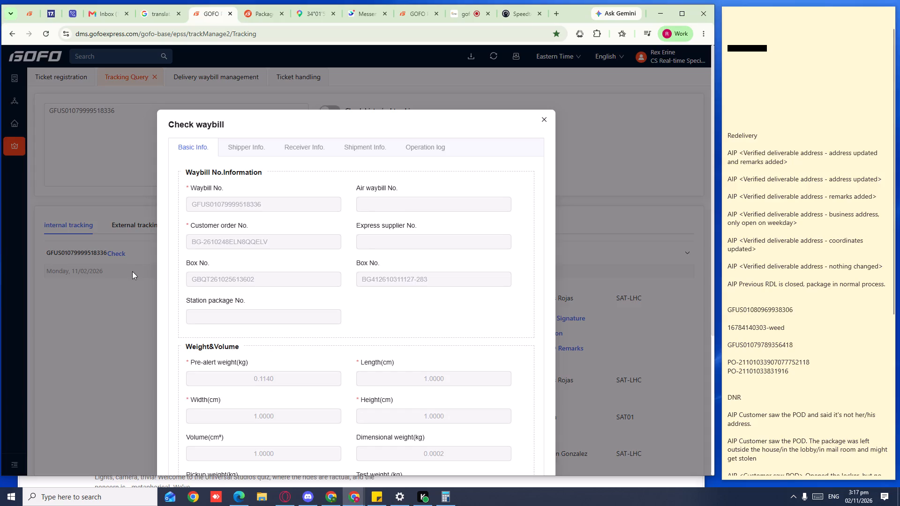
left_click(543, 122)
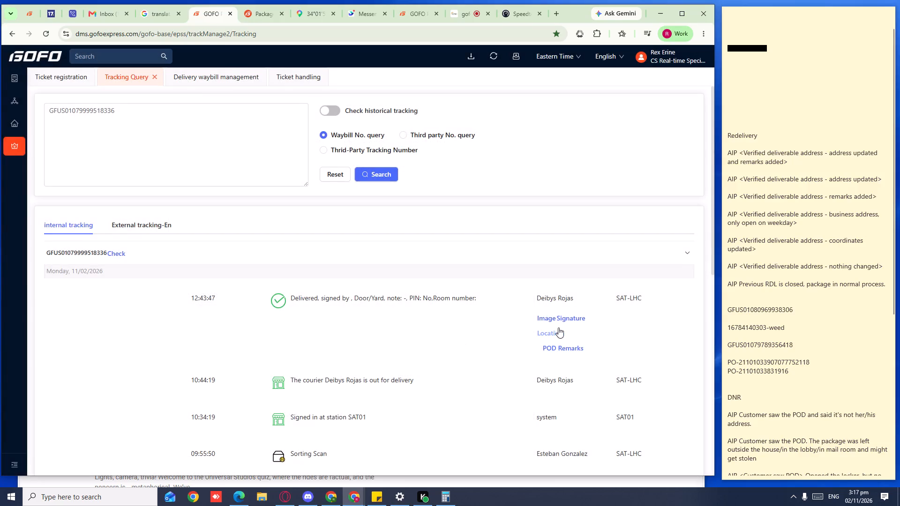
Examine all the proof-of-delivery photos attached to the waybill's delivered event, and close them.
left_click(547, 321)
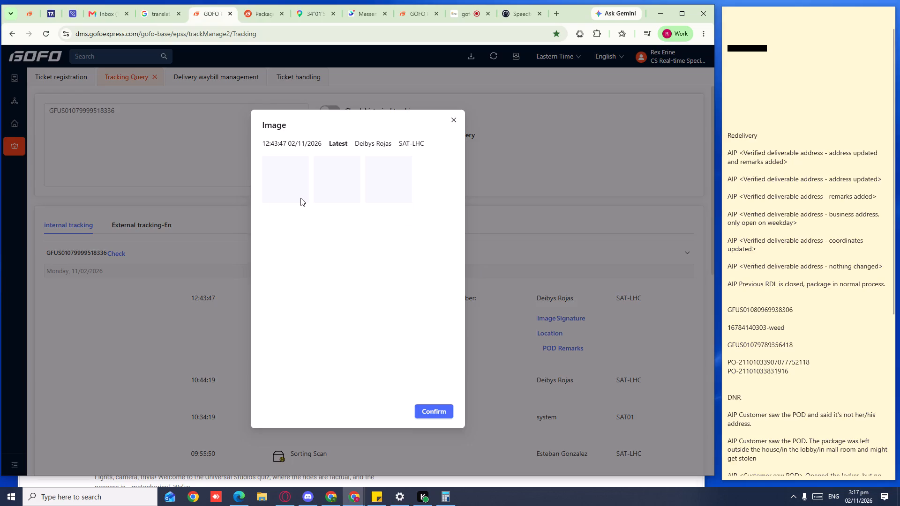
left_click(292, 198)
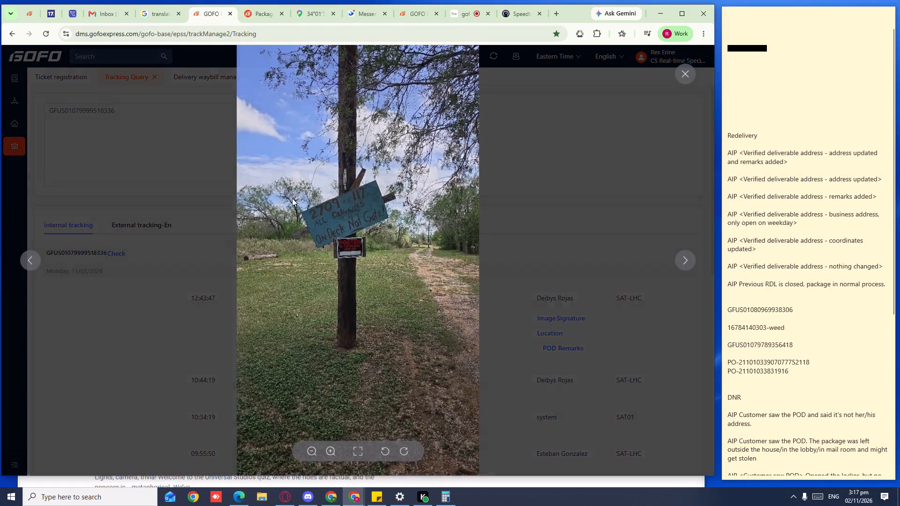
left_click(681, 265)
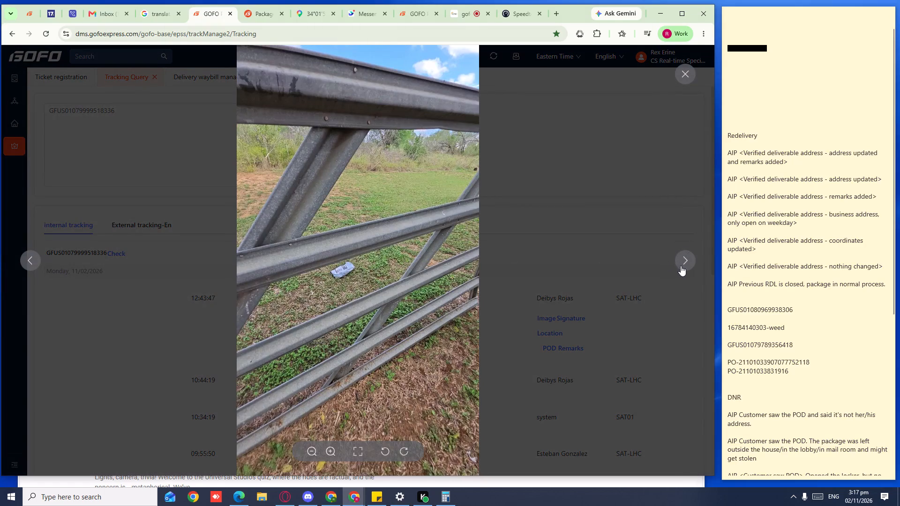
left_click(677, 267)
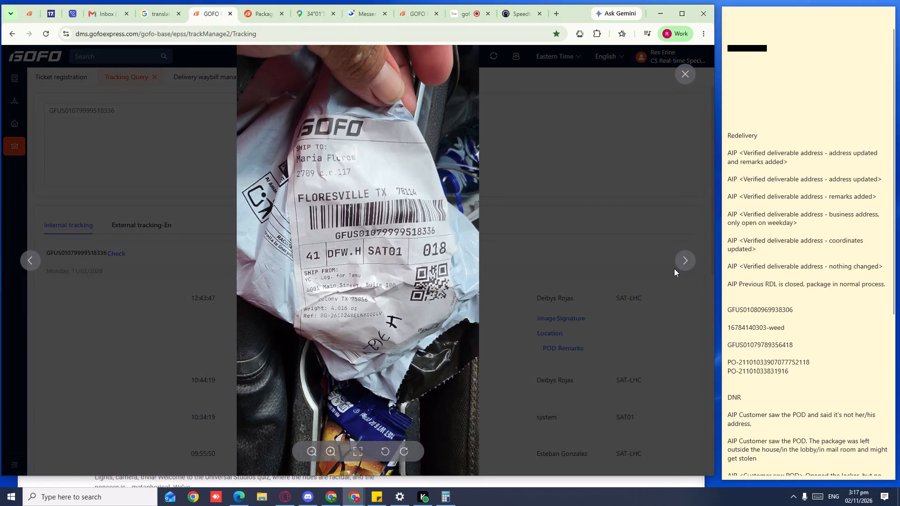
left_click(674, 268)
left_click(682, 258)
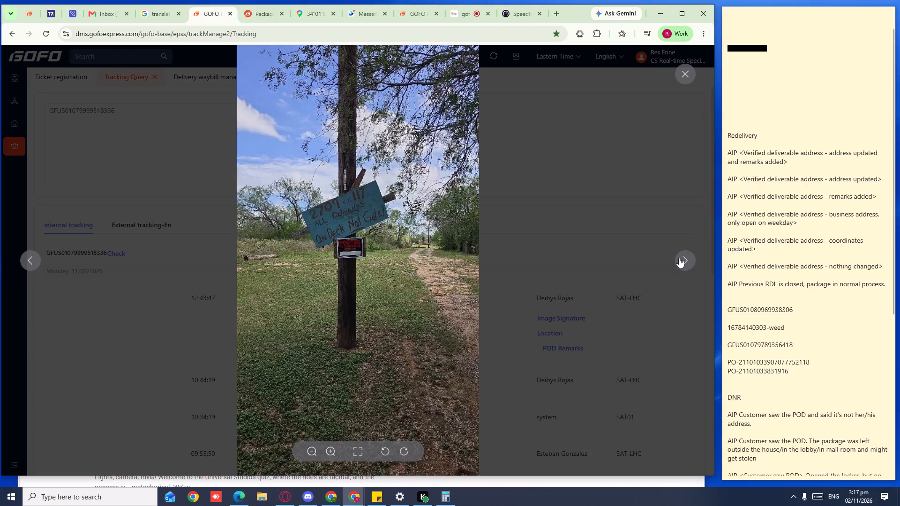
left_click(679, 258)
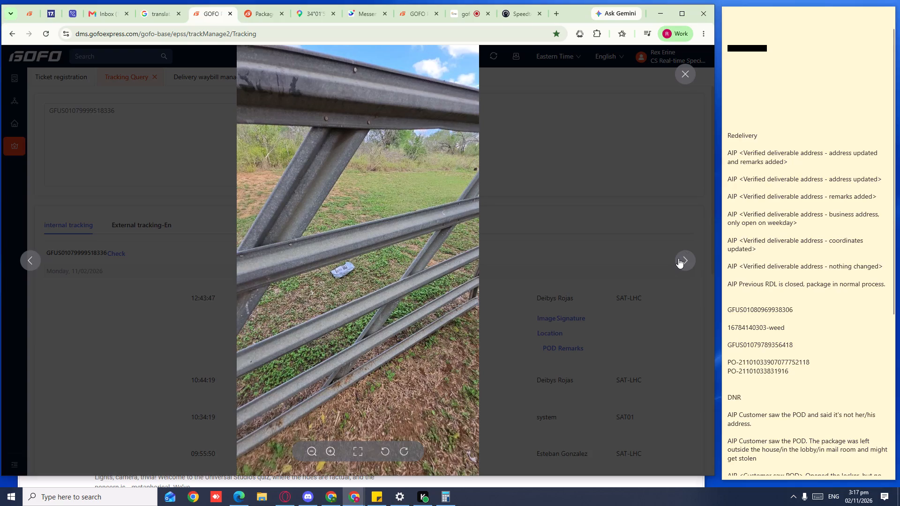
left_click(678, 258)
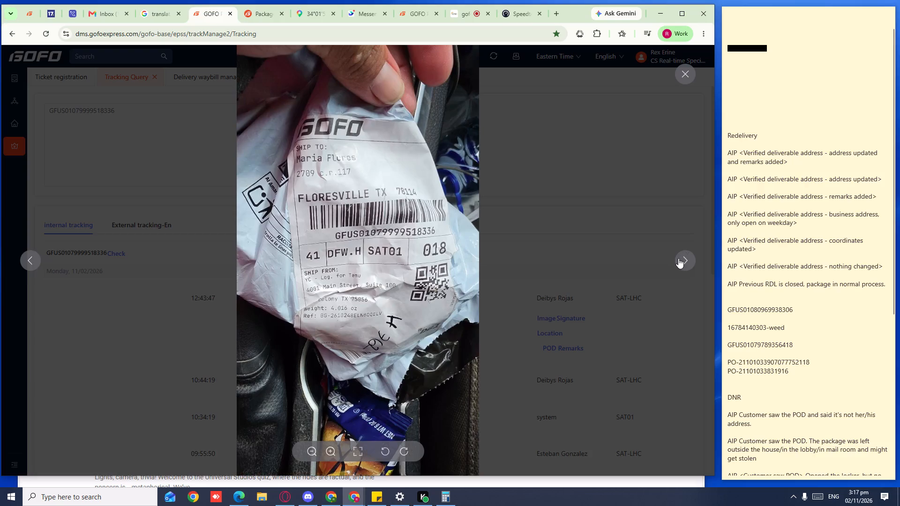
left_click(678, 258)
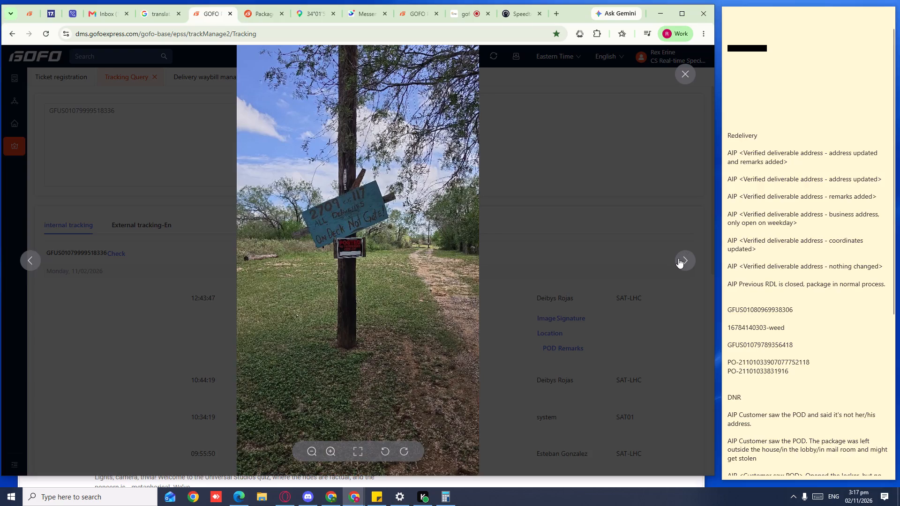
left_click(678, 258)
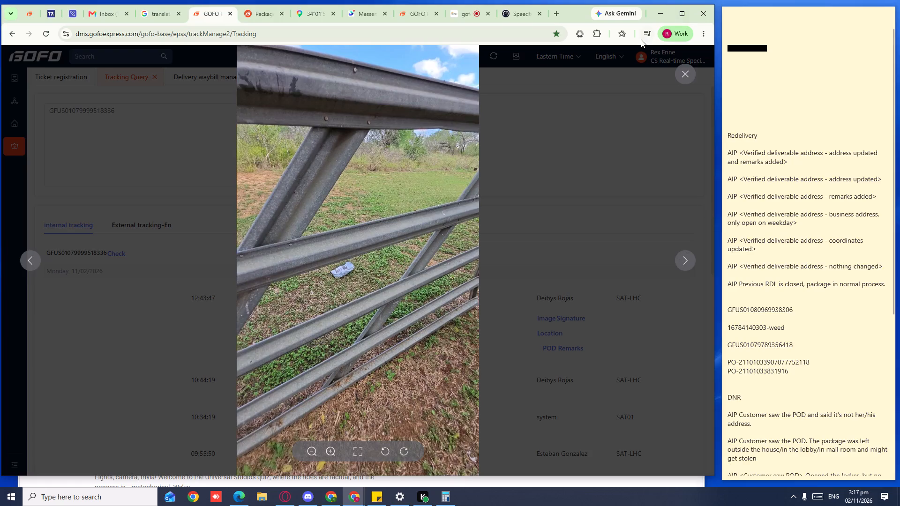
left_click(690, 84)
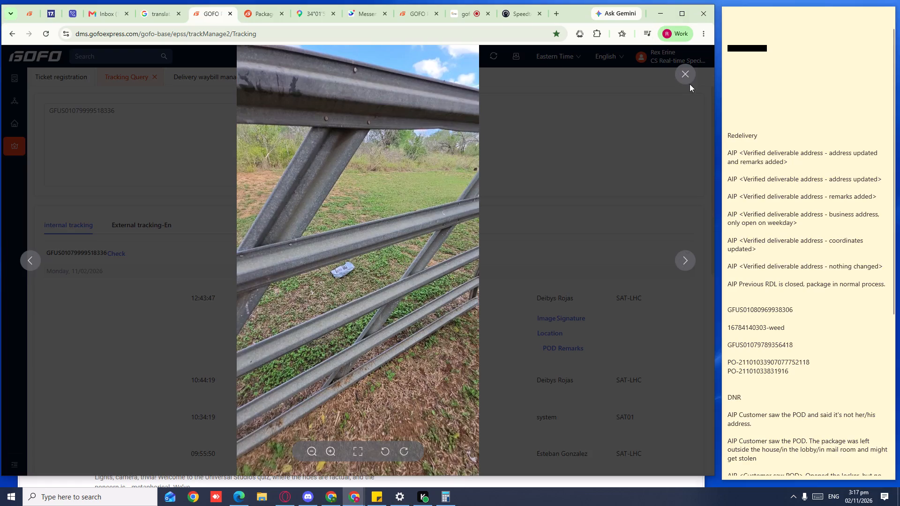
left_click(690, 77)
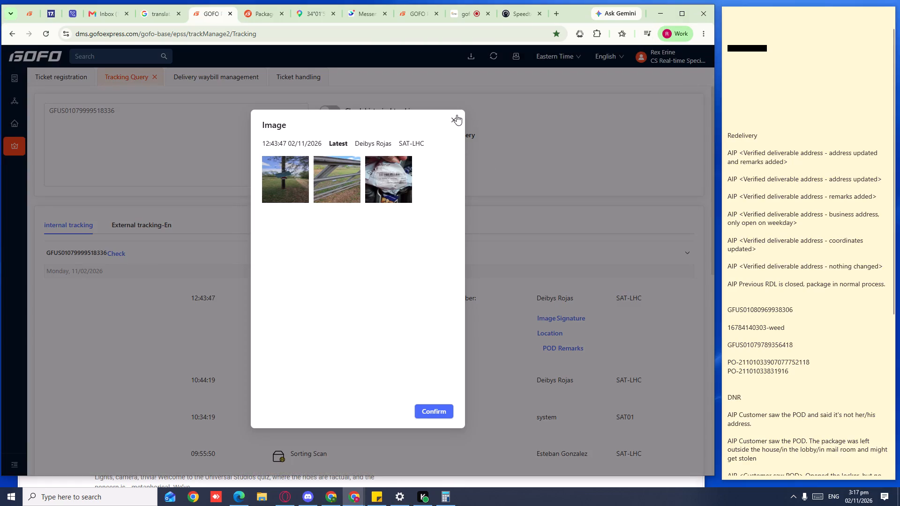
left_click(457, 115)
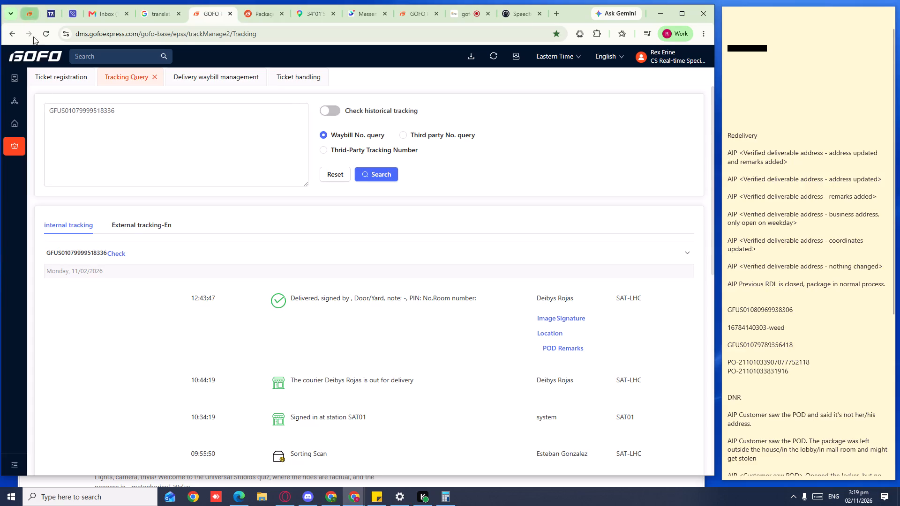
left_click(64, 77)
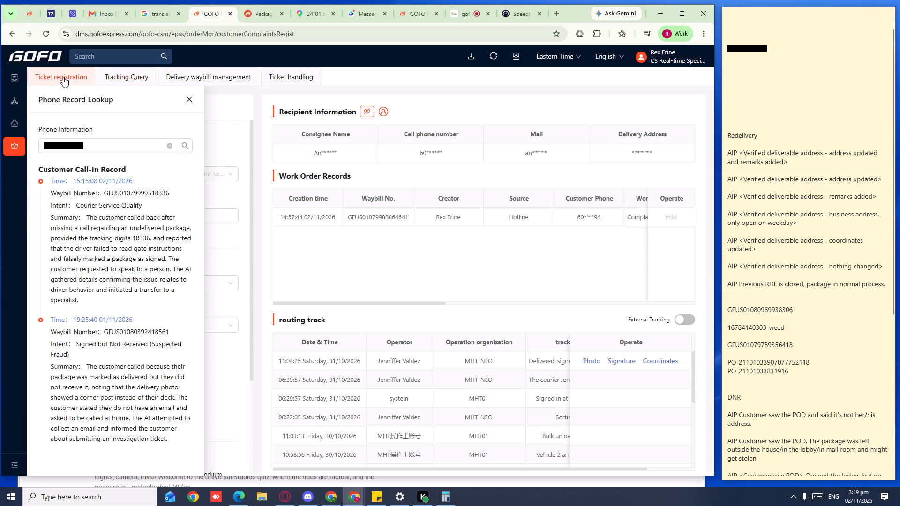
double_click(112, 330)
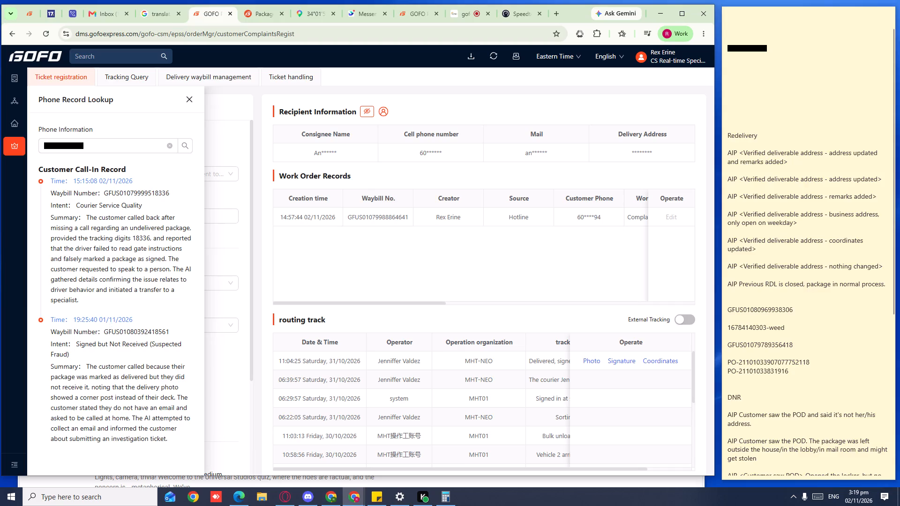
right_click(110, 321)
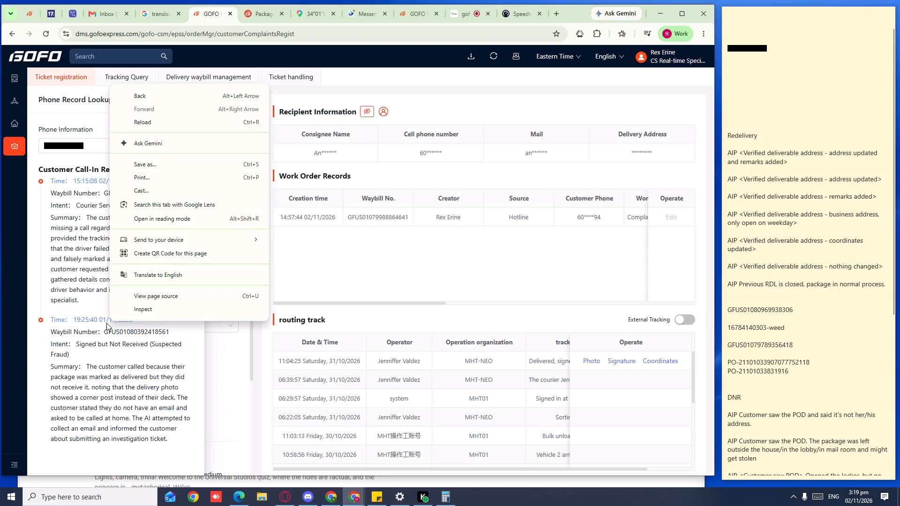
left_click(109, 336)
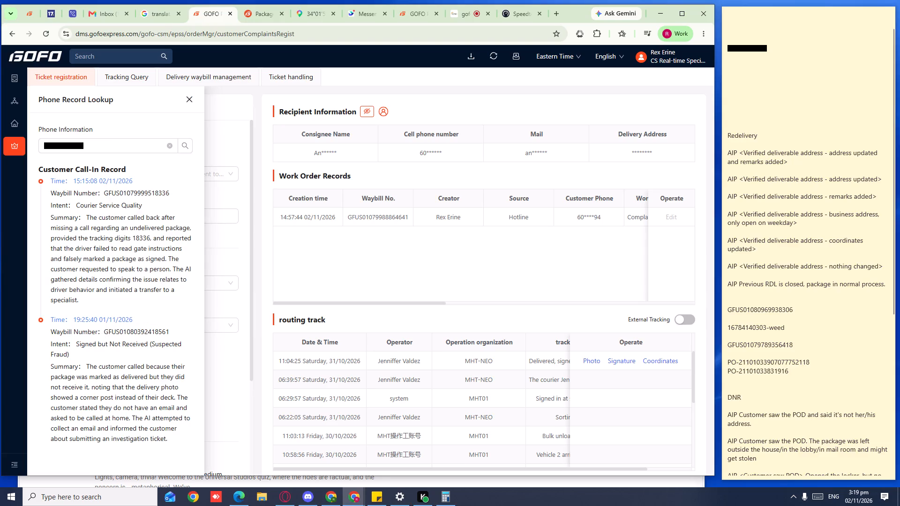
left_click_drag(104, 334, 161, 327)
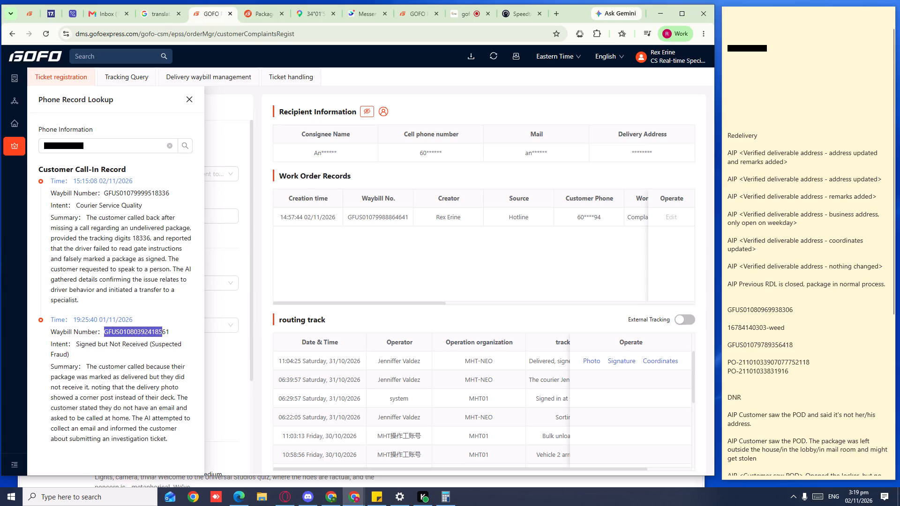
left_click_drag(161, 327, 170, 327)
right_click(155, 331)
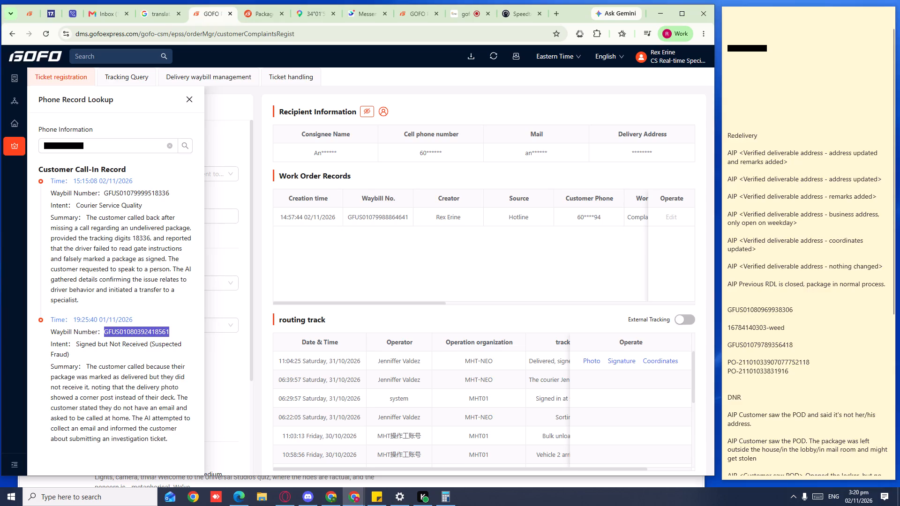
left_click(164, 342)
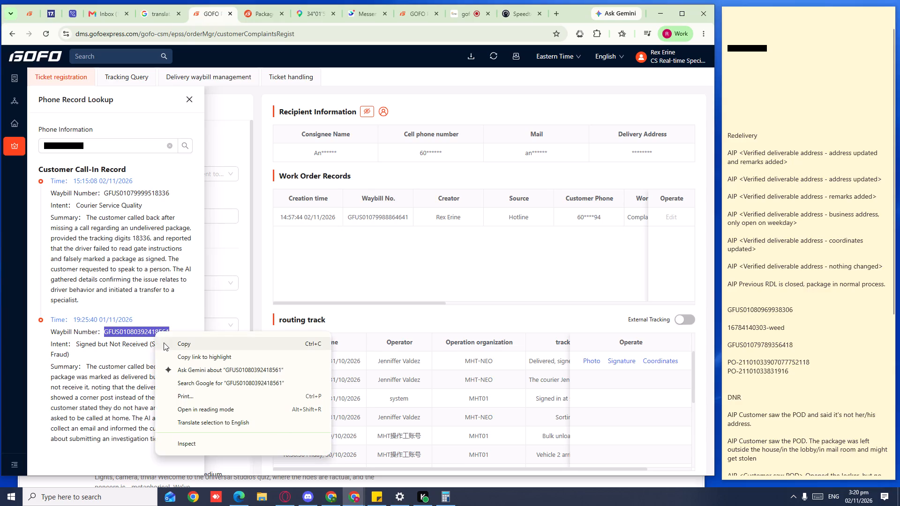
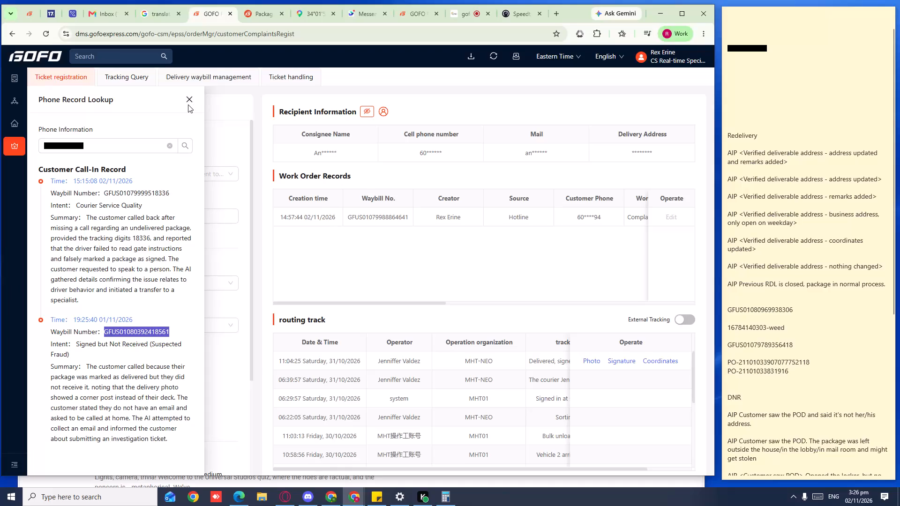
left_click(191, 97)
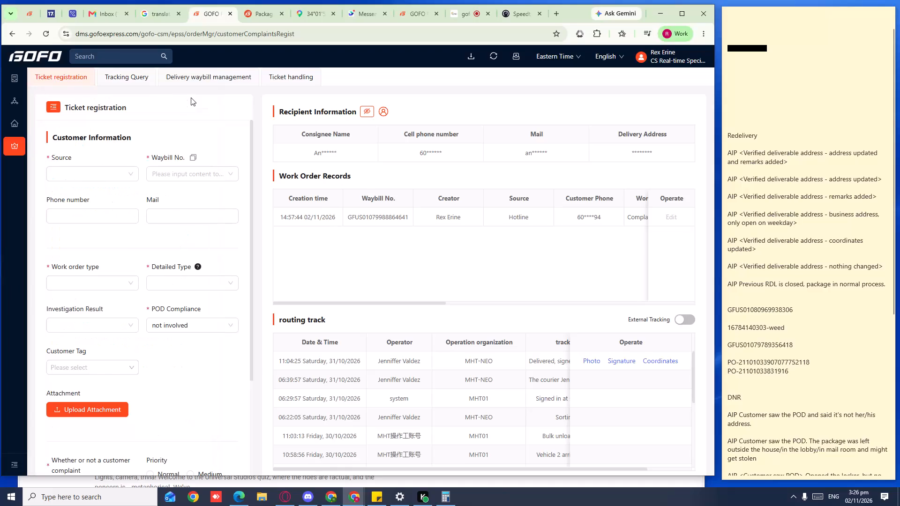
left_click(126, 75)
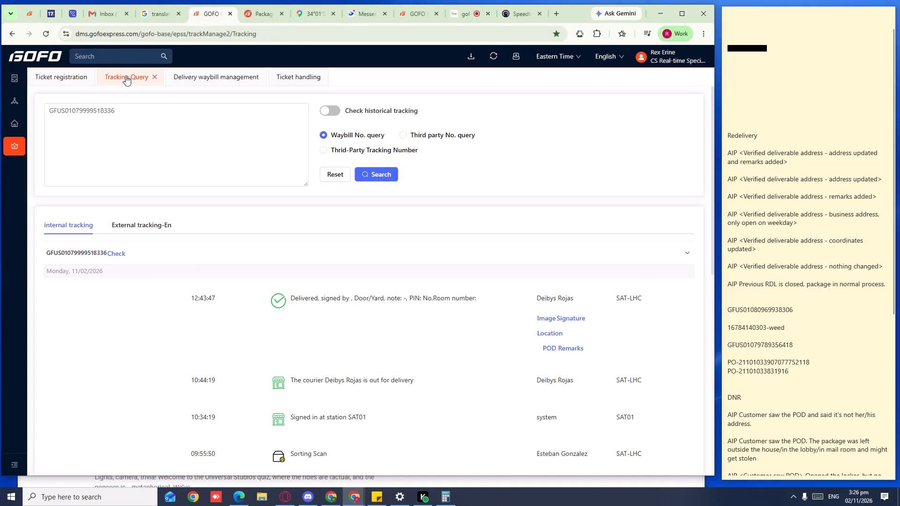
double_click(120, 113)
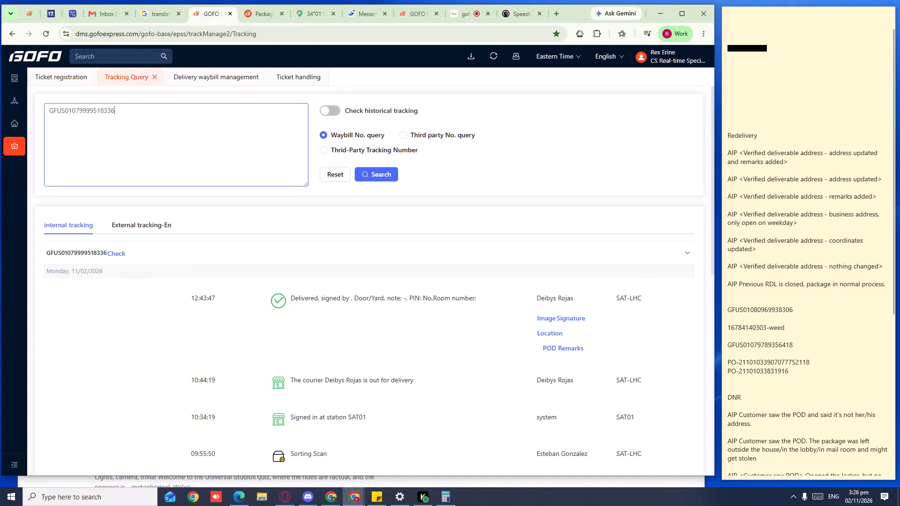
Hang up the active call with the customer in the call center's queue panel.
left_click(454, 16)
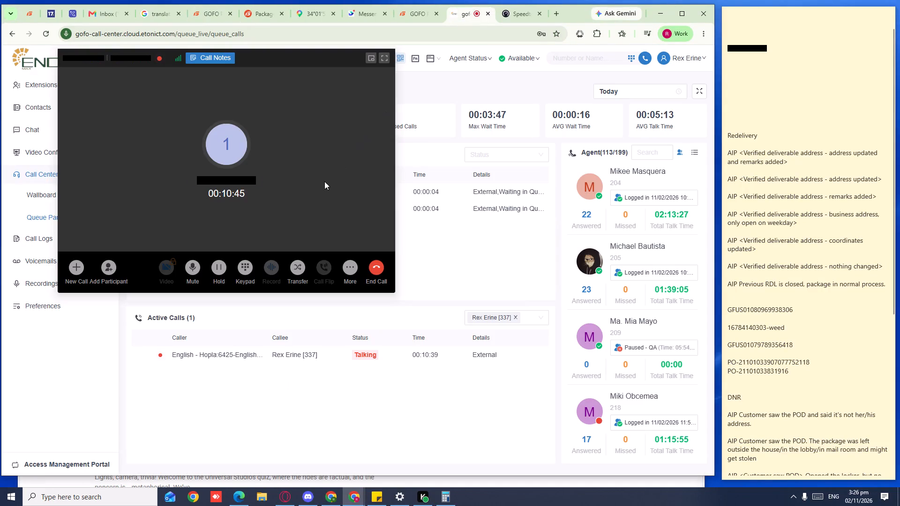
right_click(431, 357)
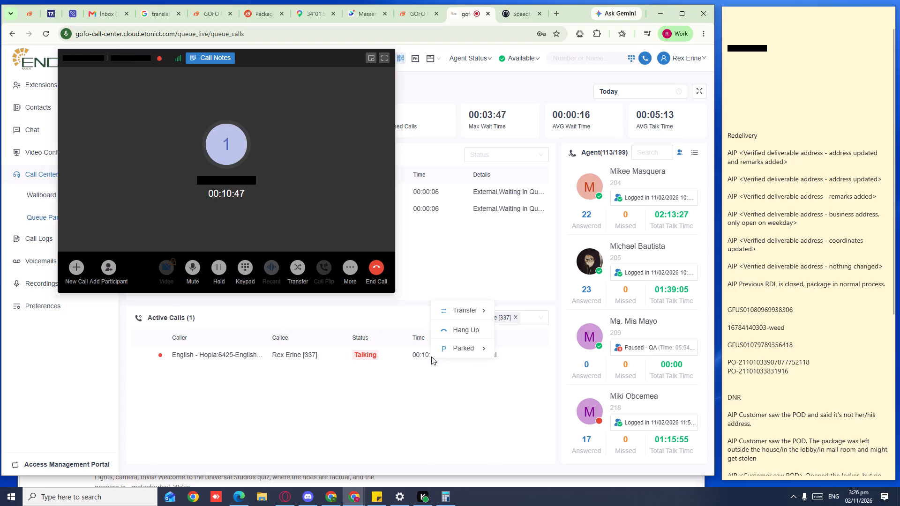
left_click(462, 328)
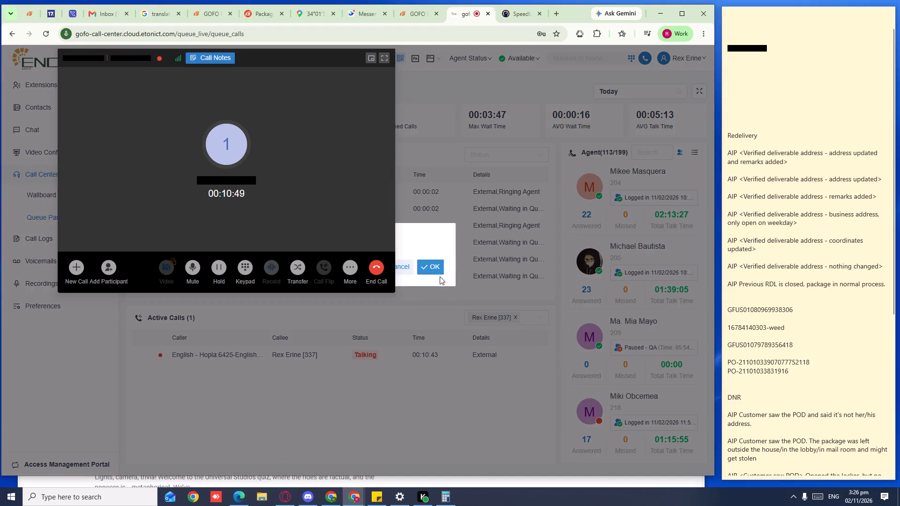
left_click(437, 268)
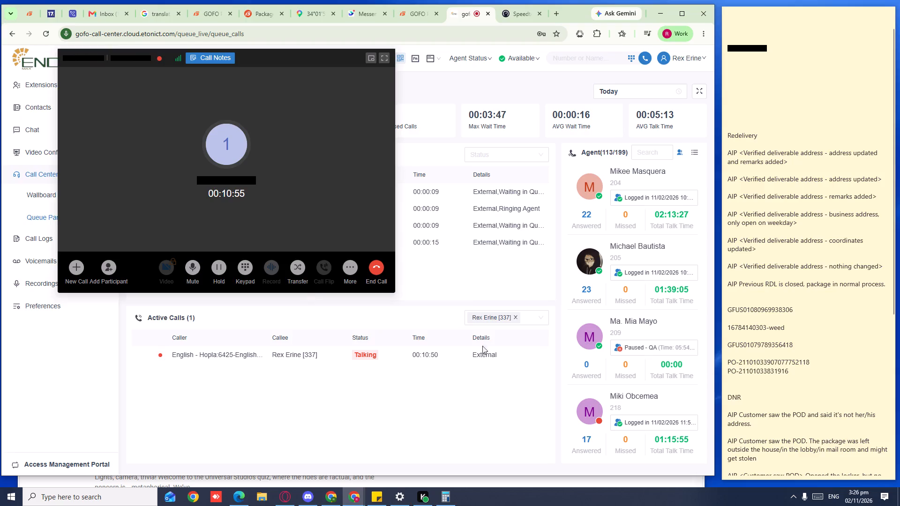
right_click(429, 354)
left_click(453, 328)
left_click(436, 273)
left_click(210, 12)
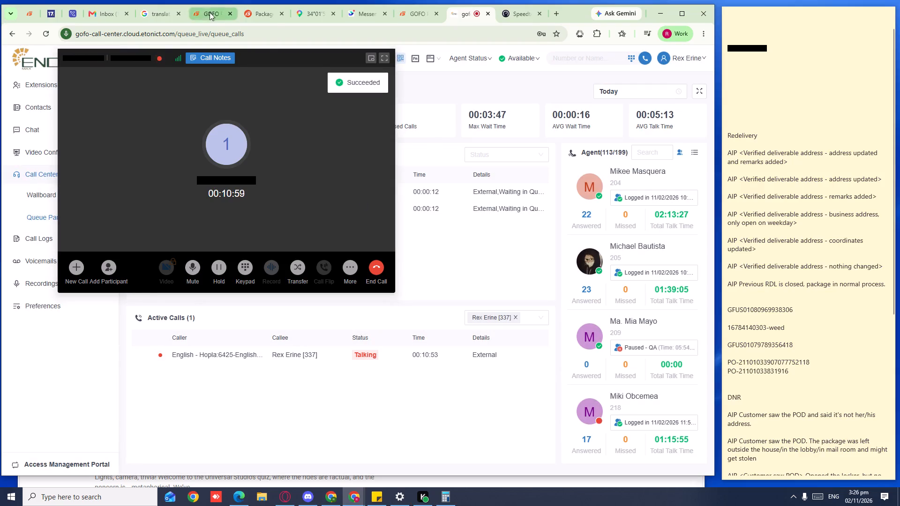
left_click(135, 107)
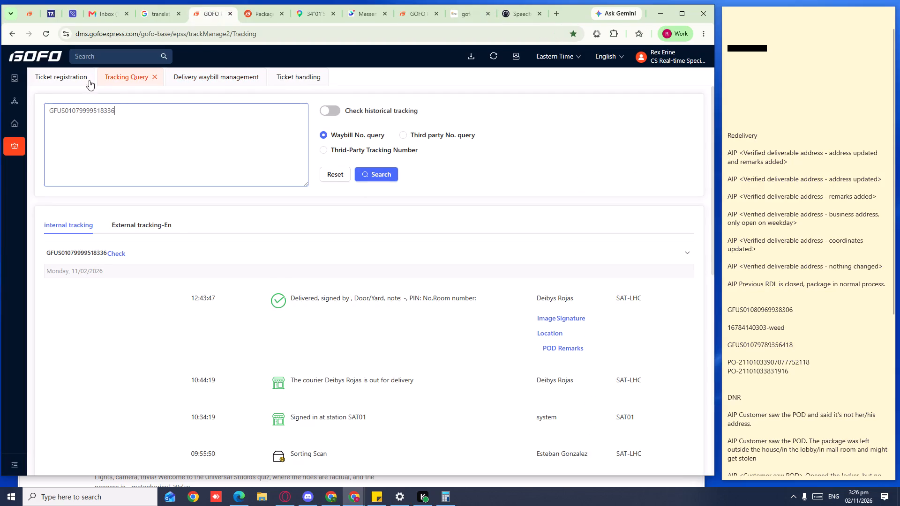
left_click(52, 72)
left_click(124, 77)
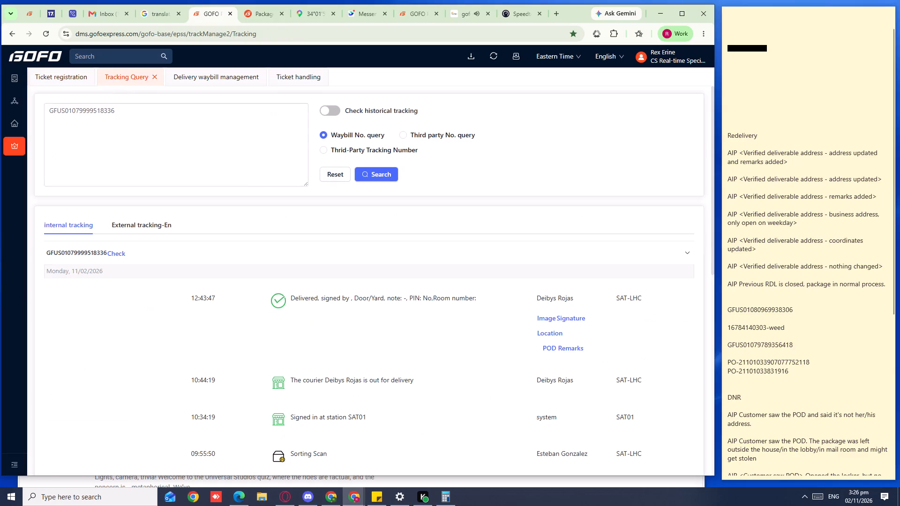
double_click(105, 115)
key("ctrl+c")
key("ctrl+c")
key("ctrl+c")
left_click(289, 76, "ctrl")
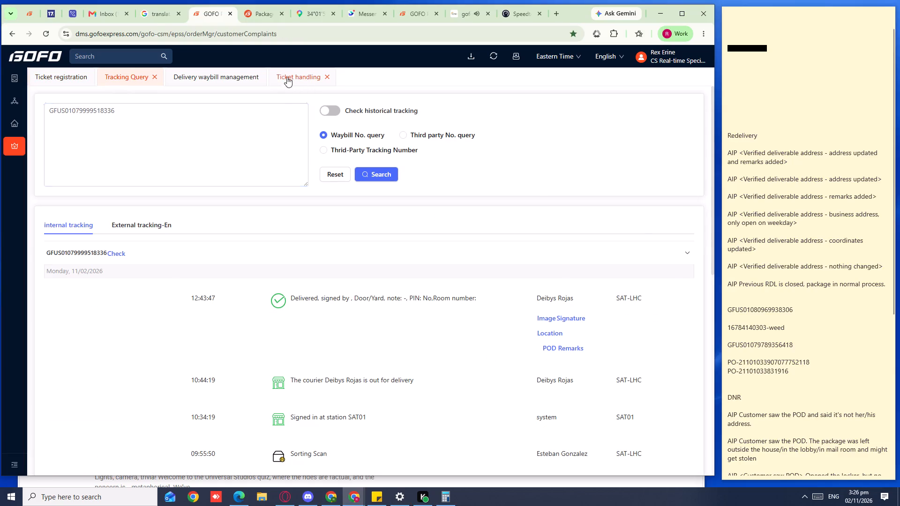
left_click(192, 121)
key("ctrl+v")
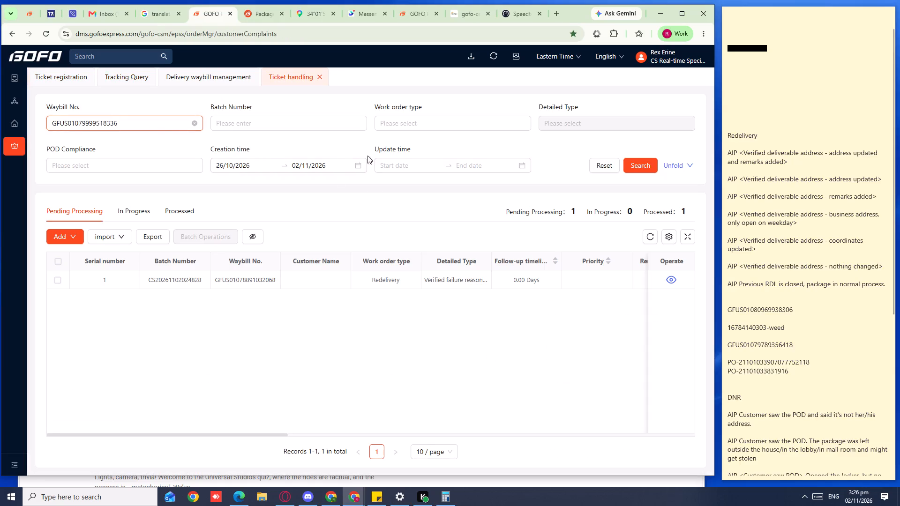
left_click(630, 165)
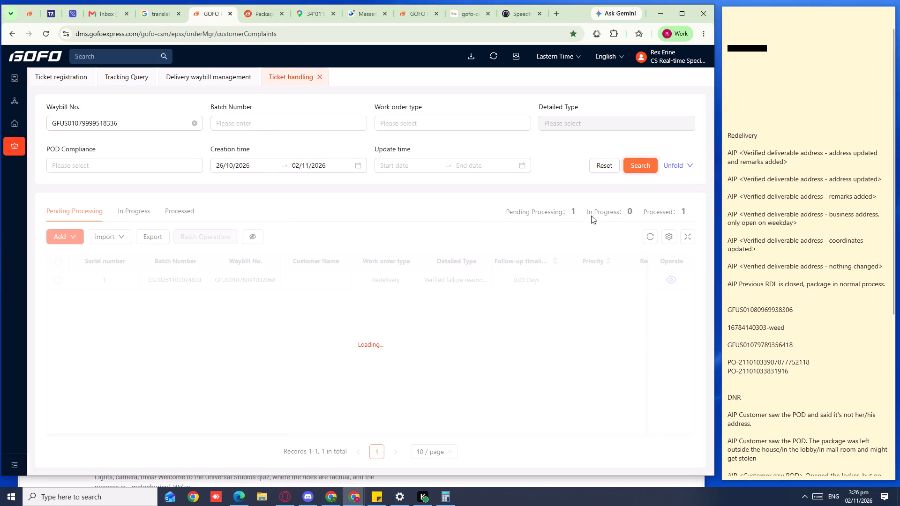
left_click(124, 85)
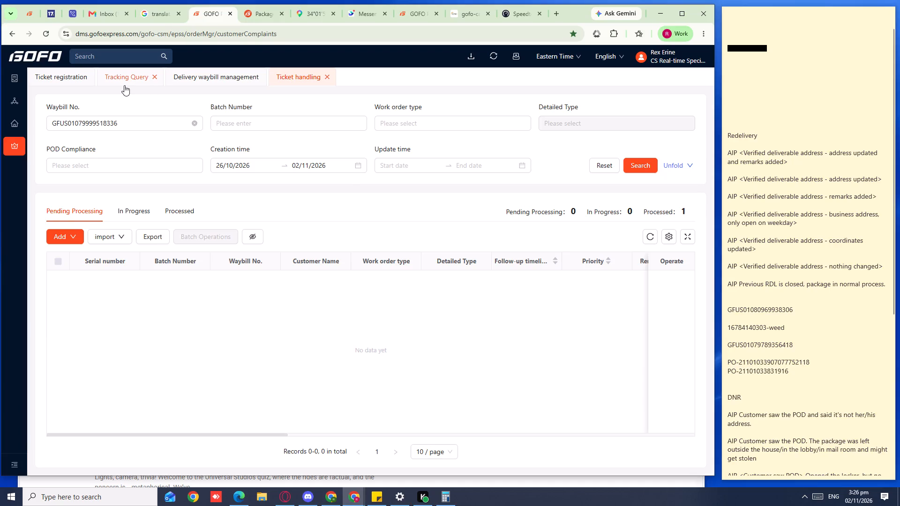
left_click(65, 79)
left_click(108, 177)
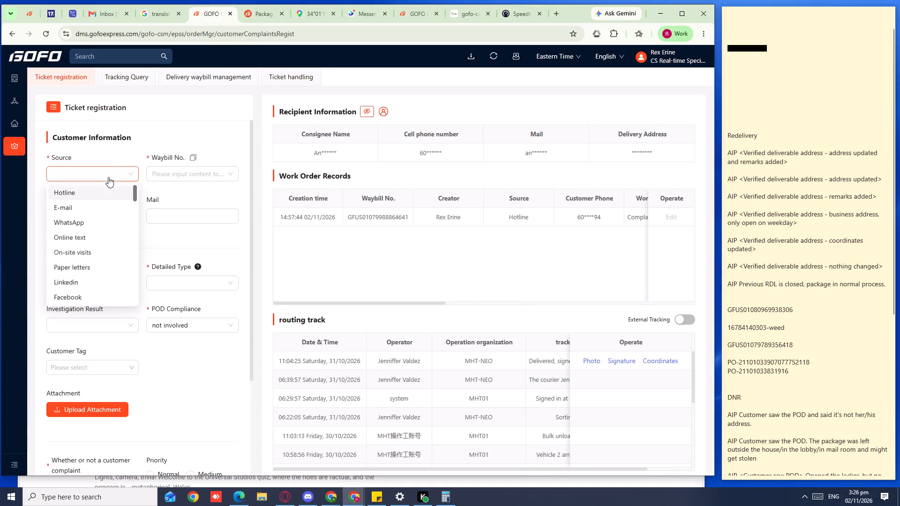
left_click(110, 192)
left_click(183, 183)
left_click(187, 176)
key("ctrl+v")
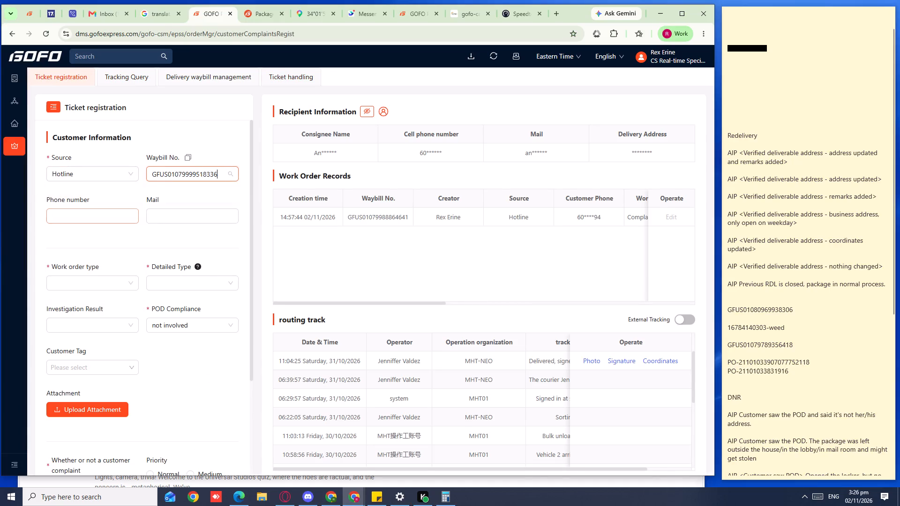
left_click(117, 218)
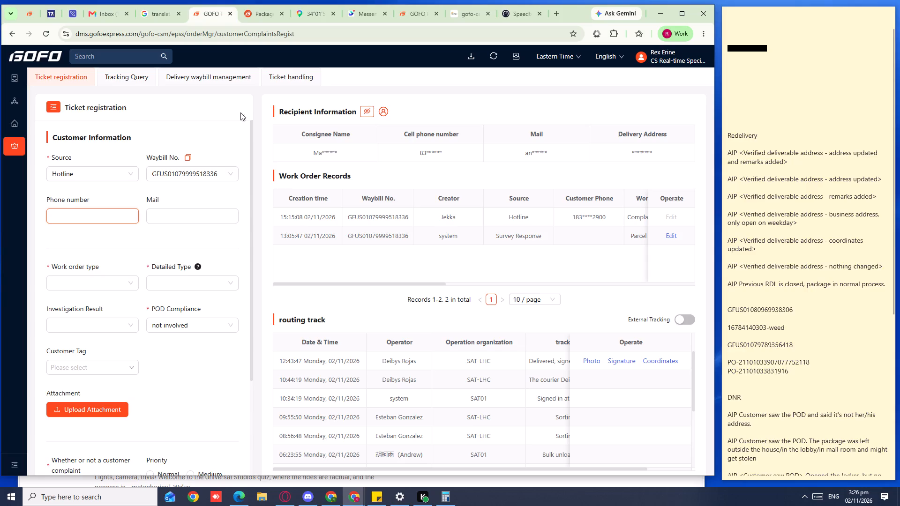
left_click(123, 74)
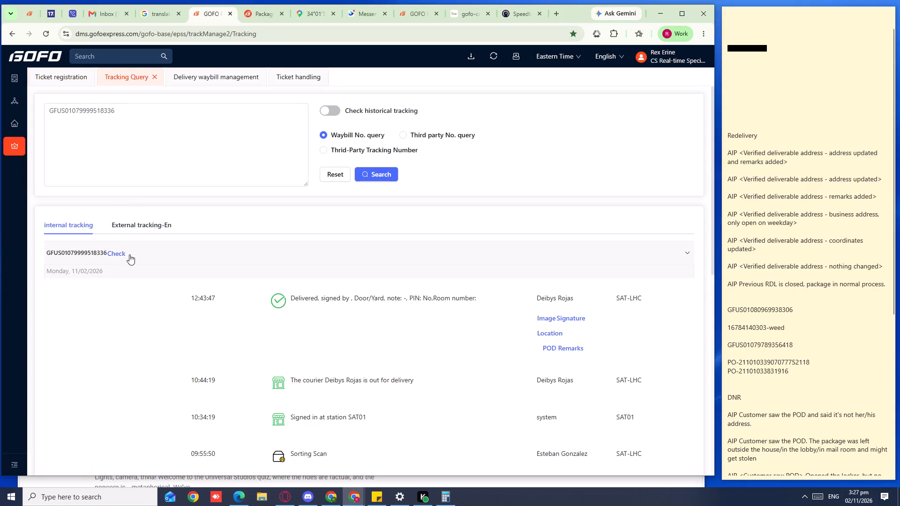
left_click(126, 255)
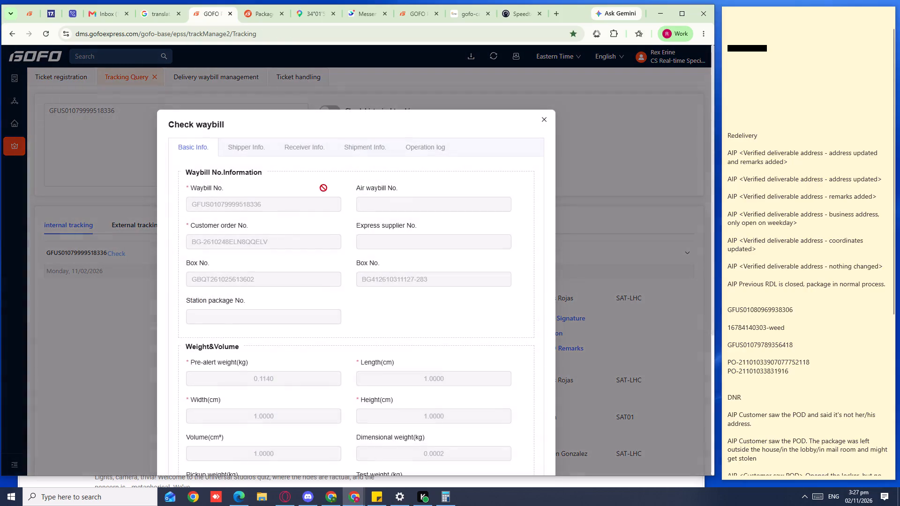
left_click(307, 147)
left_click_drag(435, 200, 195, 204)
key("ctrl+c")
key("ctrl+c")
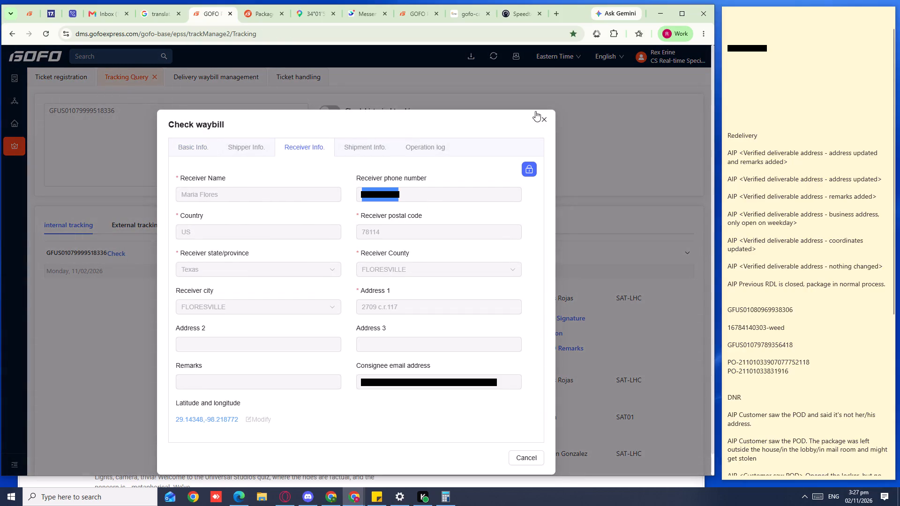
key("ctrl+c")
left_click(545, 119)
Copy the caller's phone number from the sticky note into the ticket's phone number field.
left_click(53, 73)
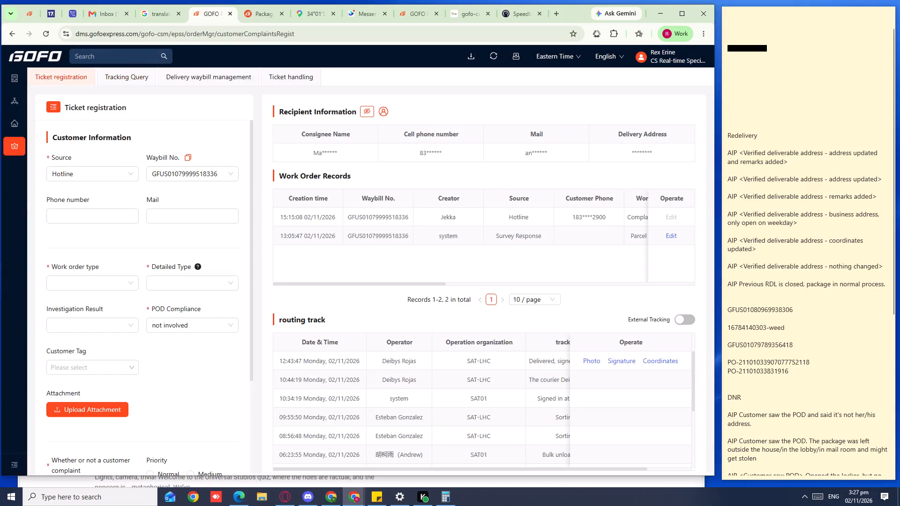
left_click_drag(776, 47, 434, 43)
left_click_drag(785, 44, 583, 51)
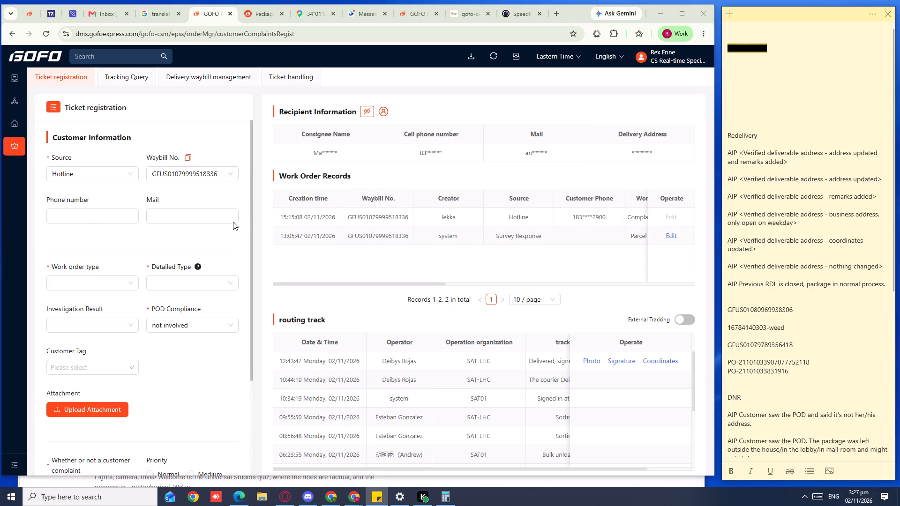
key("ctrl+c")
key("ctrl+c")
left_click(103, 213)
key("ctrl+v")
Classify the ticket as Complaints About Courier with detailed type (sth. or sb) else, and set customer complaint to No.
left_click(85, 283)
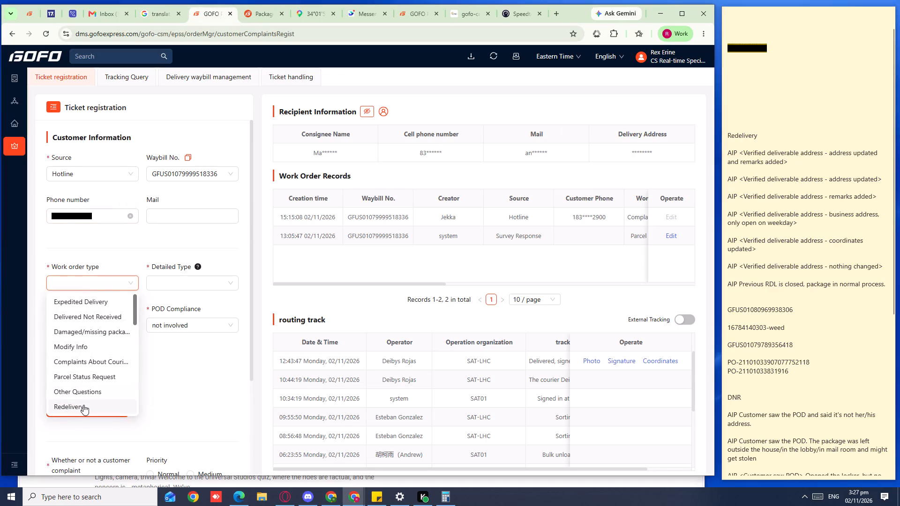
scroll(88, 370, "down", 5)
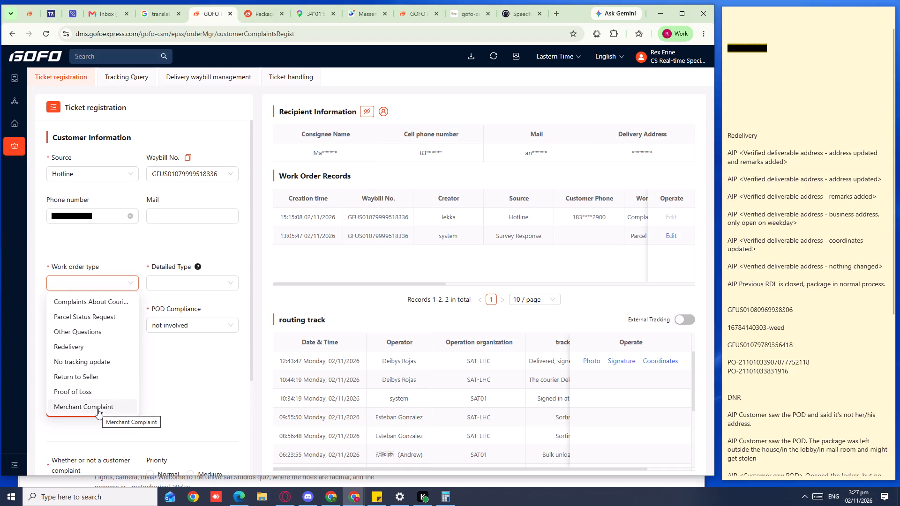
scroll(91, 371, "up", 3)
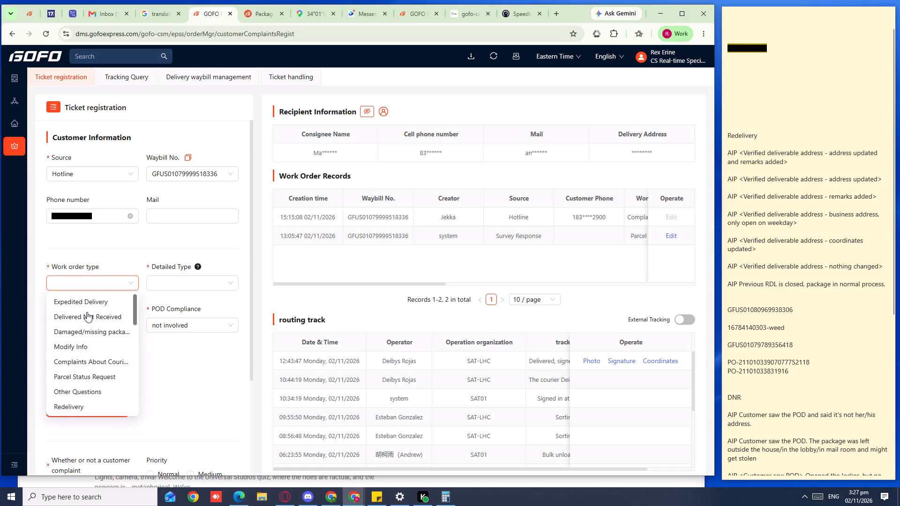
left_click(88, 362)
left_click(188, 292)
left_click(194, 284)
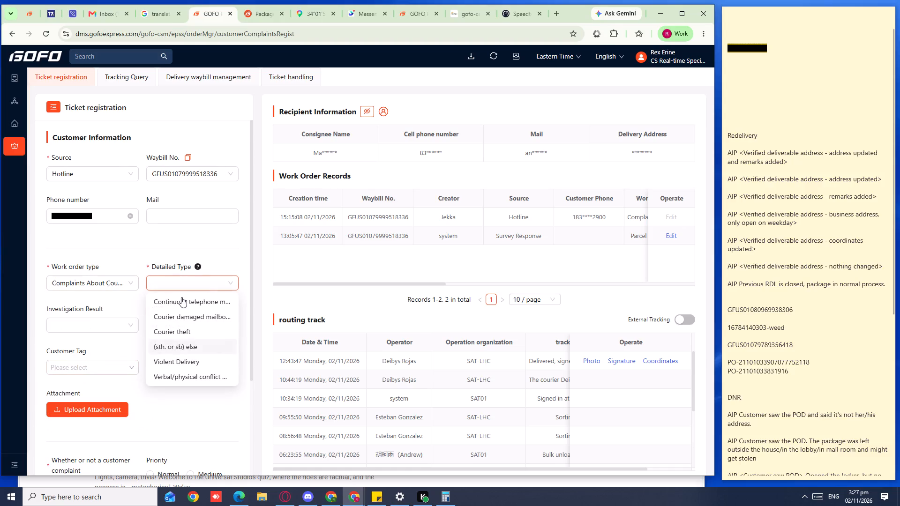
left_click(181, 299)
left_click(173, 286)
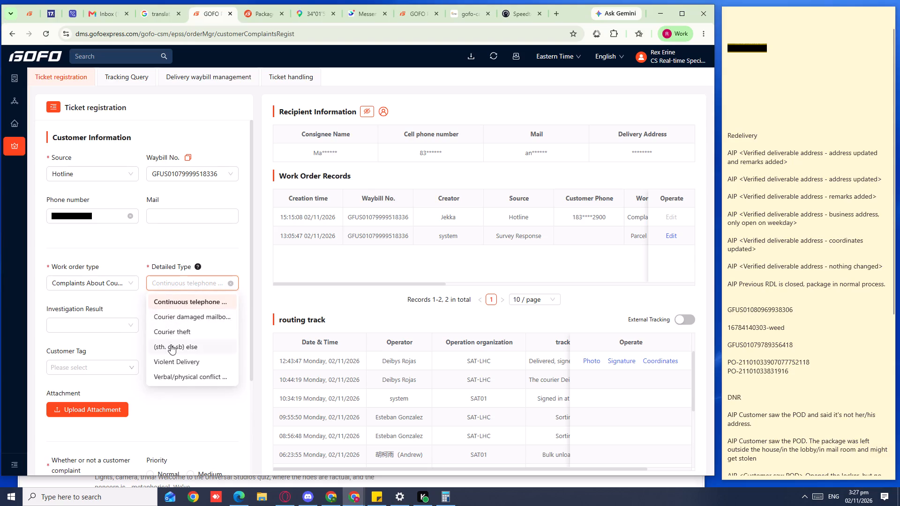
left_click(171, 344)
scroll(118, 375, "down", 3)
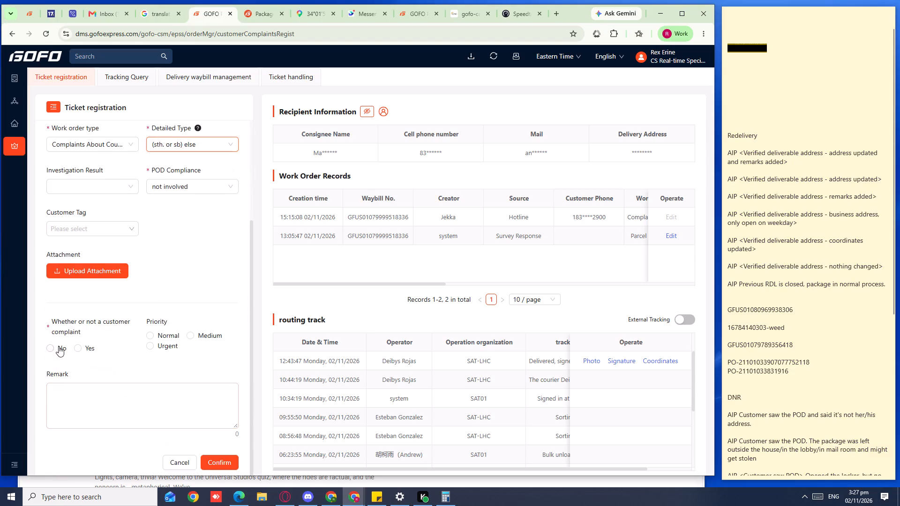
left_click(59, 346)
Write the ticket remark "AIP, cx want to complain driver for just leavin the package at her gate.".
left_click(84, 409)
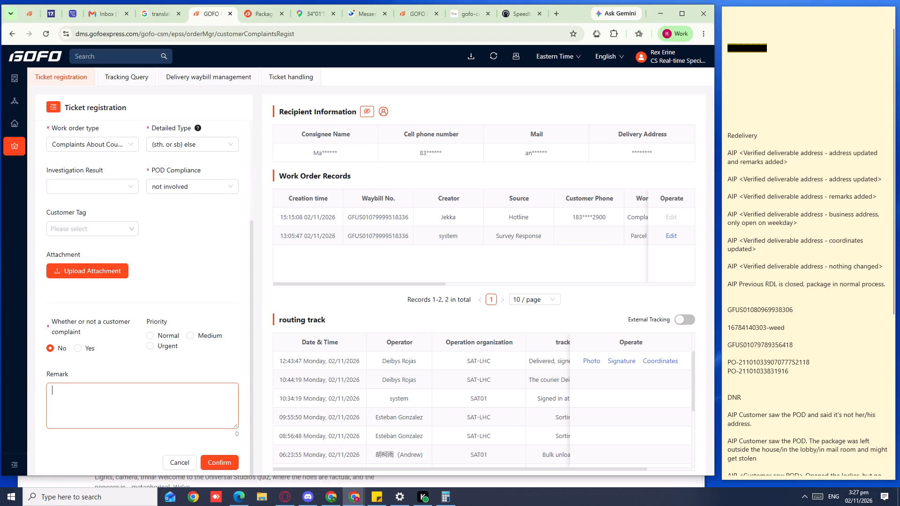
type("AIPm")
key("BackSpace")
type(", cx want to complain")
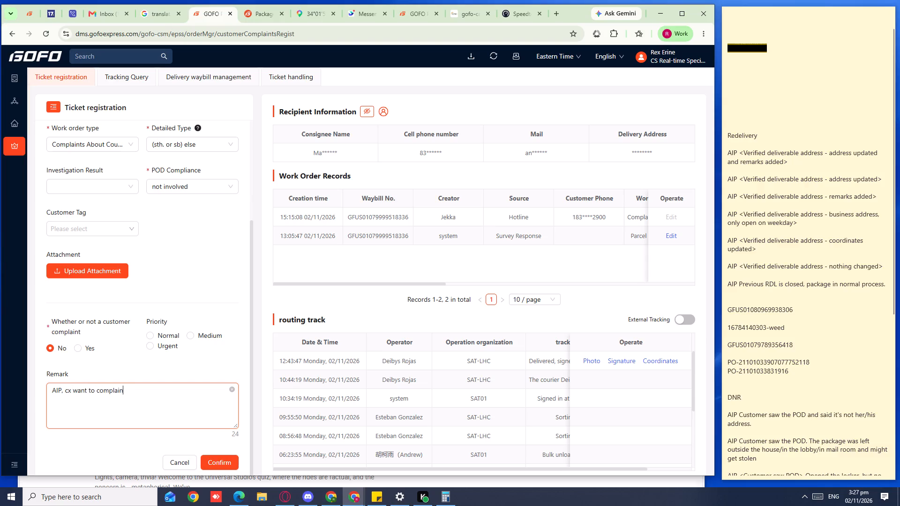
key("space")
type("driver")
key("space")
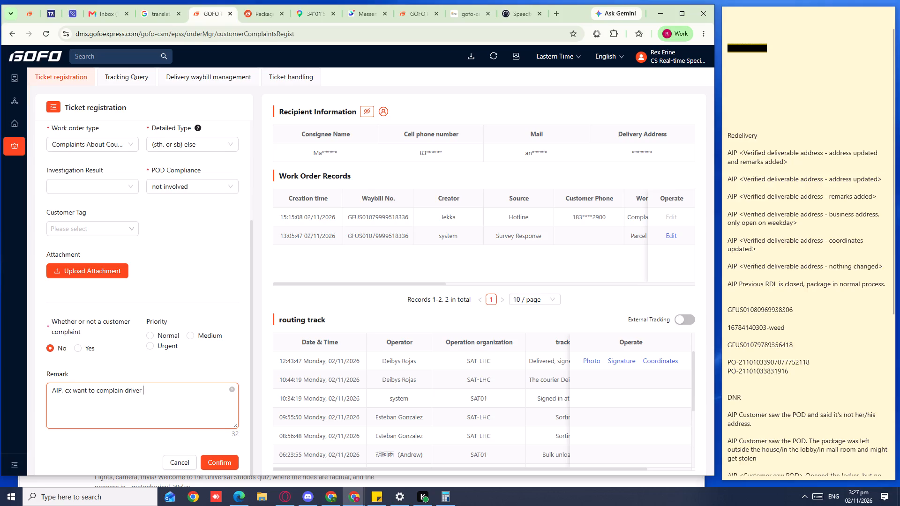
type("for")
key("space")
type("just")
key("space")
type("leave")
key("BackSpace")
type("in the")
key("space")
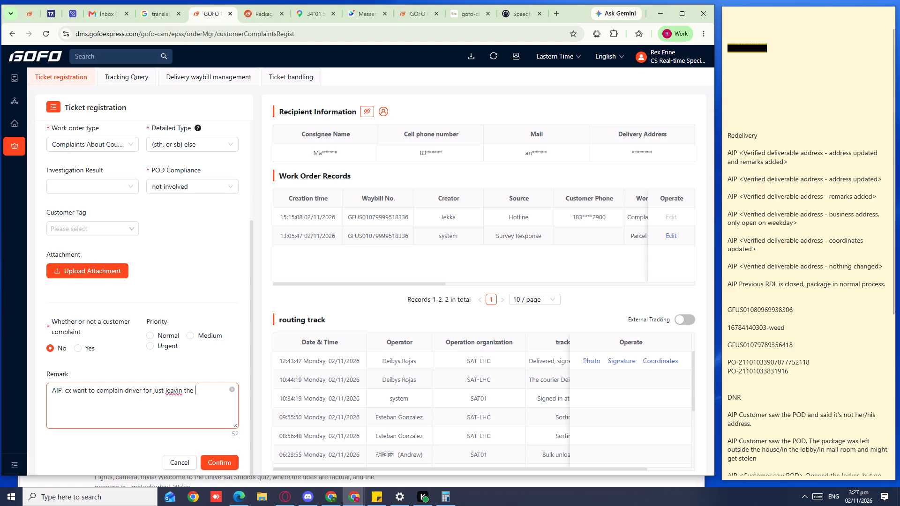
key("a")
key("c")
key("BackSpace")
key("BackSpace")
type("package at her gate.")
key("space")
Continue the remark with a note on the advice given to the customer, starting "told cx to emai".
type("told")
key("space")
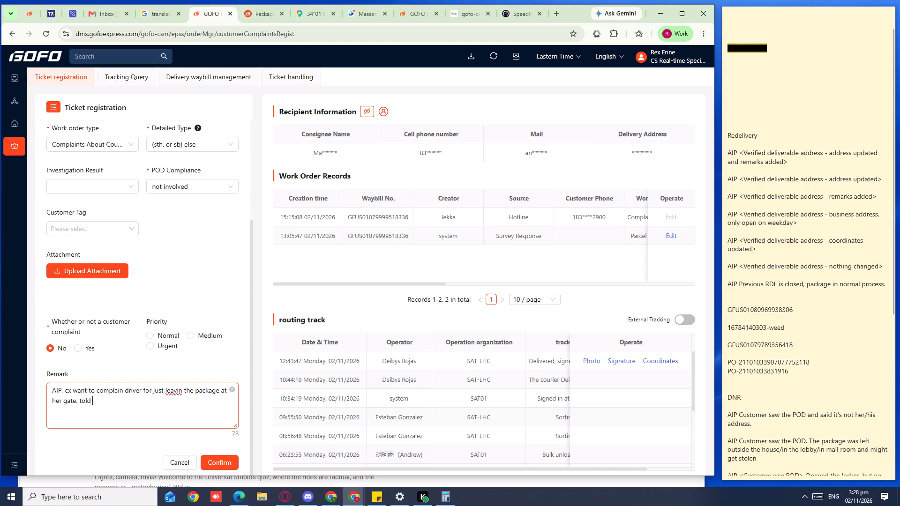
type("xc")
key("BackSpace")
key("BackSpace")
type("cx")
key("space")
type("to emai")
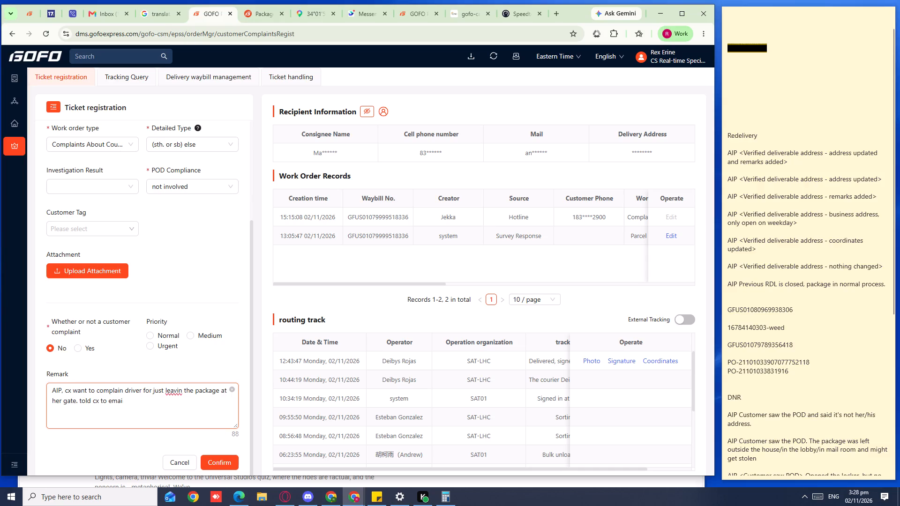
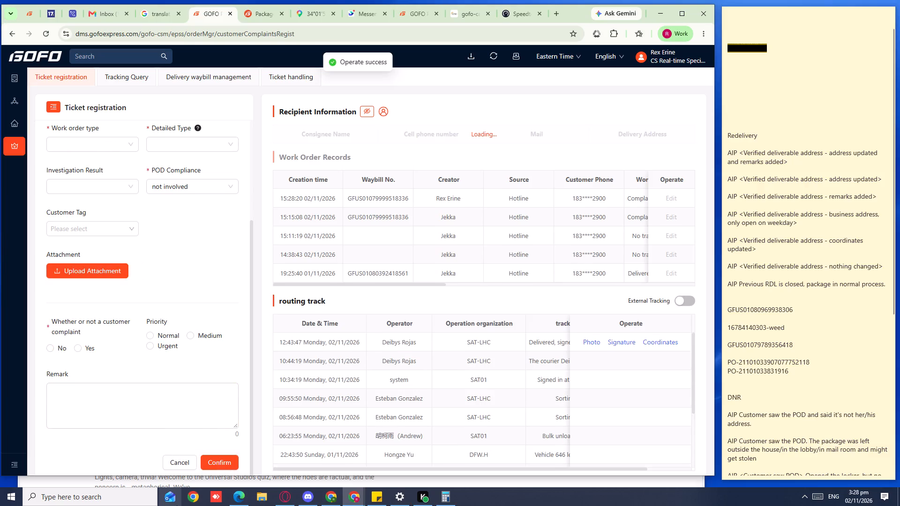
left_click(277, 72)
left_click(207, 71)
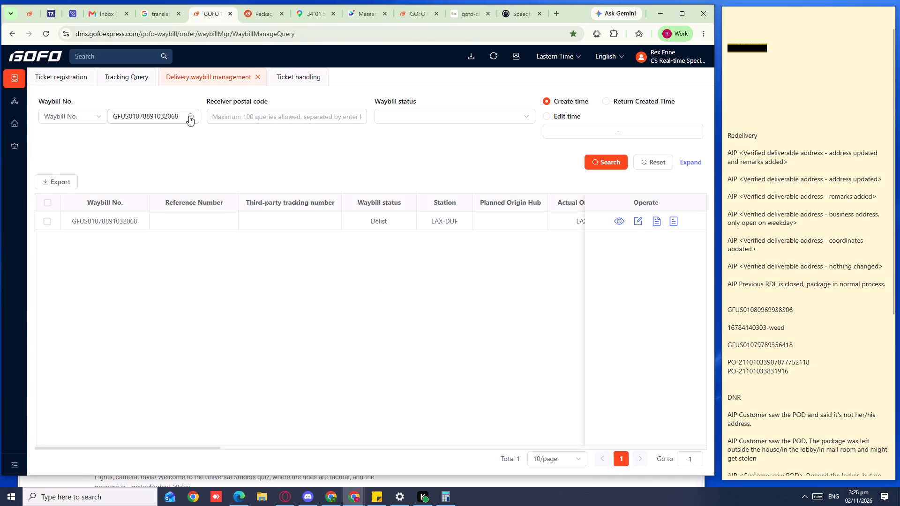
left_click_drag(181, 118, 0, 81)
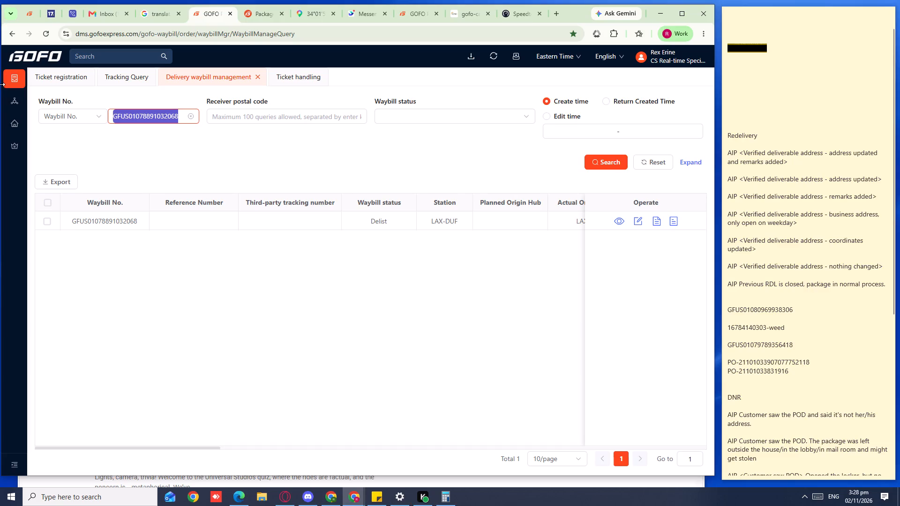
key("ctrl+c")
key("ctrl+c")
key("ctrl+c")
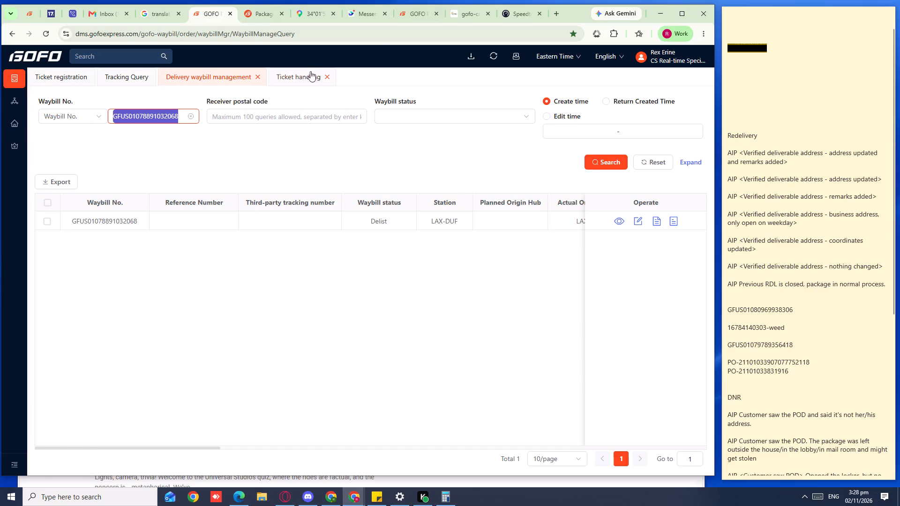
key("ctrl+c")
left_click(300, 71)
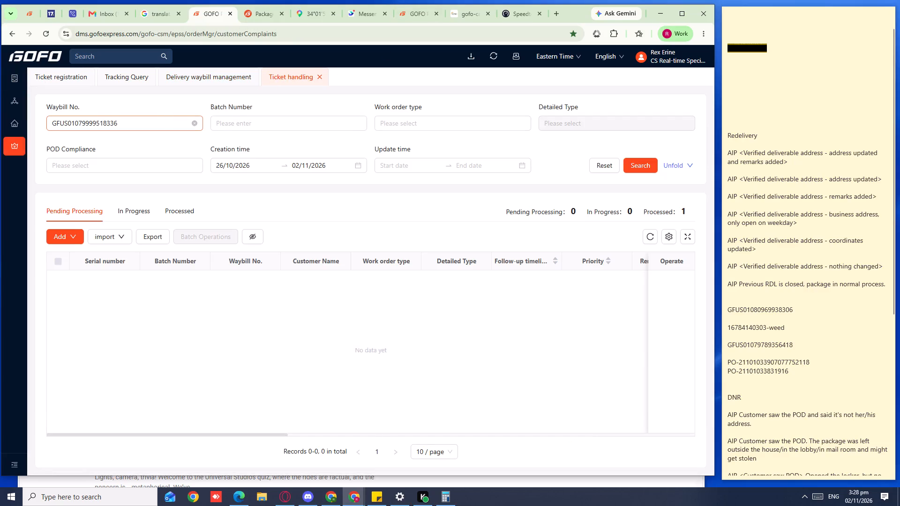
left_click(163, 123)
left_click(193, 122)
key("ctrl+v")
left_click(641, 166)
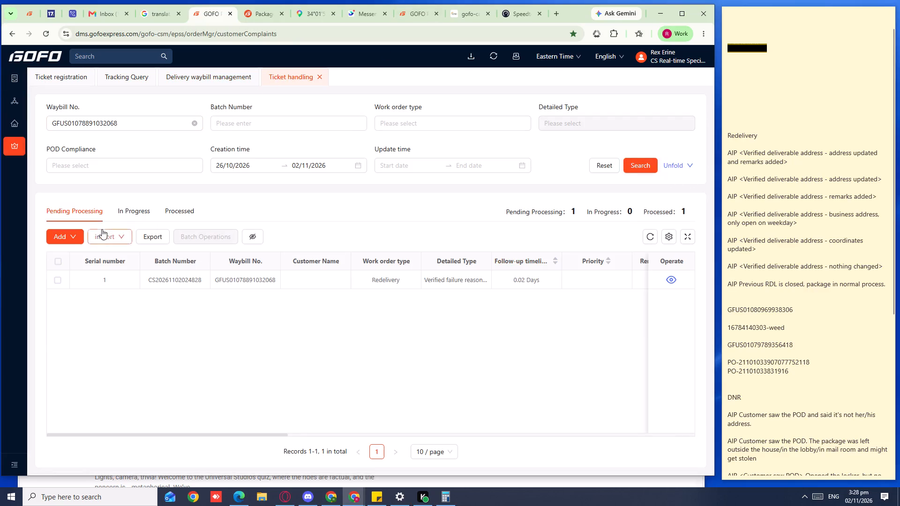
left_click(666, 284)
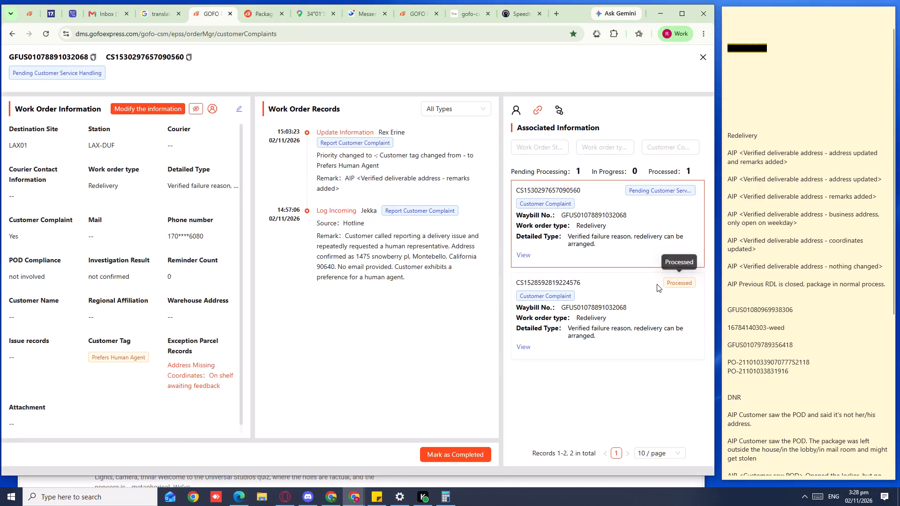
left_click(704, 59)
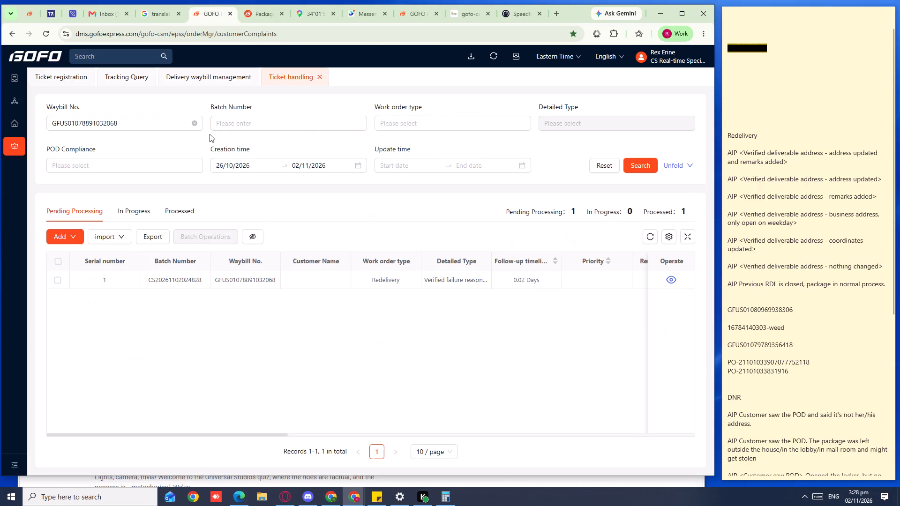
Clear the waybill numbers from the Delivery waybill management and Tracking Query search fields, and return to Ticket registration.
left_click(223, 70)
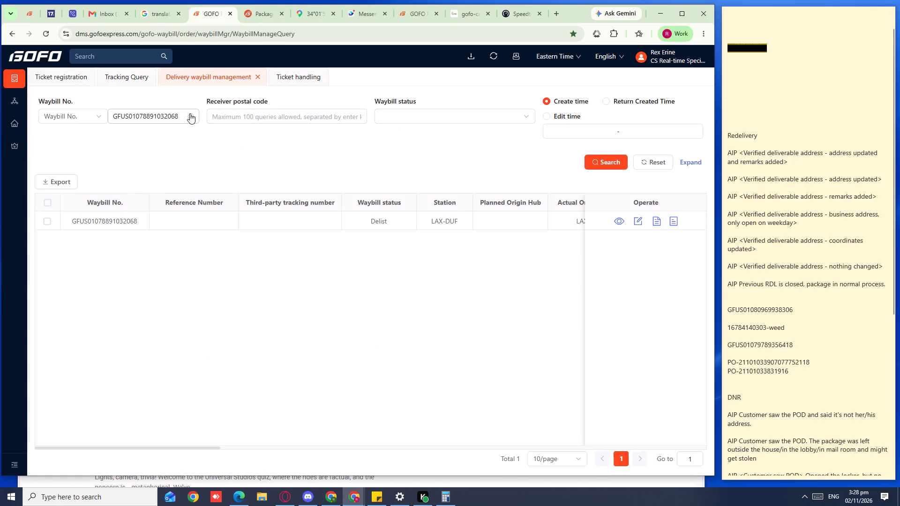
left_click(189, 113)
left_click(125, 74)
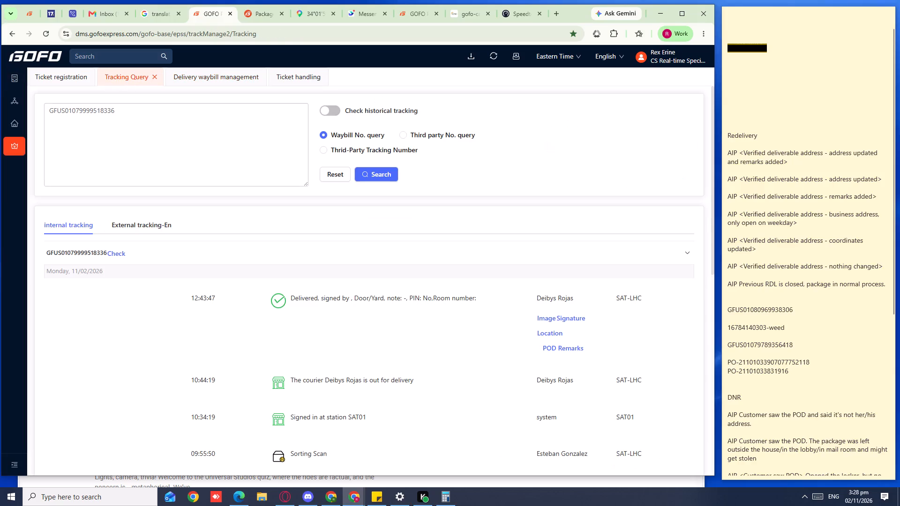
left_click_drag(202, 135, 0, 91)
key("Delete")
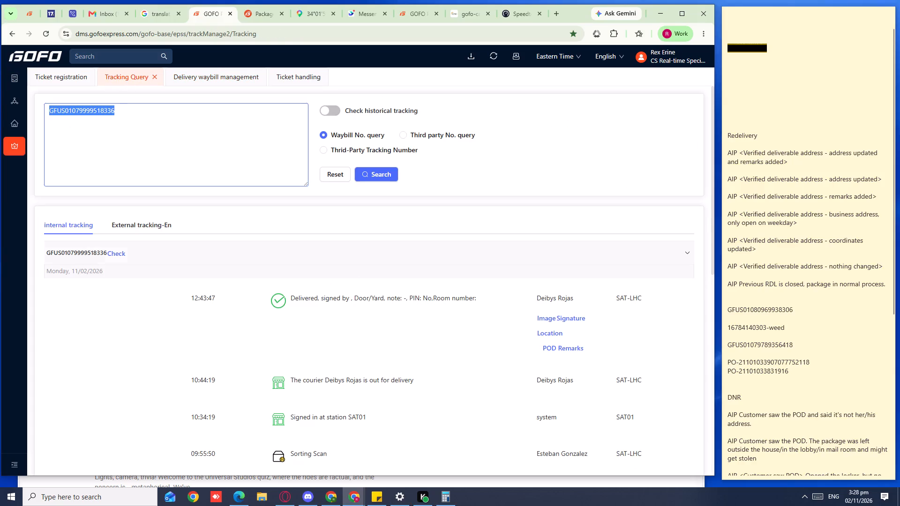
left_click(51, 83)
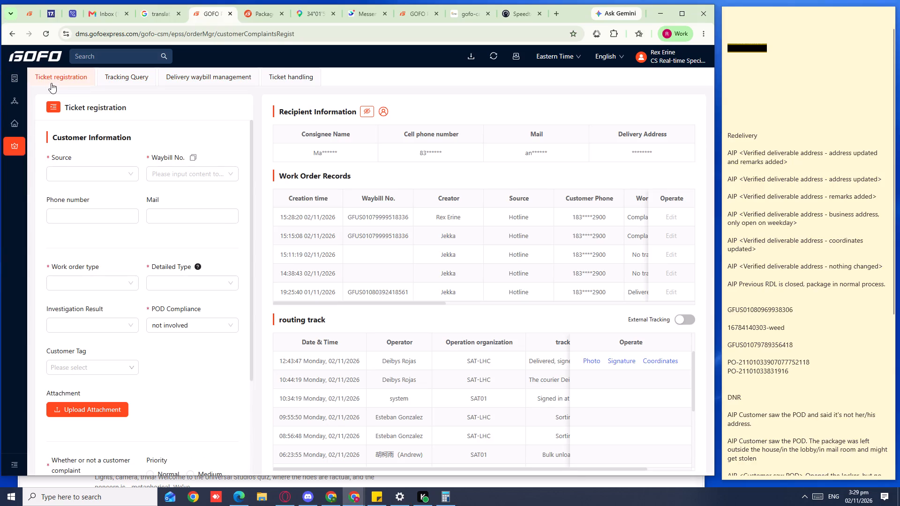
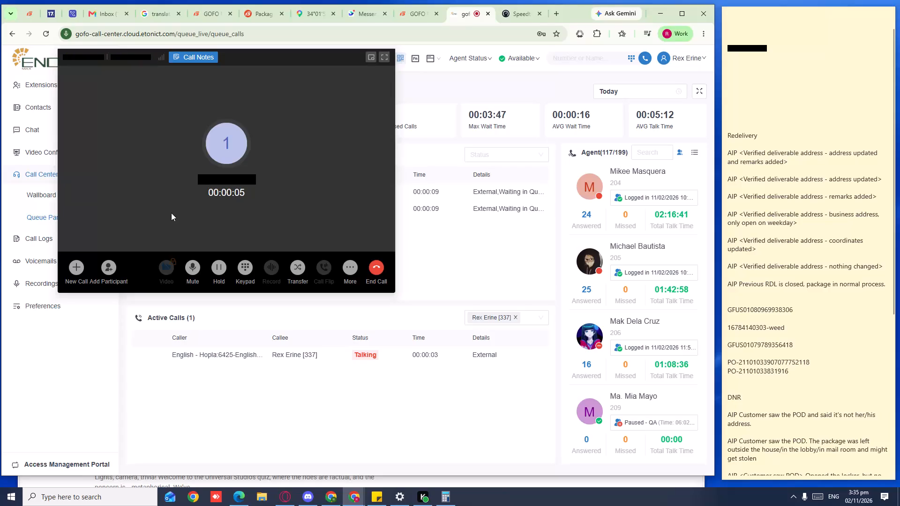
left_click(256, 179)
left_click(199, 14)
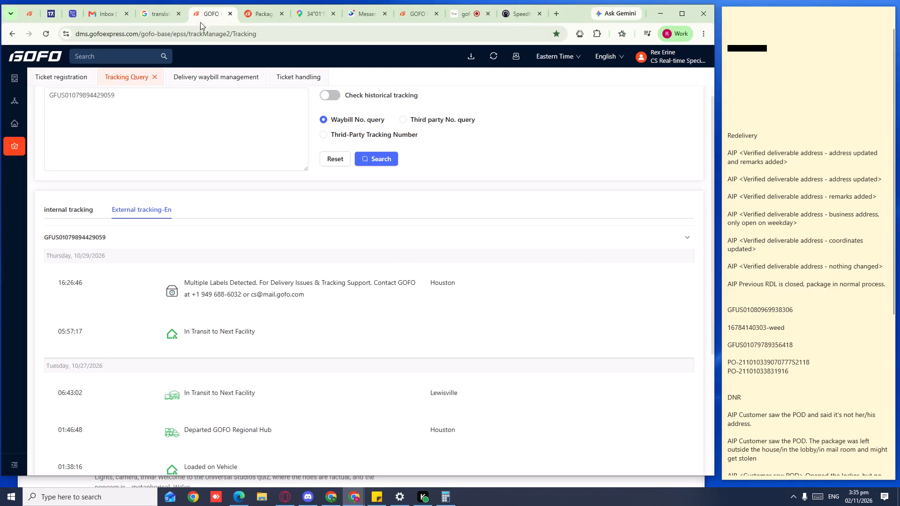
left_click(76, 71)
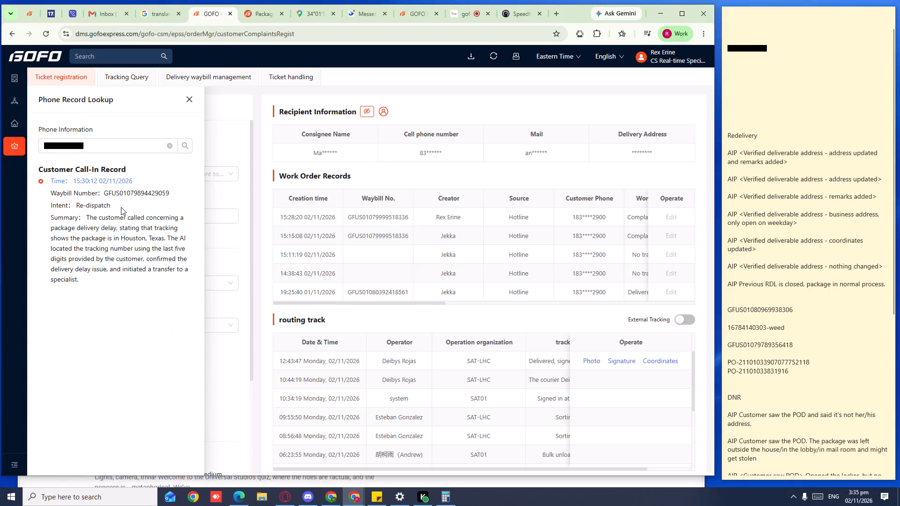
triple_click(134, 195)
left_click(130, 195)
left_click(136, 218)
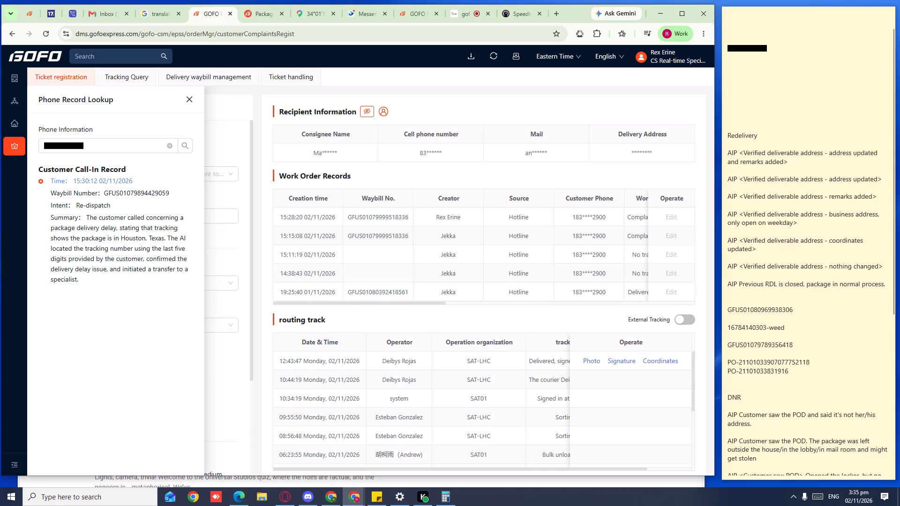
double_click(148, 193)
key("ctrl+c")
key("ctrl+c")
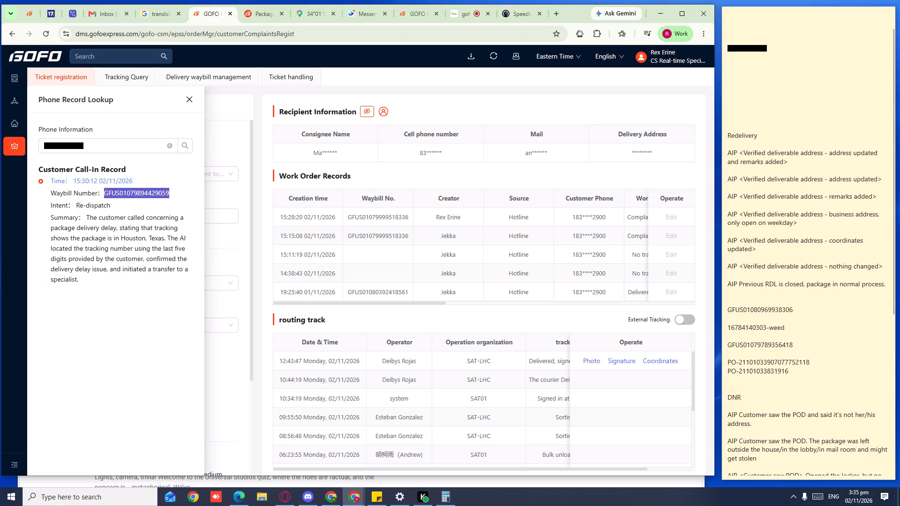
key("ctrl+c")
key("ctrl+c")
key("ctrl+c")
key("ctrl+c")
key("ctrl+c")
key("ctrl+c")
left_click(757, 29)
key("ctrl+v")
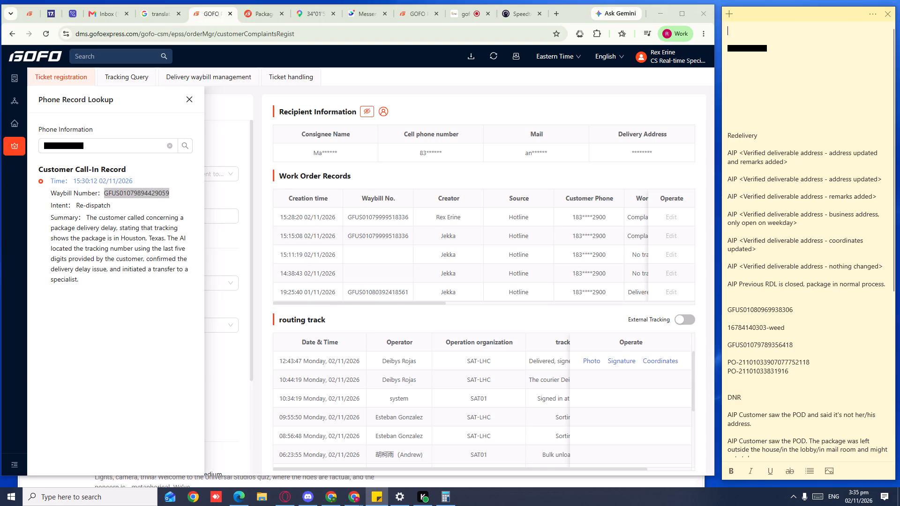
double_click(758, 50)
key("Delete")
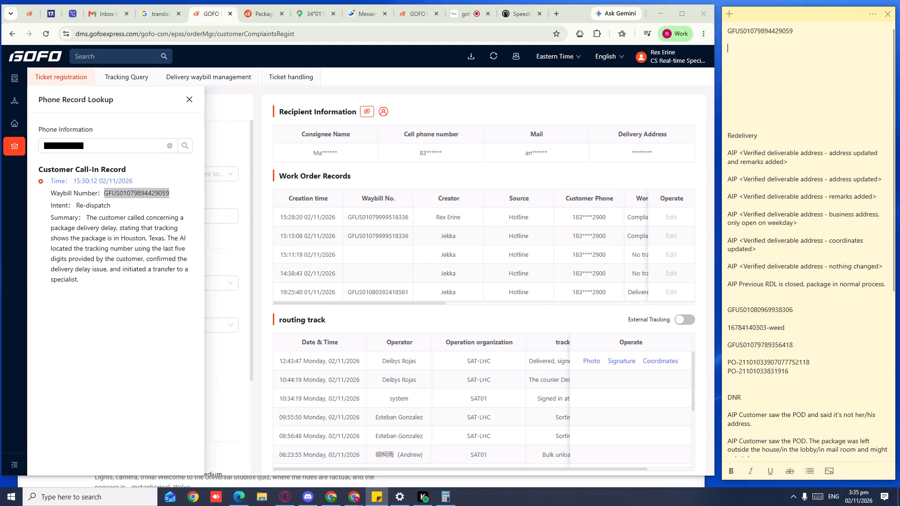
double_click(754, 30)
key("ctrl+c")
key("ctrl+c")
key("ctrl+c")
key("ctrl+c")
key("ctrl+c")
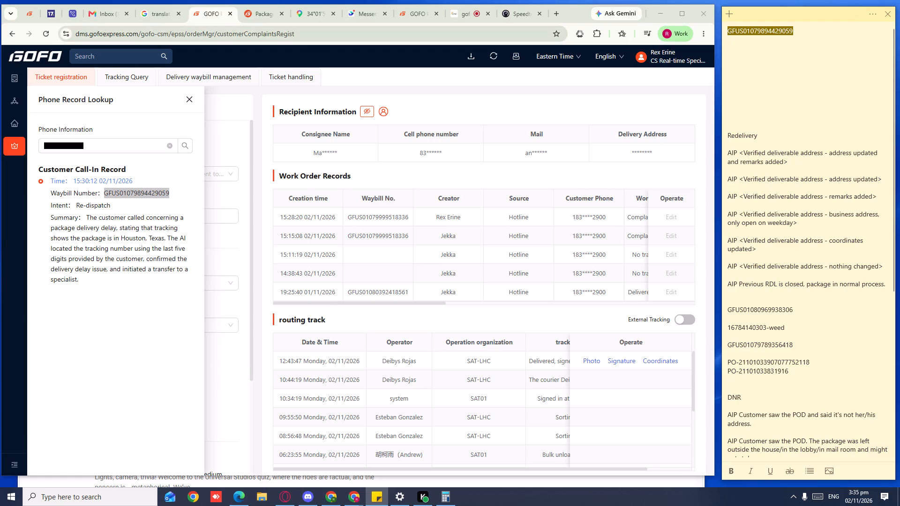
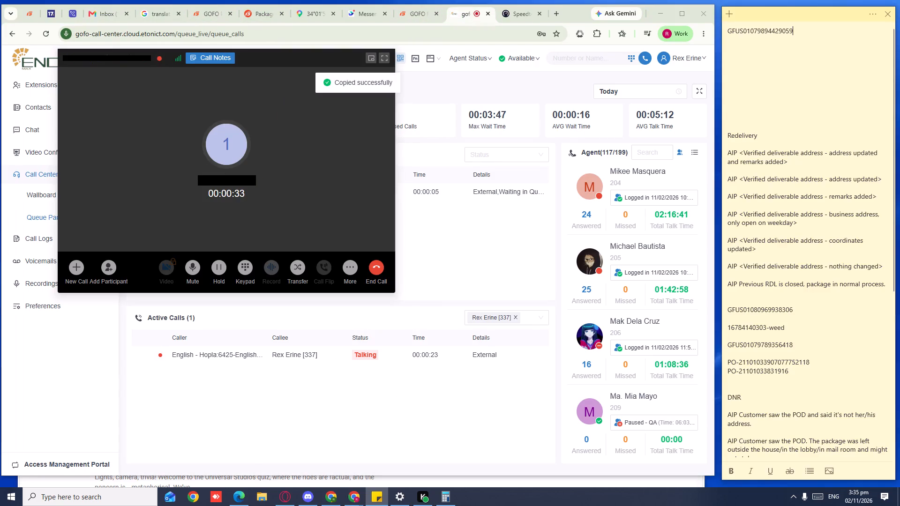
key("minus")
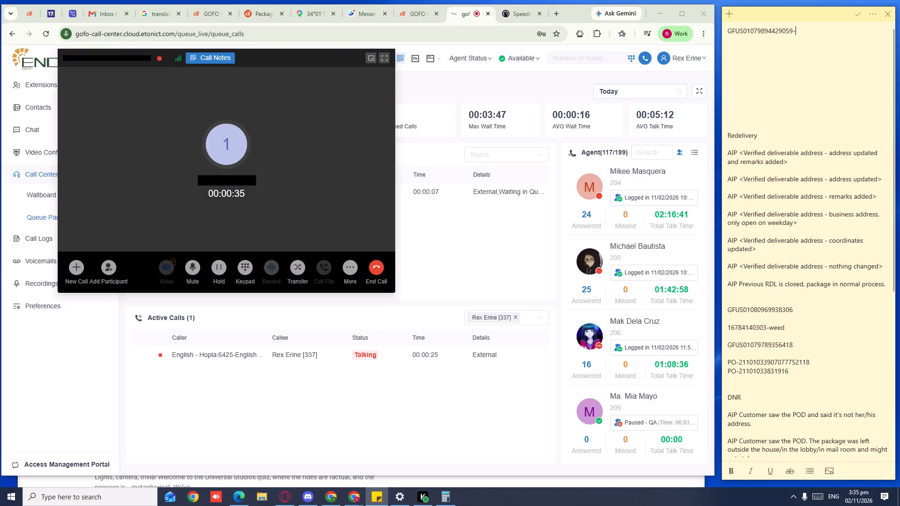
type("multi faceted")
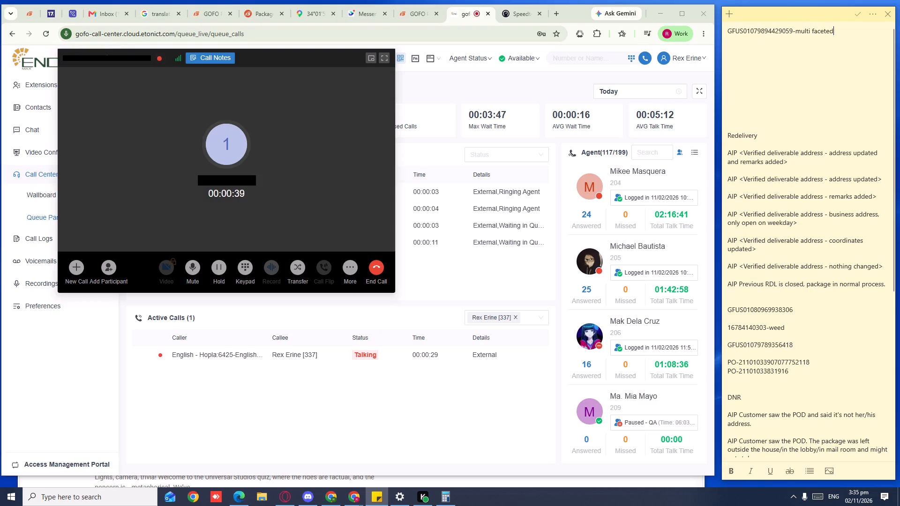
Copy the caller's phone number from the active call window for the sticky note.
left_click(800, 52)
left_click(258, 180)
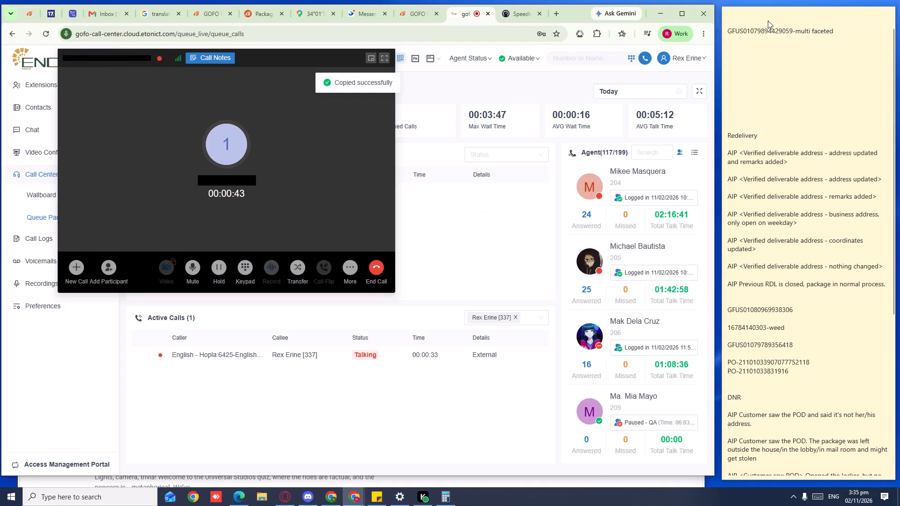
left_click(749, 52)
key("ctrl+v")
Look up the caller's phone number in the Phone Record Lookup of Ticket registration.
left_click(206, 11)
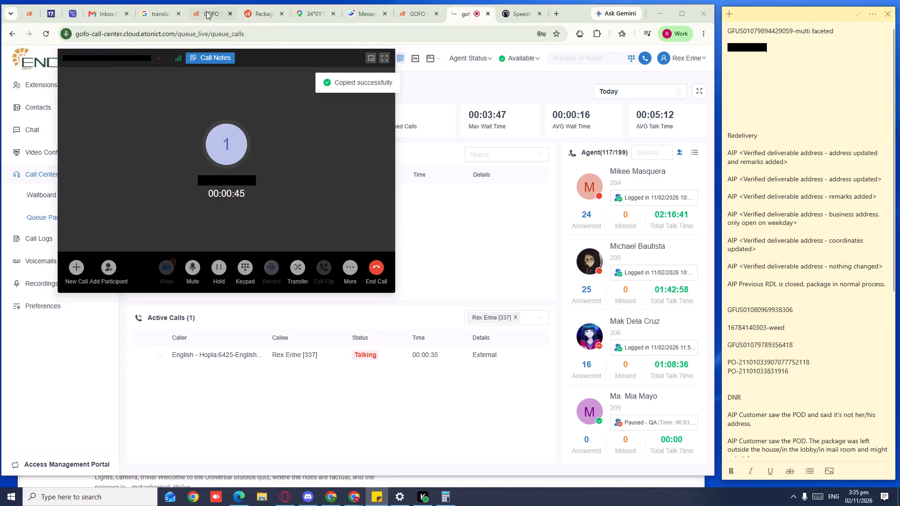
left_click(169, 147)
key("ctrl+v")
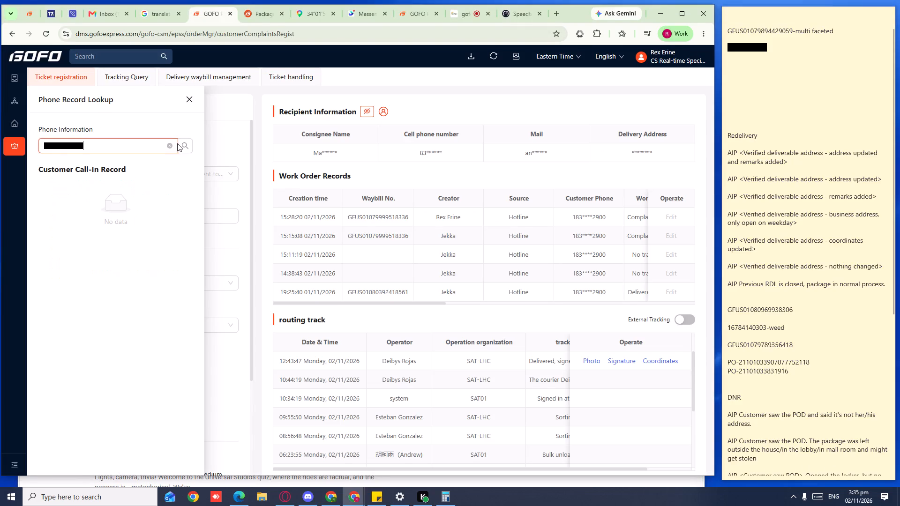
left_click(178, 143)
left_click(182, 149)
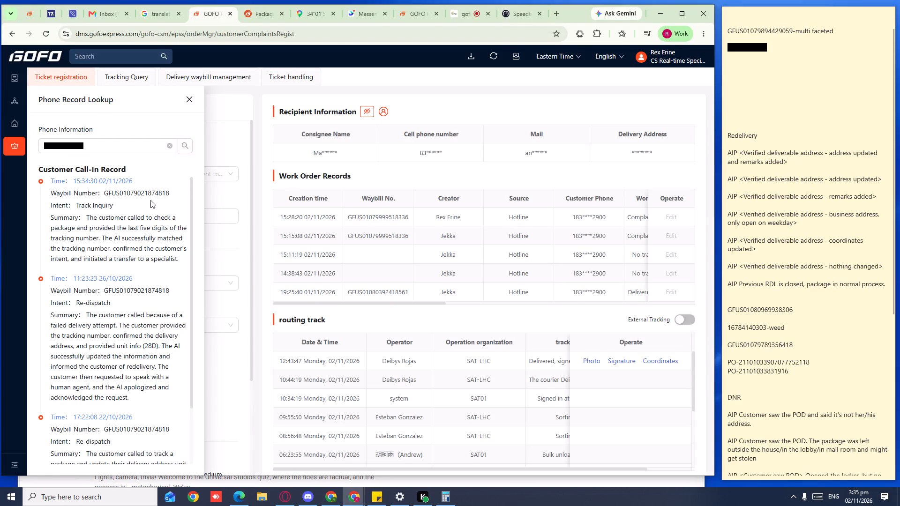
double_click(154, 190)
key("ctrl+c")
key("ctrl+c")
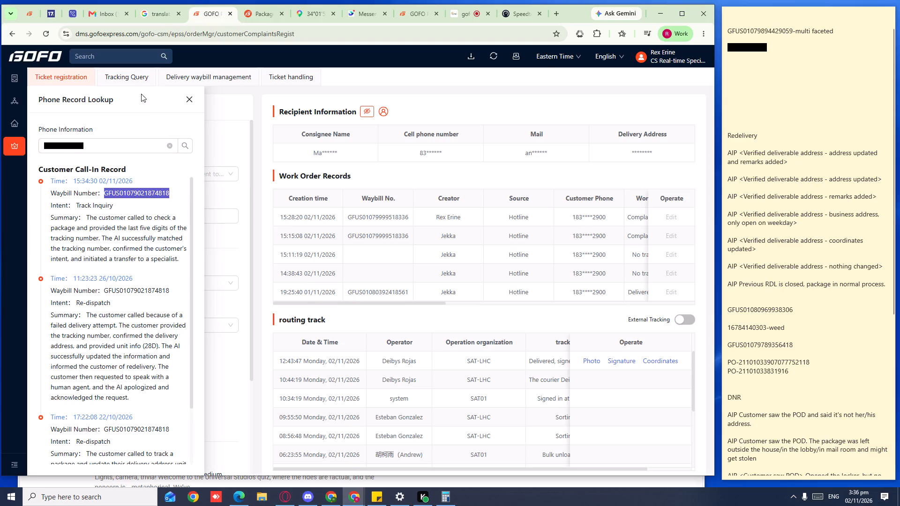
key("ctrl+c")
key("ctrl+c")
left_click(127, 77, "ctrl")
double_click(118, 117)
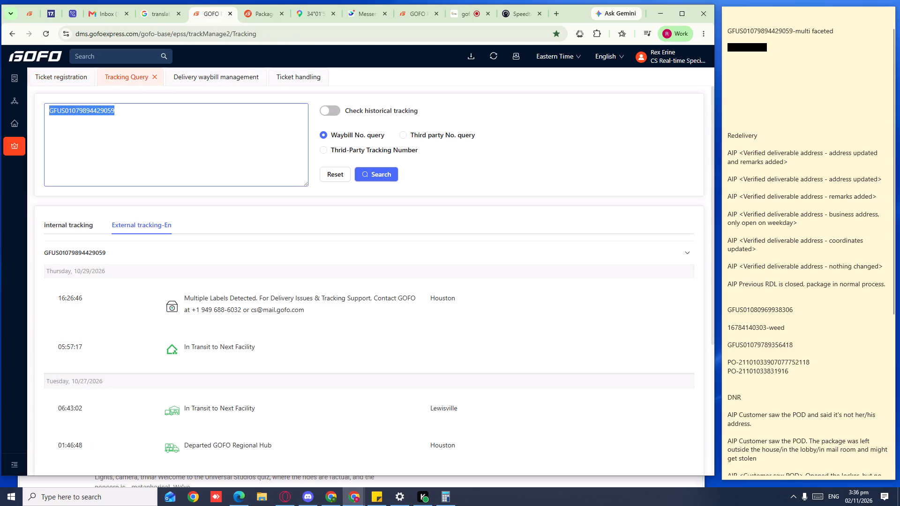
key("Delete")
key("ctrl+v")
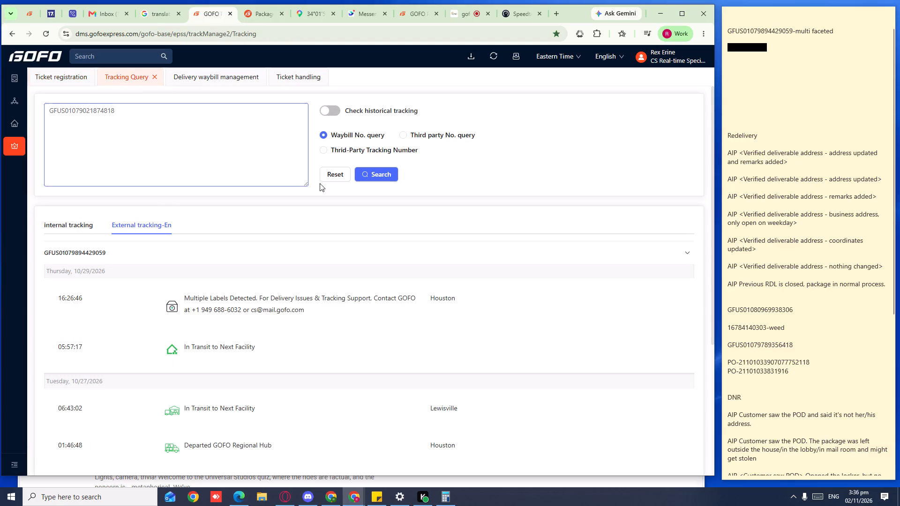
left_click(367, 171)
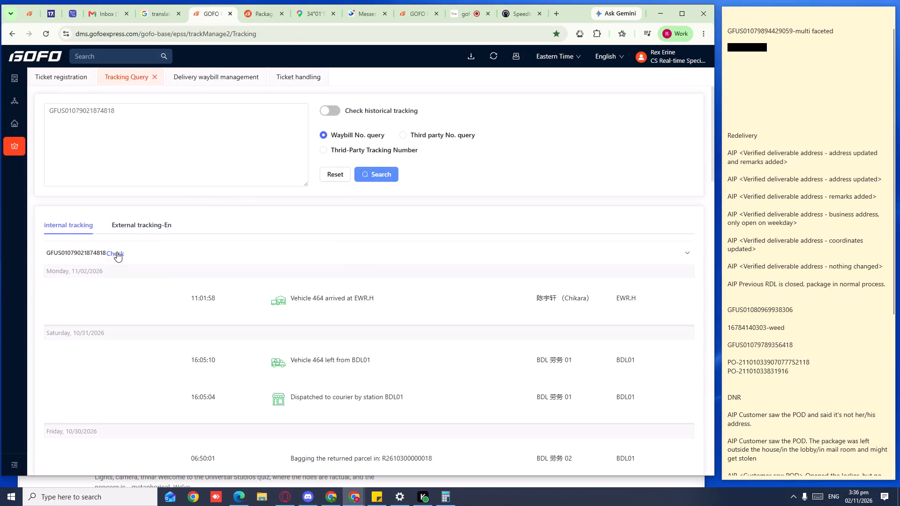
left_click(117, 251)
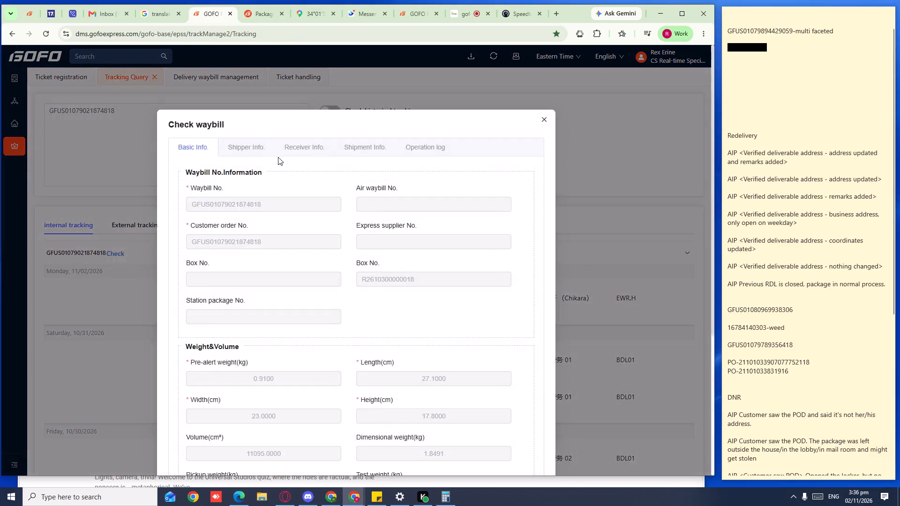
left_click(282, 135)
left_click(282, 141)
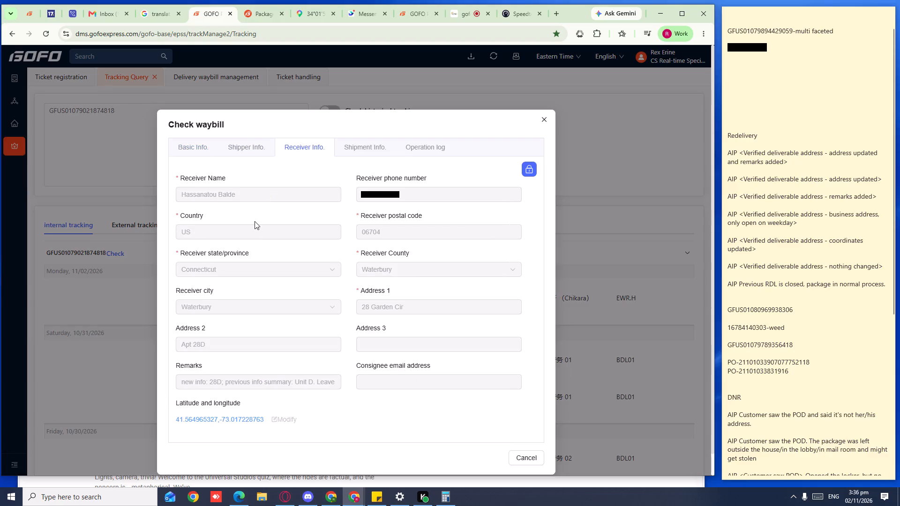
left_click(535, 120)
scroll(203, 245, "down", 4)
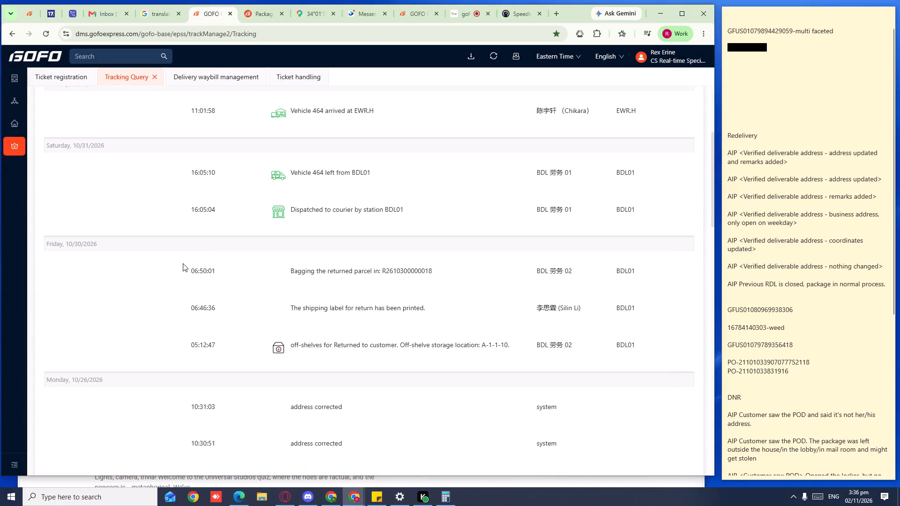
scroll(180, 264, "down", 4)
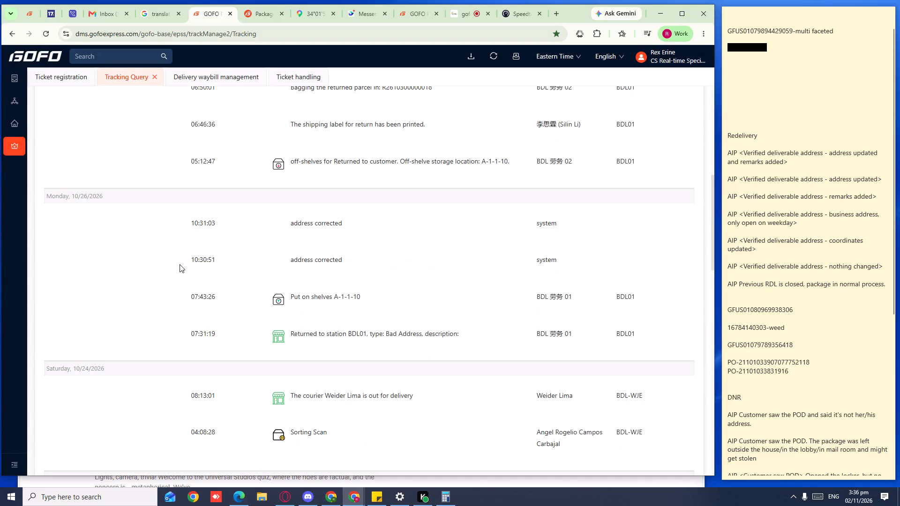
scroll(180, 264, "down", 6)
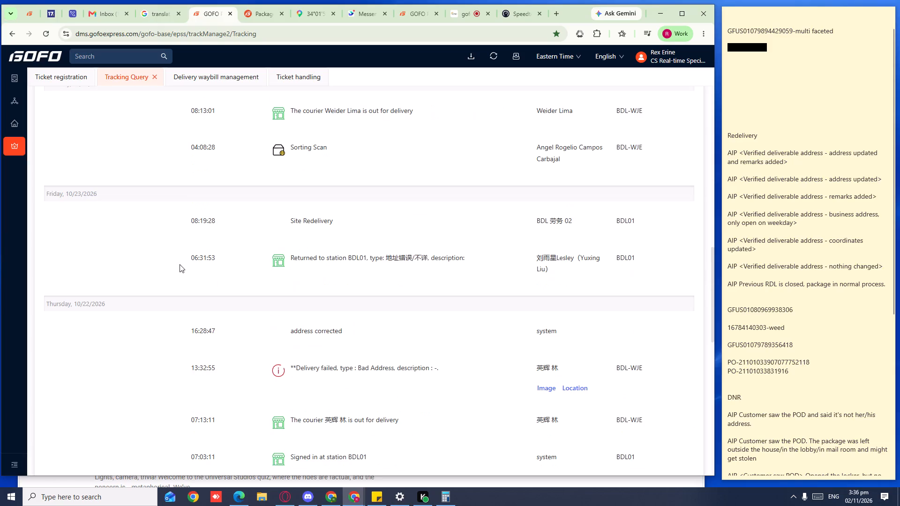
scroll(180, 264, "down", 4)
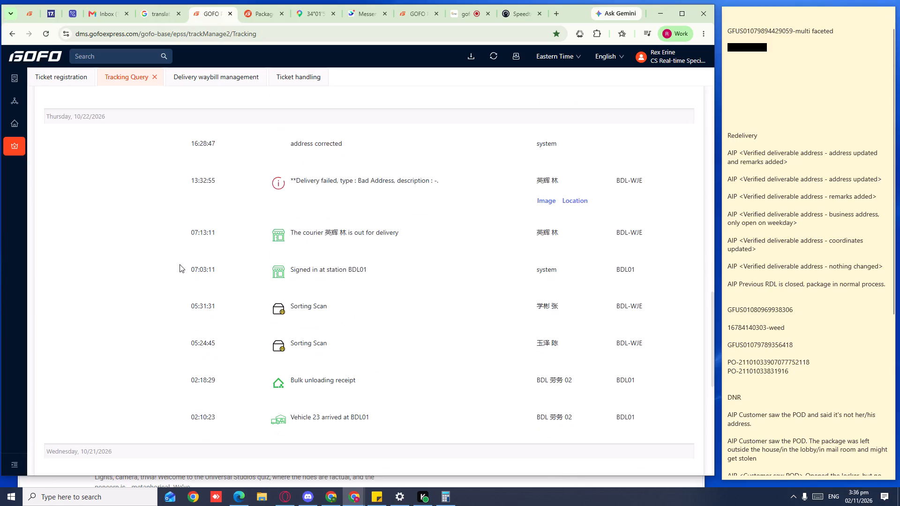
scroll(180, 264, "down", 8)
scroll(180, 264, "up", 15)
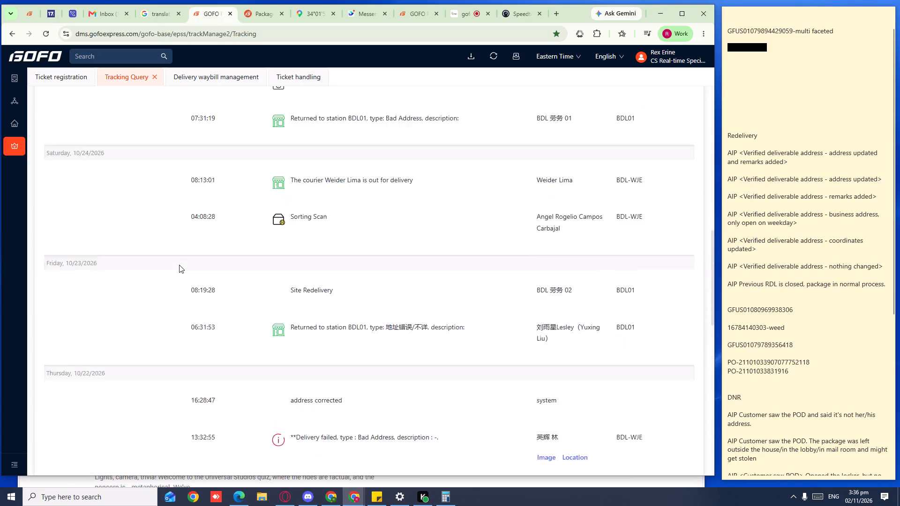
scroll(179, 265, "up", 12)
left_click(153, 221)
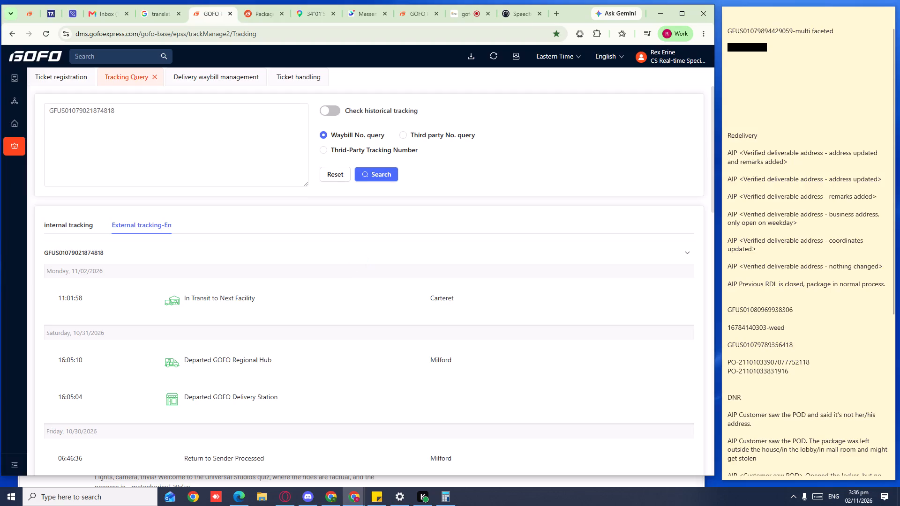
scroll(247, 400, "down", 3)
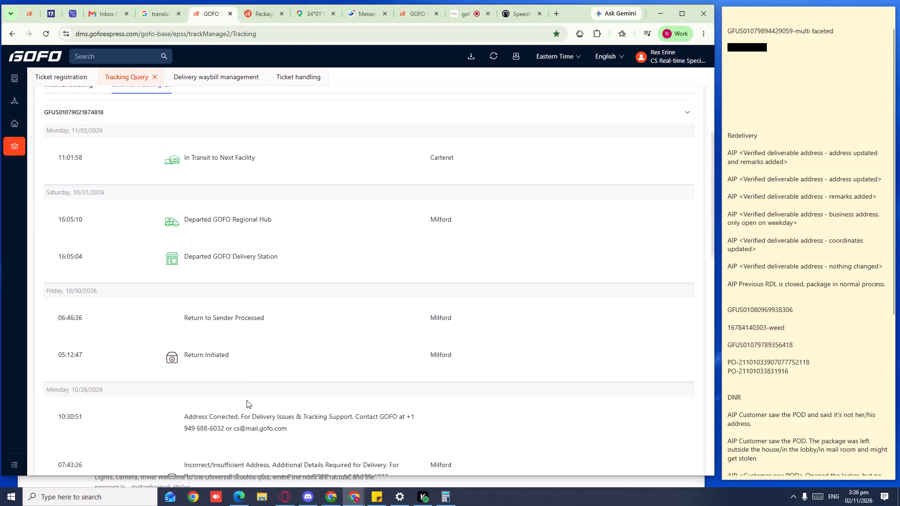
scroll(247, 401, "down", 2)
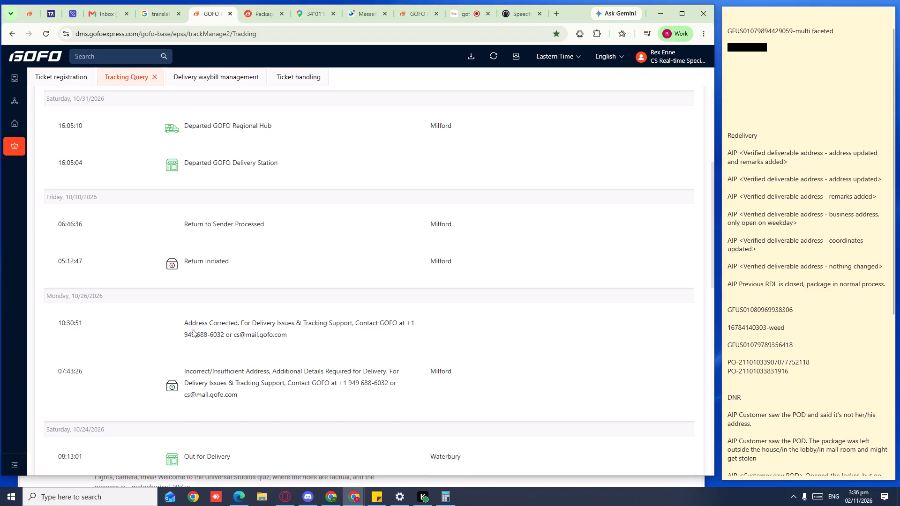
scroll(193, 329, "down", 4)
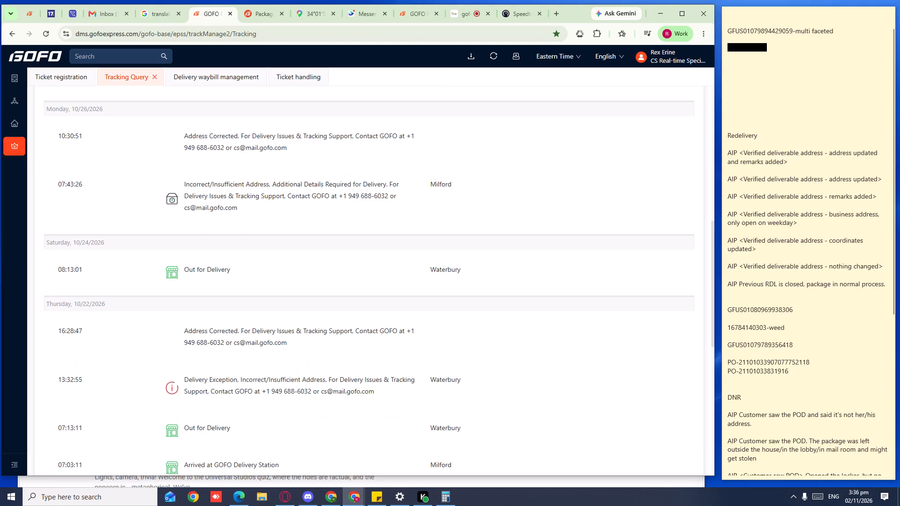
scroll(193, 329, "down", 3)
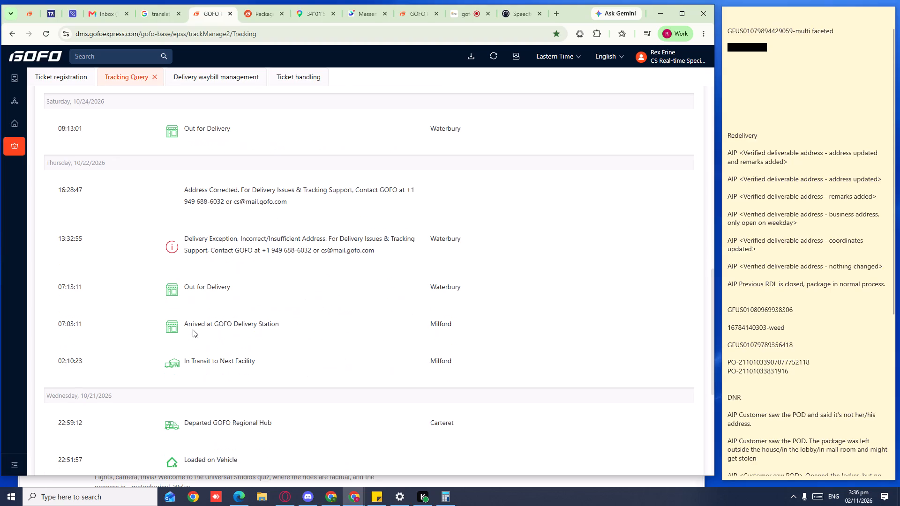
scroll(193, 329, "down", 9)
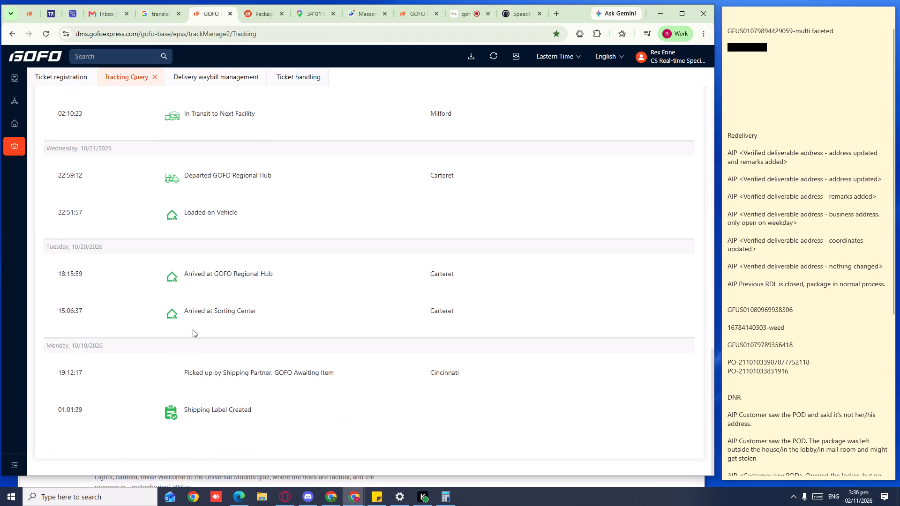
scroll(193, 329, "up", 5)
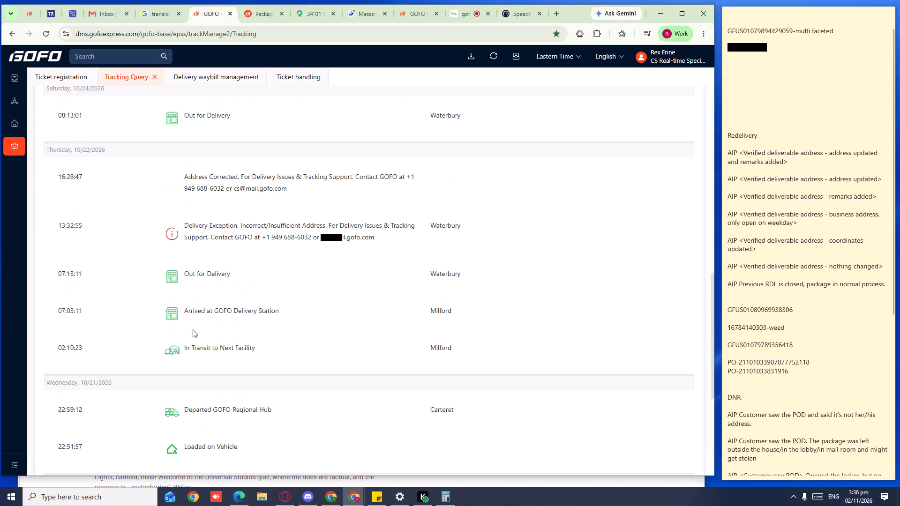
scroll(193, 329, "up", 1)
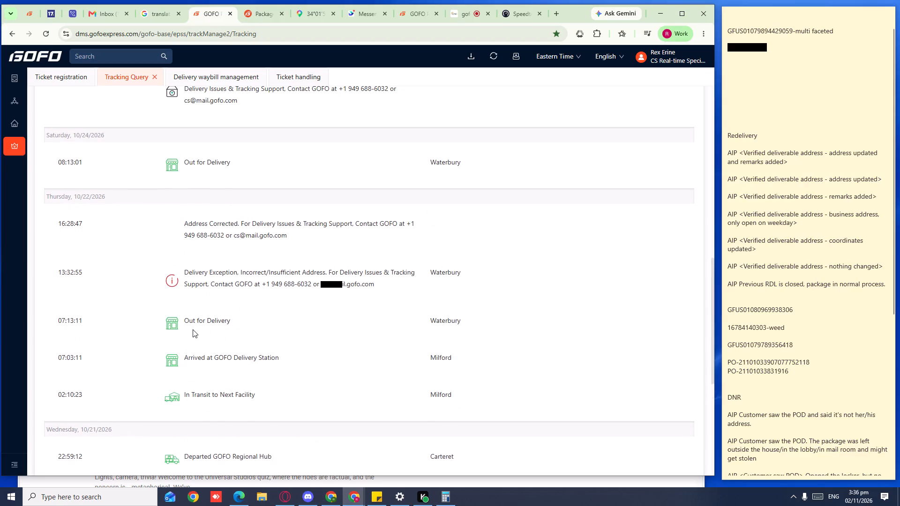
scroll(193, 329, "up", 11)
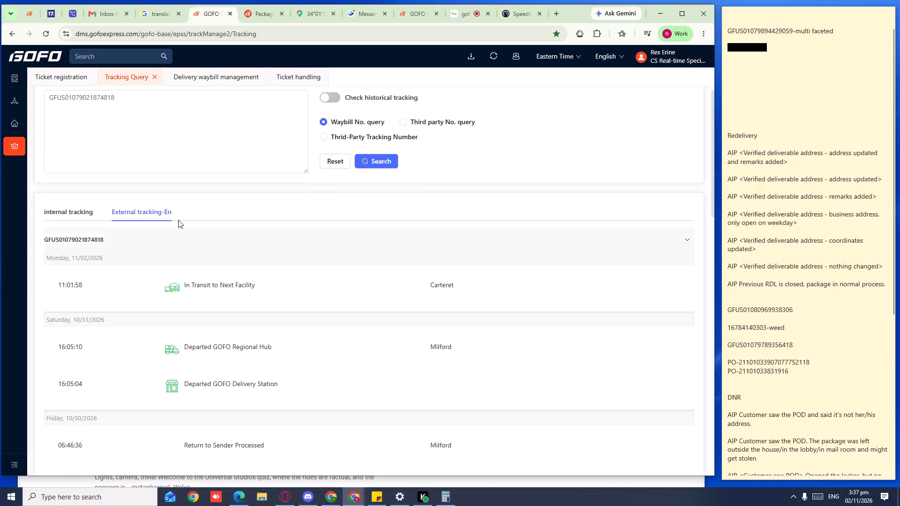
scroll(177, 217, "up", 4)
double_click(175, 115)
key("ctrl+c")
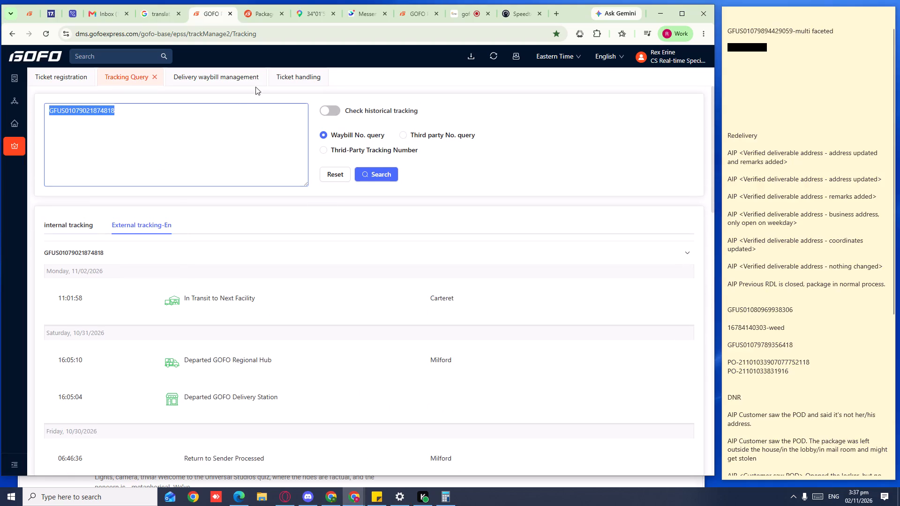
key("ctrl+c")
left_click(302, 79)
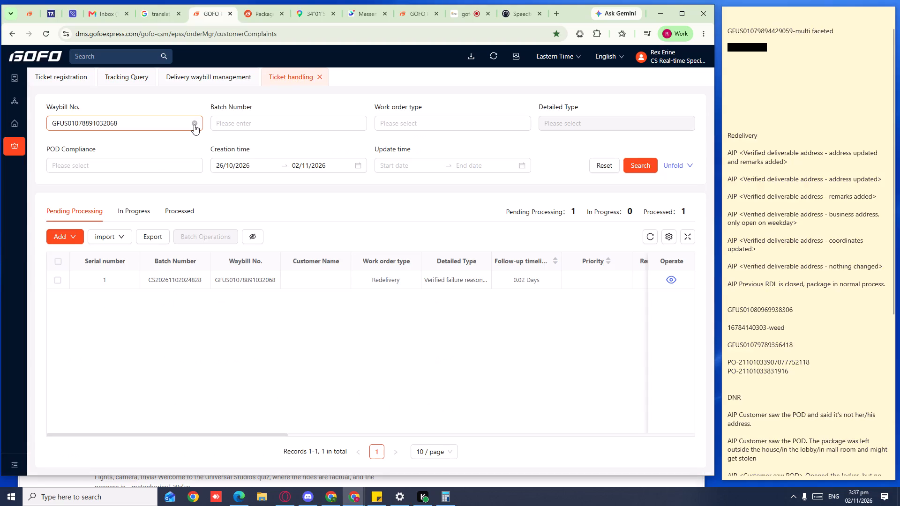
left_click(194, 125)
key("ctrl+v")
left_click(643, 160)
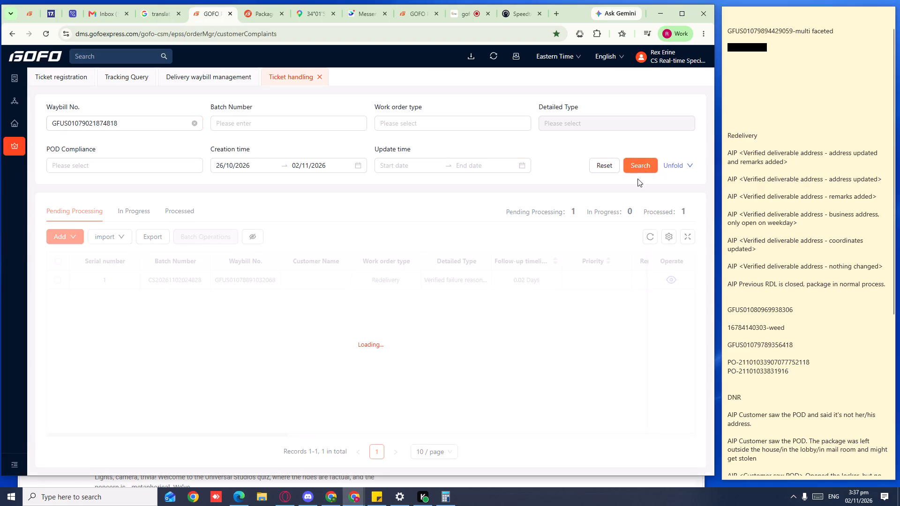
Open the waybill's processed redelivery ticket, review its work order records and associated tickets, and close it.
left_click(164, 208)
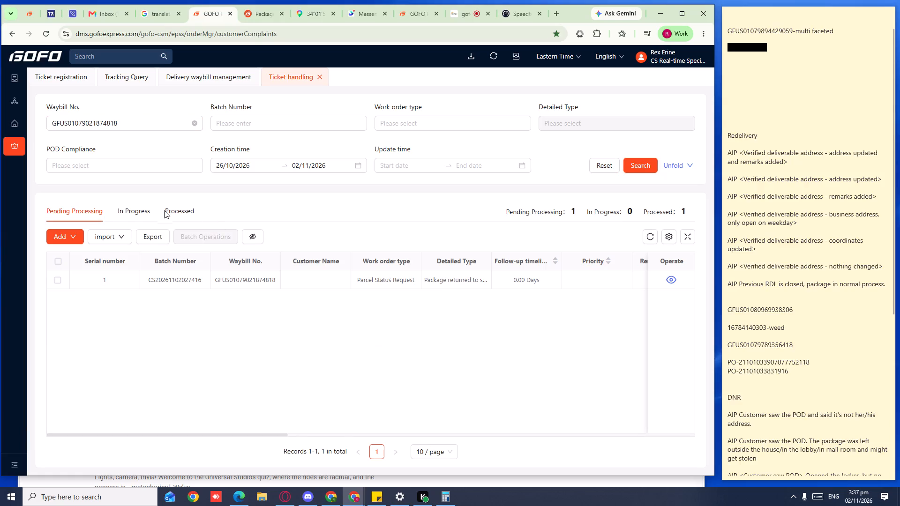
left_click(168, 216)
left_click(664, 278)
left_click(673, 287)
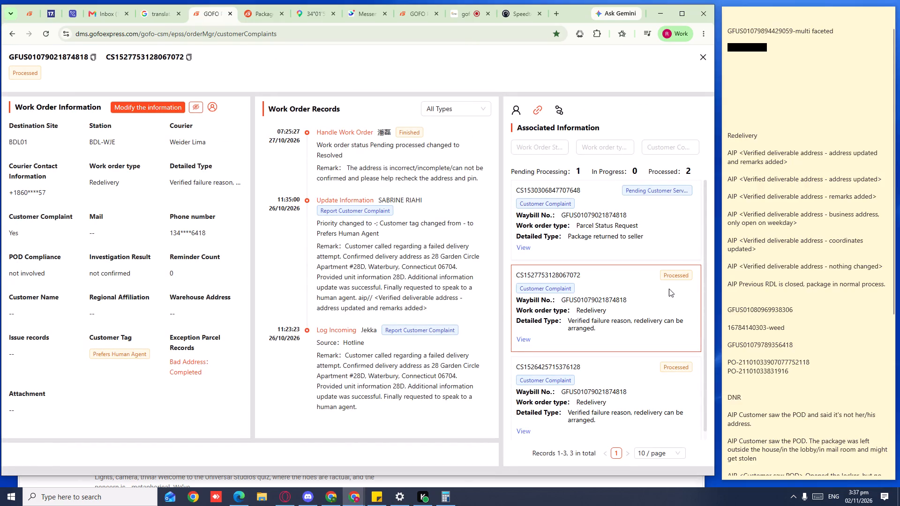
scroll(395, 315, "down", 3)
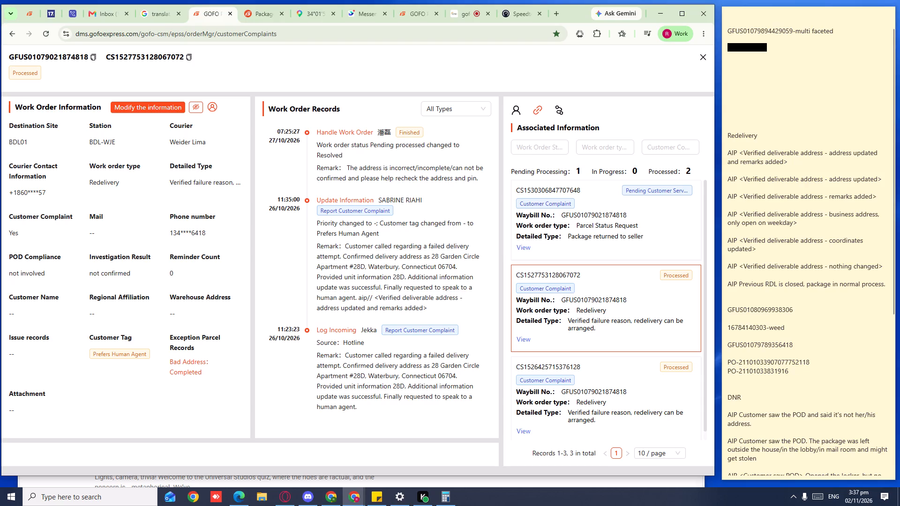
left_click(701, 58)
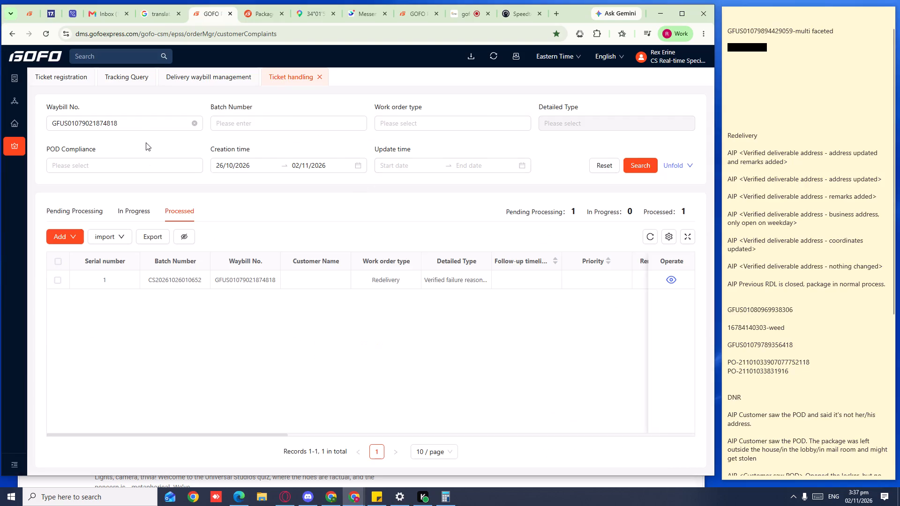
left_click(134, 83)
scroll(256, 383, "down", 6)
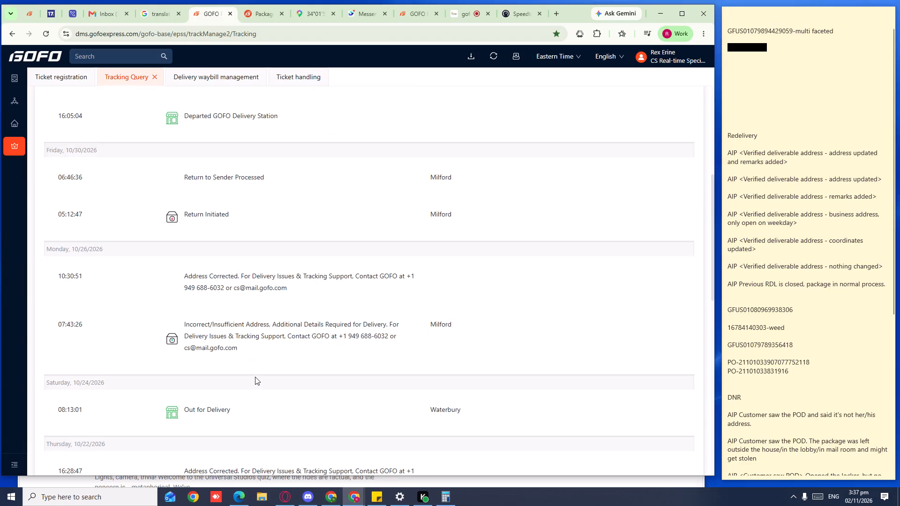
scroll(255, 377, "up", 1)
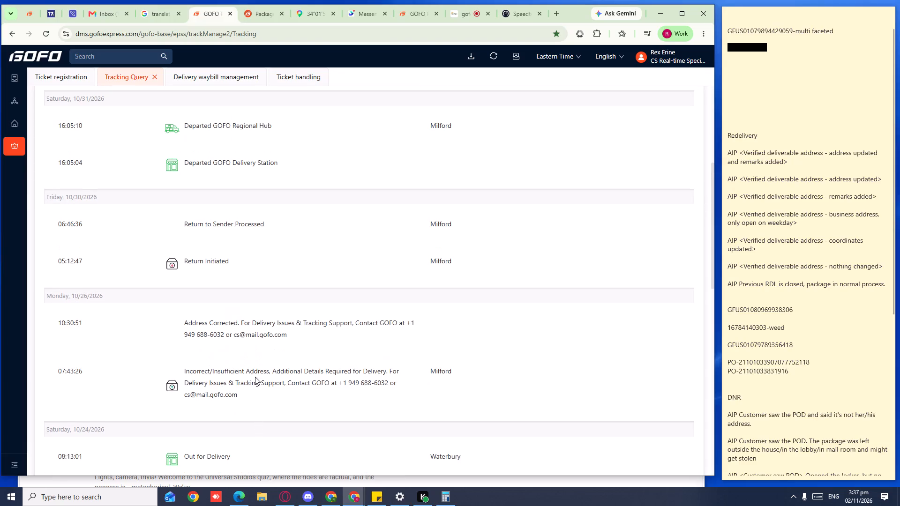
scroll(255, 377, "up", 2)
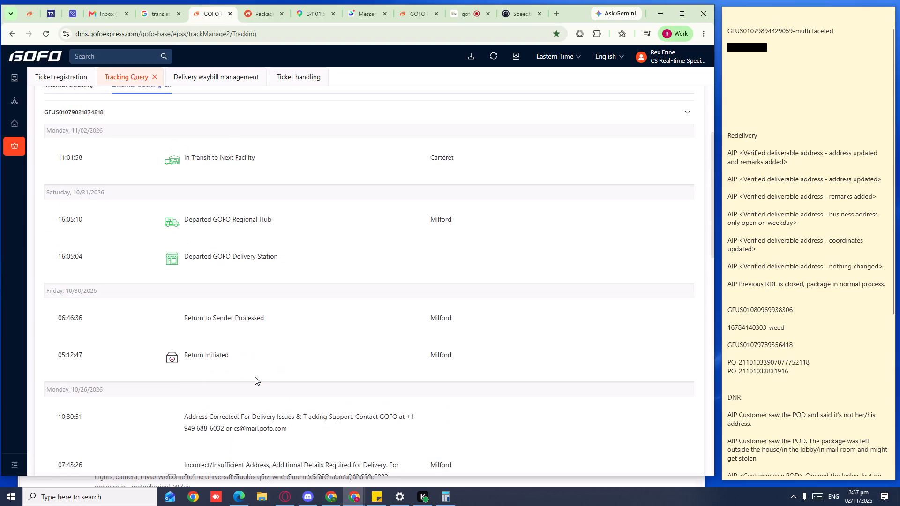
scroll(255, 377, "up", 2)
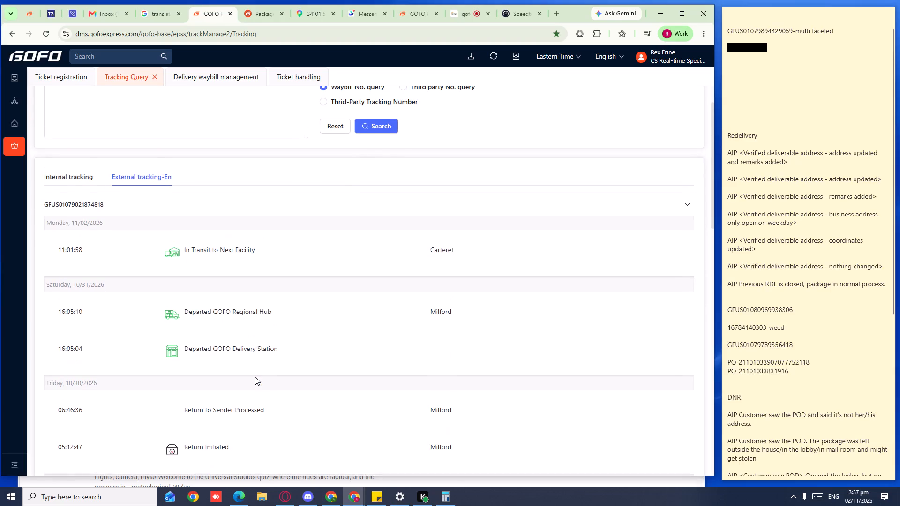
scroll(255, 377, "down", 7)
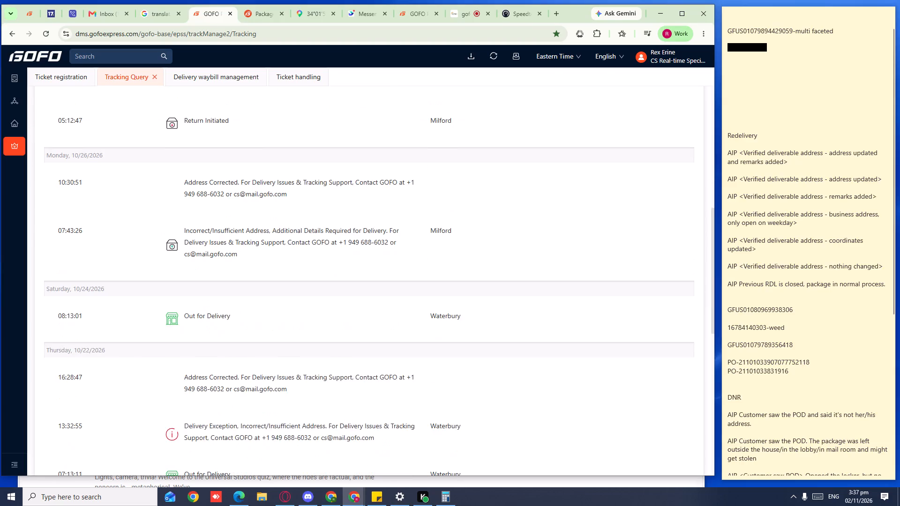
scroll(255, 377, "down", 5)
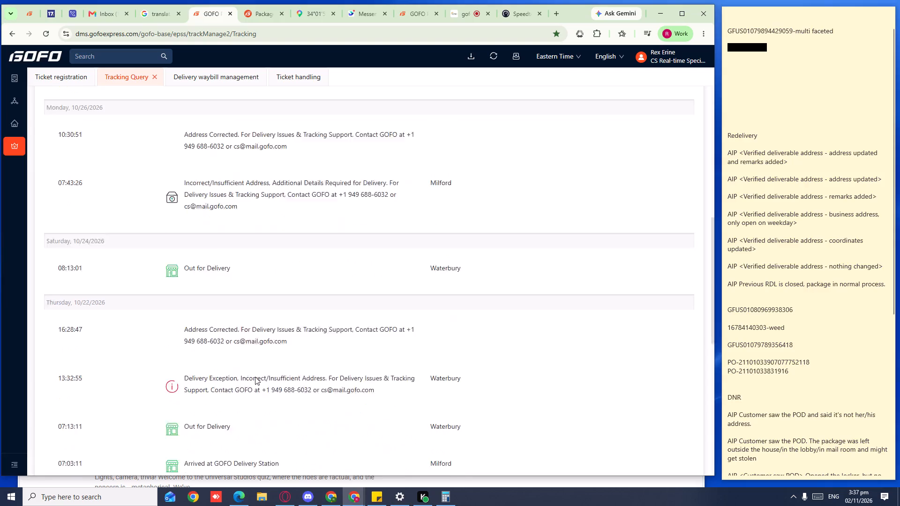
scroll(255, 377, "down", 4)
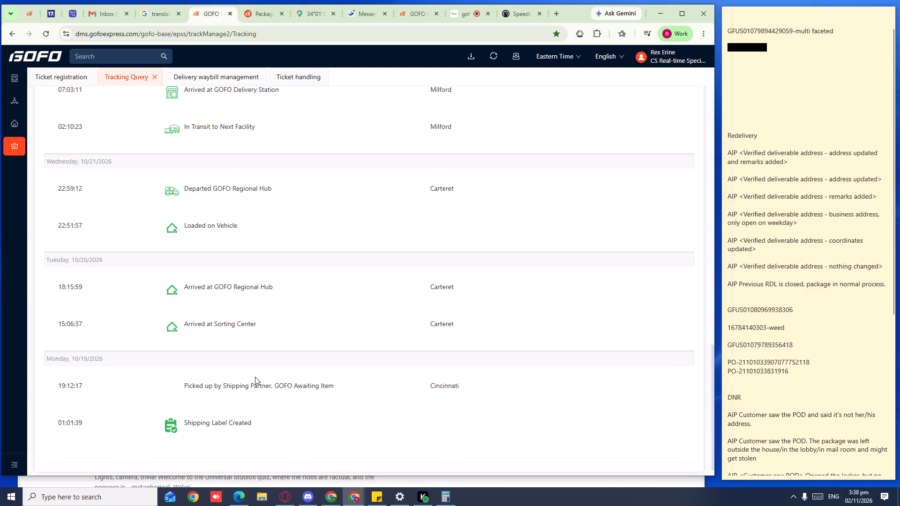
scroll(255, 377, "up", 8)
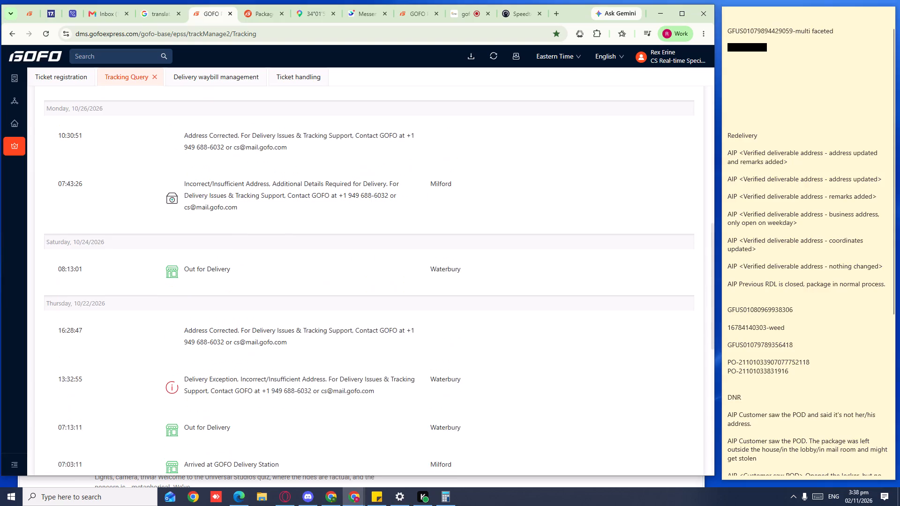
scroll(255, 377, "up", 6)
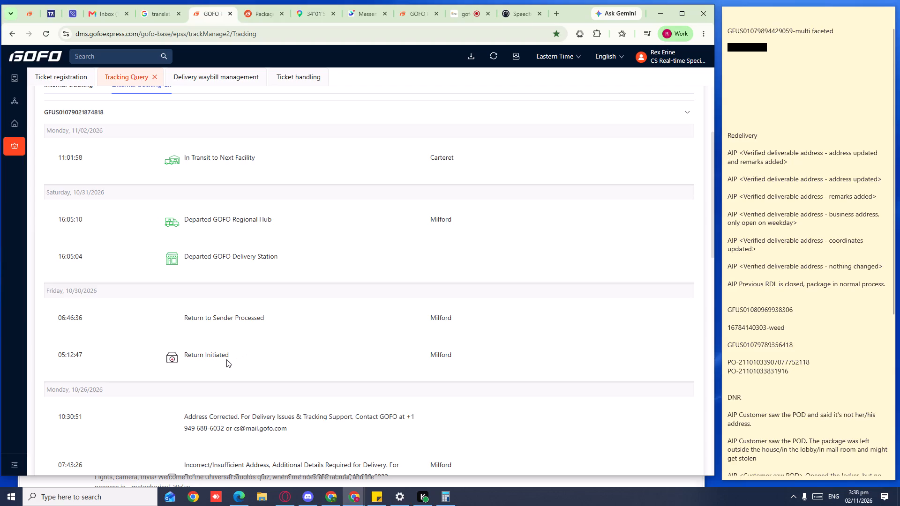
scroll(106, 196, "up", 4)
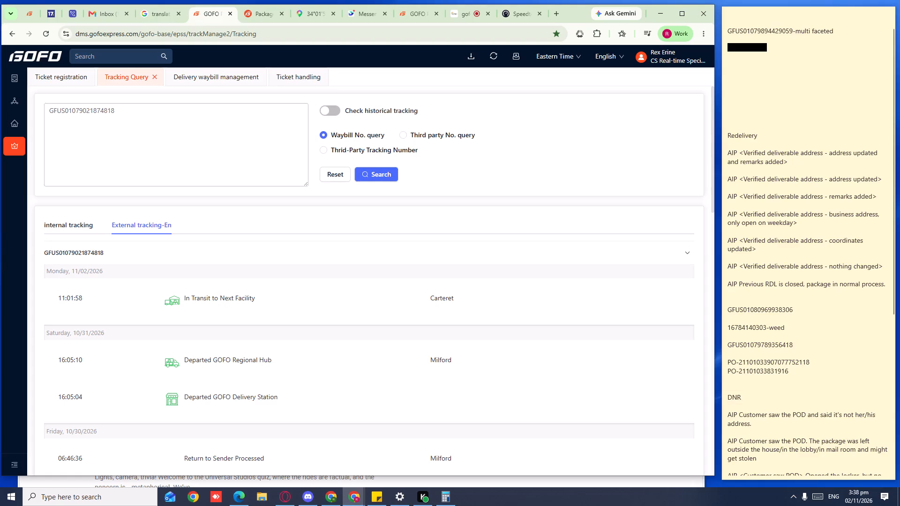
double_click(99, 114)
key("ctrl+c")
key("ctrl+c")
key("ctrl+c")
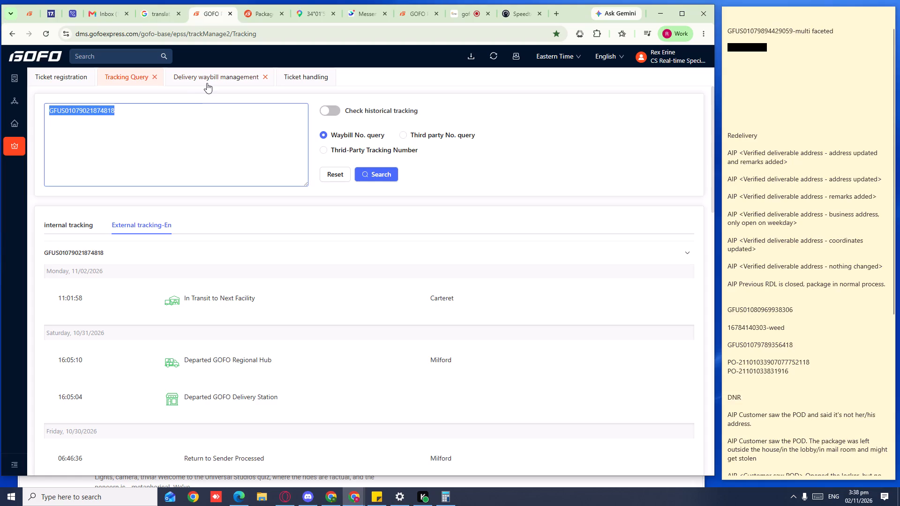
key("ctrl+c")
key("ctrl+c")
left_click(207, 82)
left_click(181, 117)
key("ctrl+v")
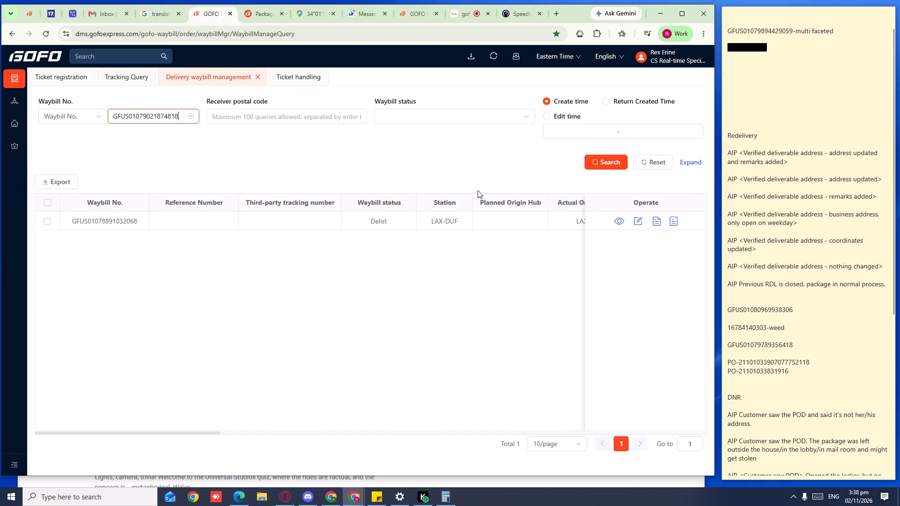
left_click(609, 171)
left_click(606, 160)
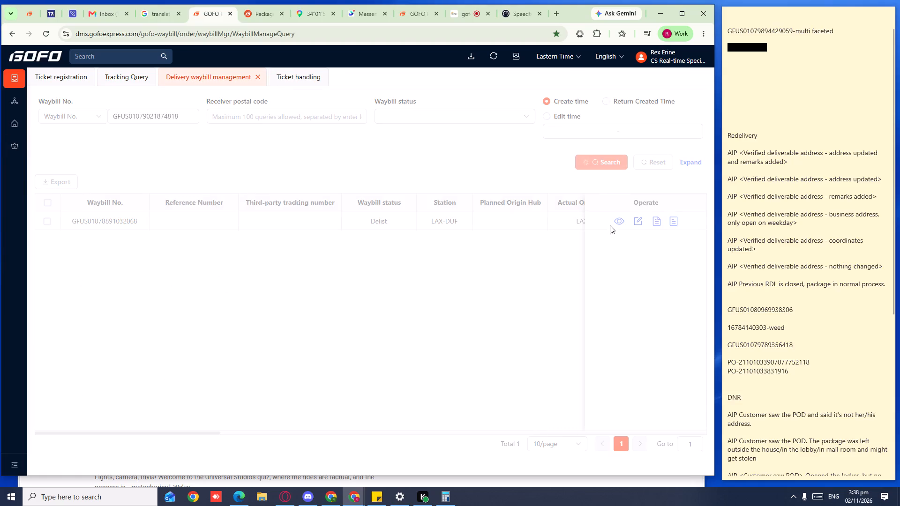
left_click(641, 223)
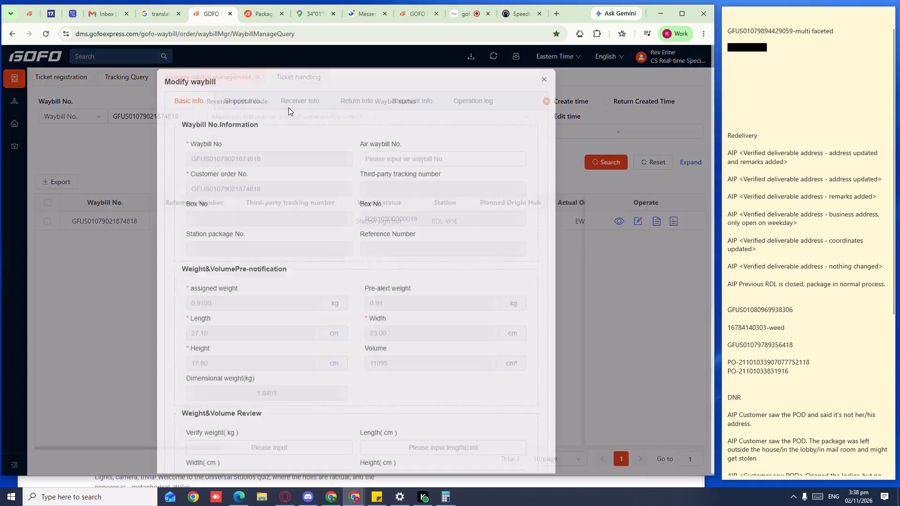
left_click(288, 107)
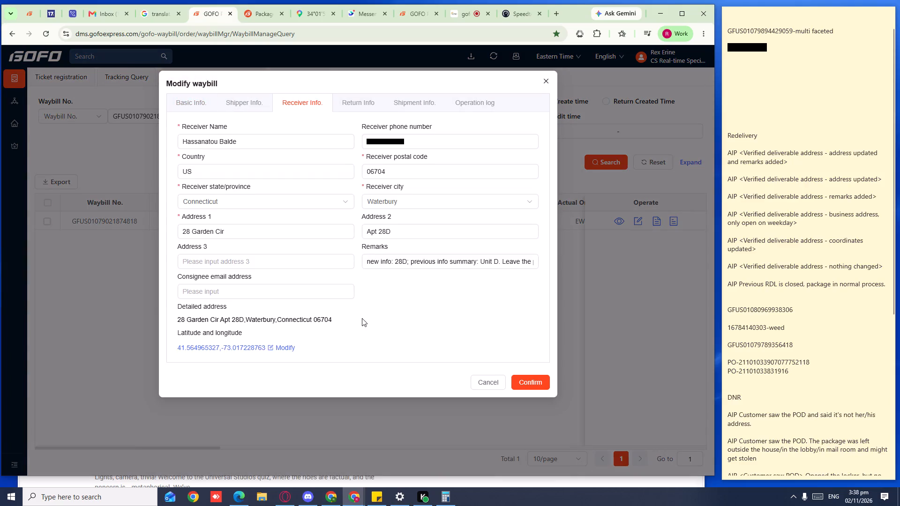
left_click(548, 78)
left_click(116, 79)
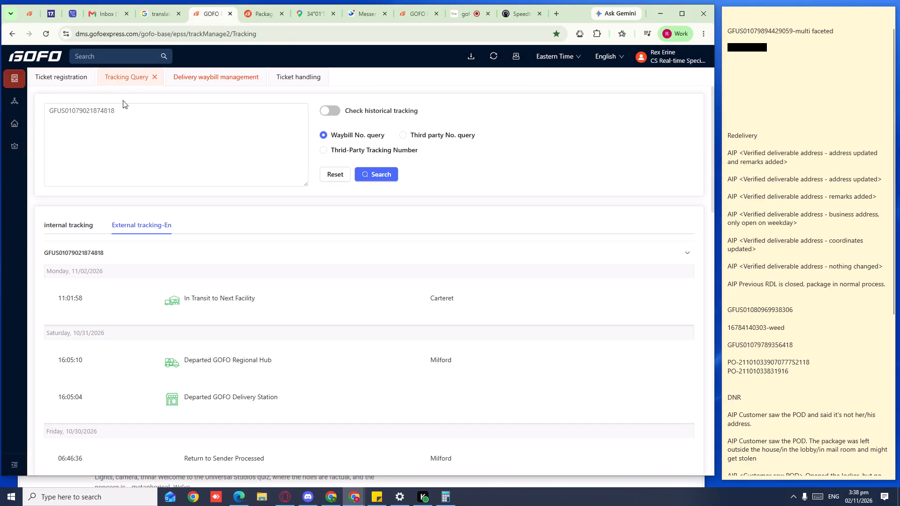
double_click(129, 114)
key("ctrl+c")
key("ctrl+c")
key("ctrl+c")
key("ctrl+c")
key("ctrl+c")
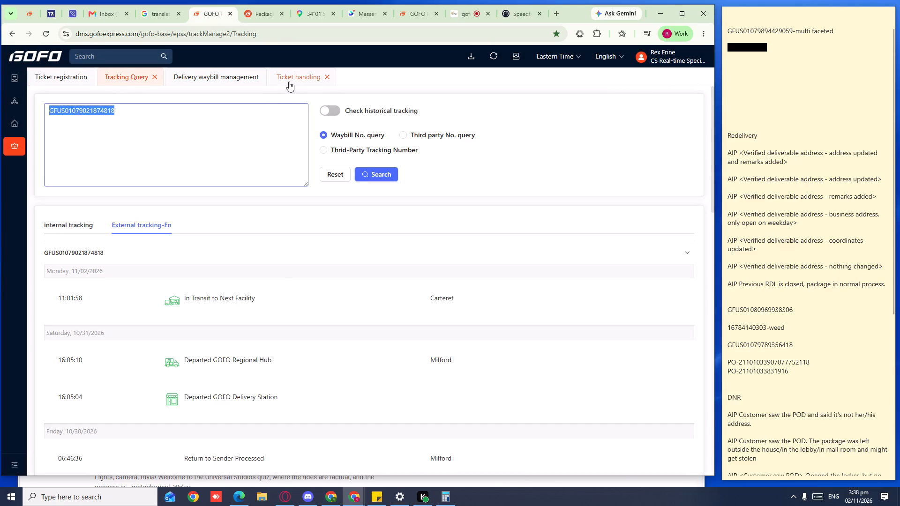
key("ctrl+c")
key("ctrl+c")
key("ctrl+c")
key("ctrl+c")
key("ctrl+c")
key("ctrl+c")
key("ctrl+c")
key("ctrl+c")
key("ctrl+c")
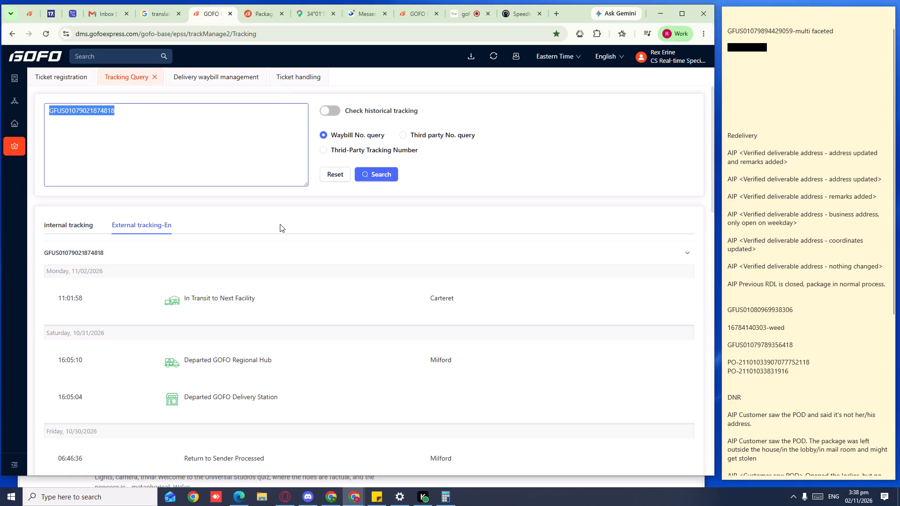
key("ctrl+c")
key("ctrl+c")
key("ctrl+c")
key("ctrl+c")
left_click(289, 79)
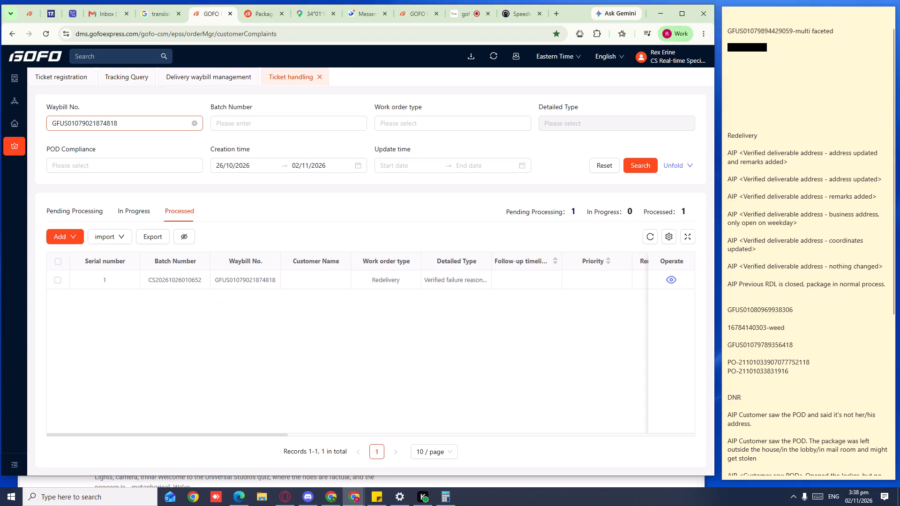
left_click(197, 124)
left_click(195, 124, "ctrl")
key("ctrl+v")
left_click(630, 159)
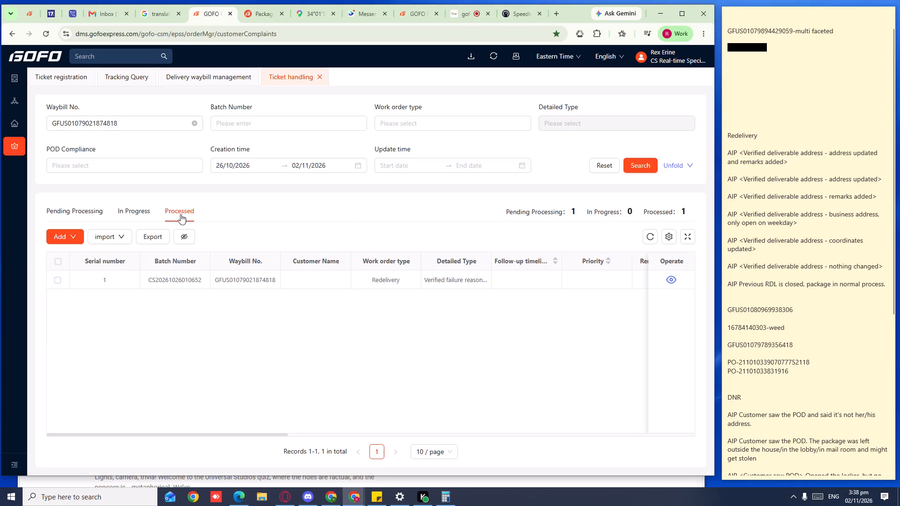
Open the waybill's pending Parcel Status Request ticket and bring up its work order information for editing.
left_click(73, 206)
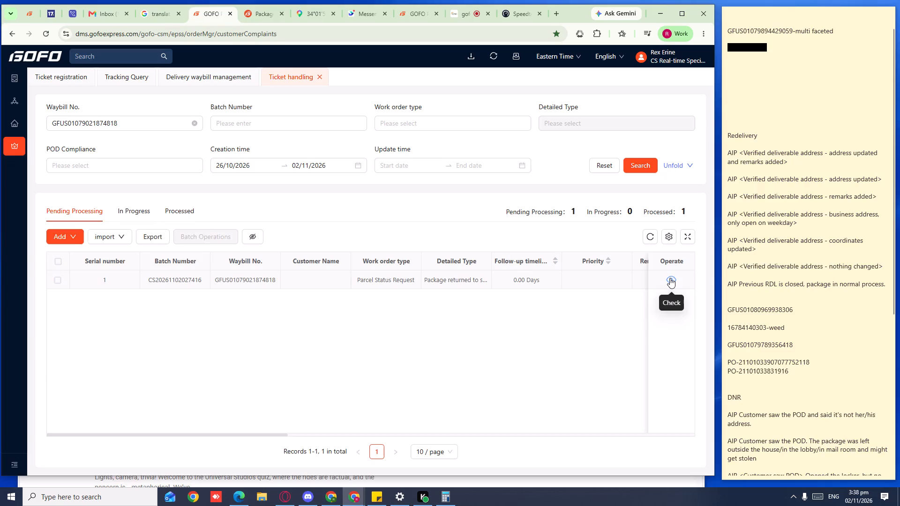
left_click(670, 278)
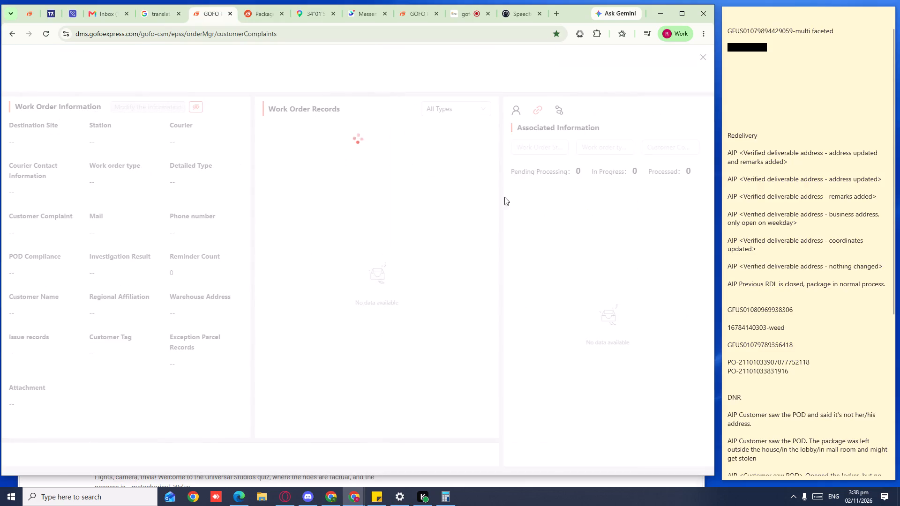
left_click(240, 110)
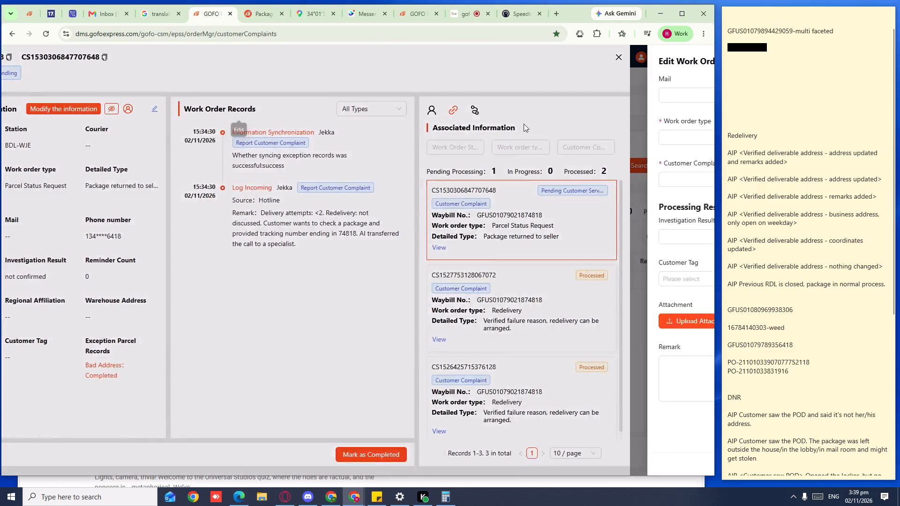
Switch to the call center's queue panel and end the active call with the current caller.
left_click(457, 15)
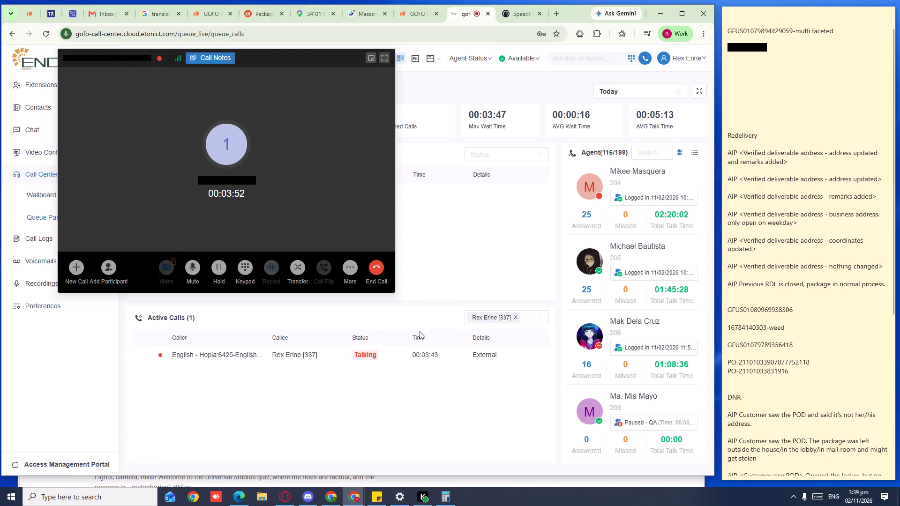
right_click(423, 349)
left_click(442, 317)
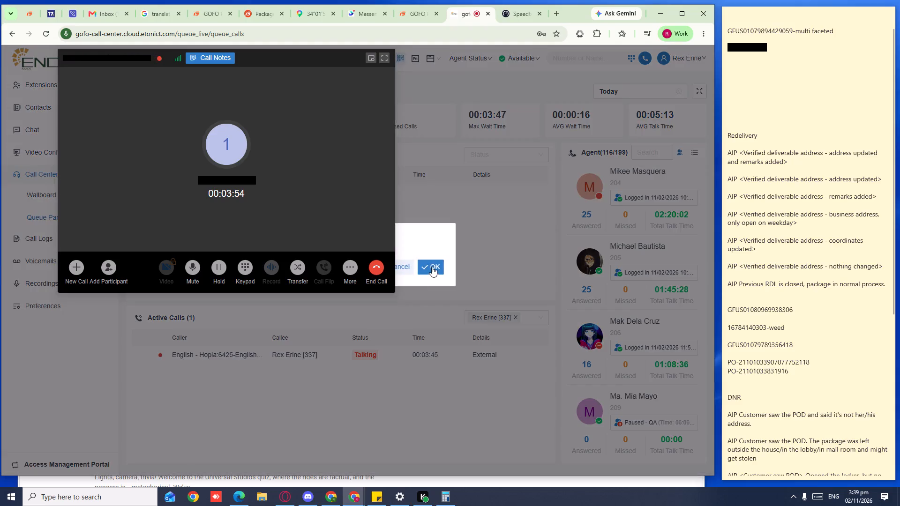
left_click(432, 264)
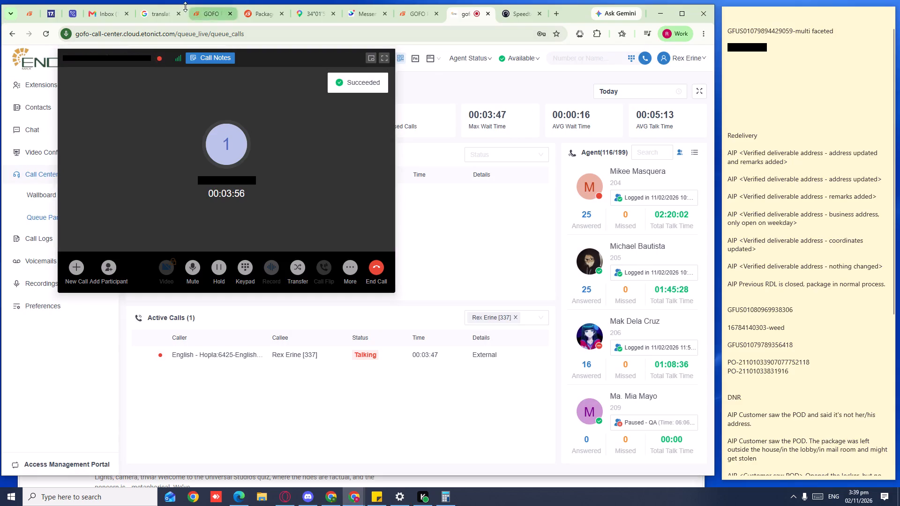
Return to the GOFO ticket being edited and set Customer Complaint to No.
left_click(212, 16)
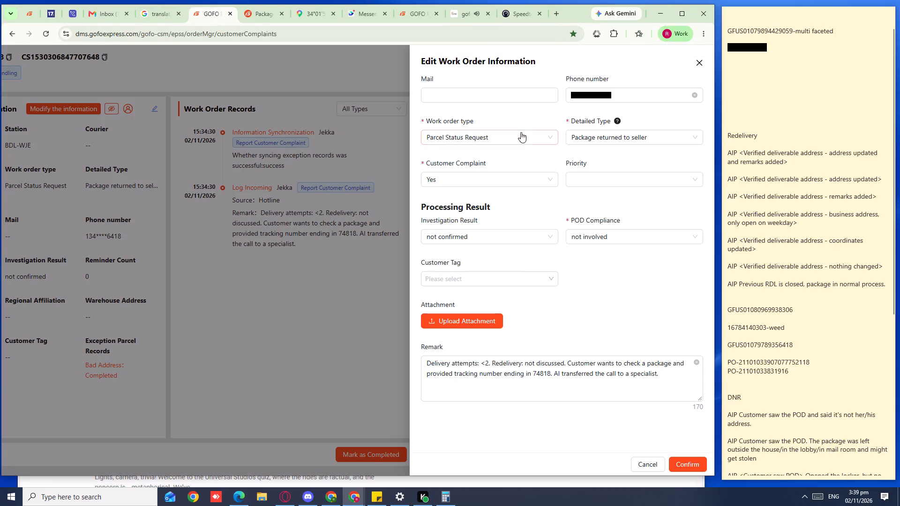
left_click(505, 177)
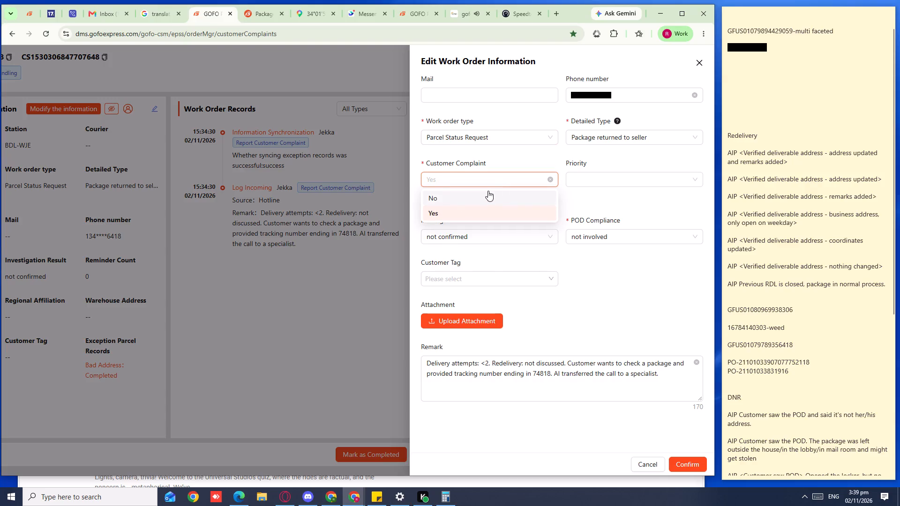
left_click(487, 191)
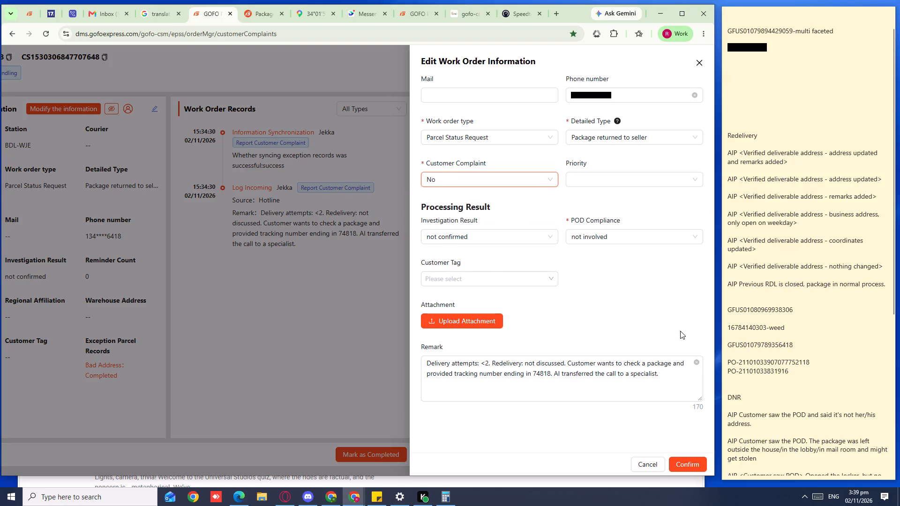
Replace the ticket's remark with "AIP, package returned to seller , advise to reach out seller" and submit the work order changes.
left_click(697, 364)
type("AIP pa")
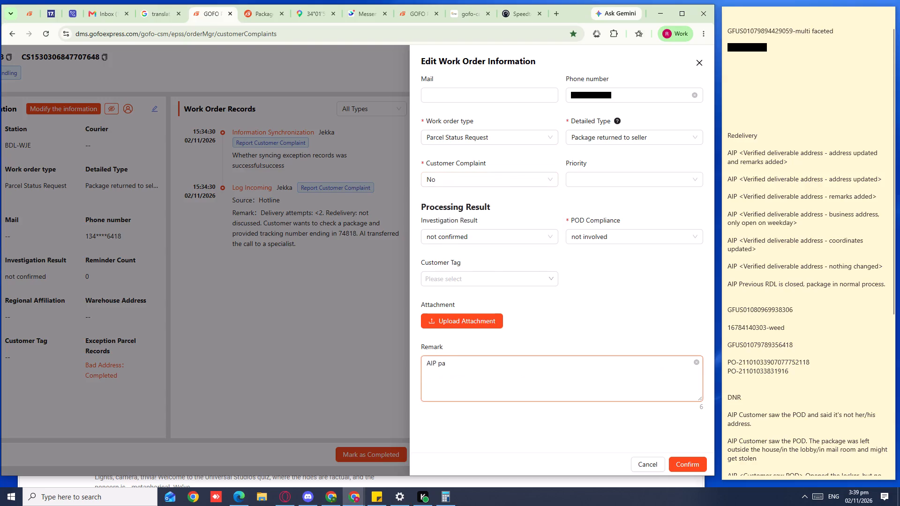
type("ckage")
key("space")
type("returned to see")
key("BackSpace")
type("ller")
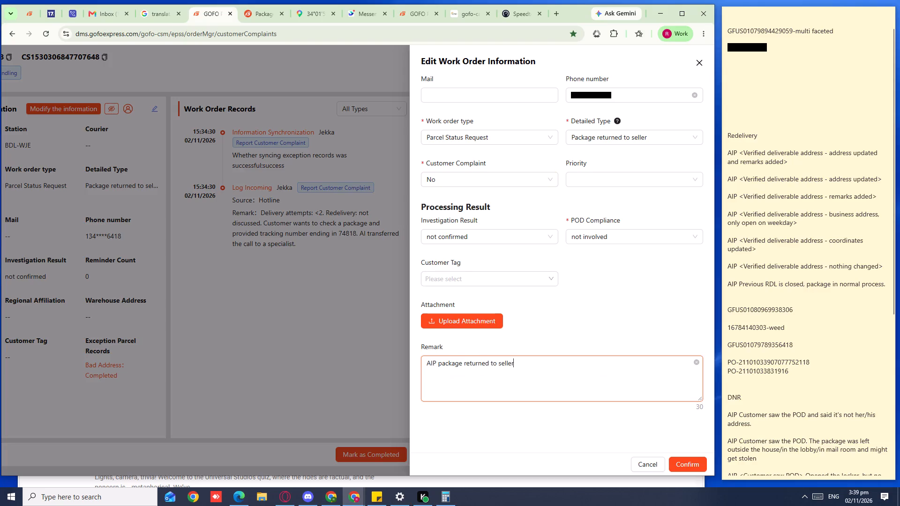
key("space")
key("Return")
key("BackSpace")
type(", a")
type("dvise toreac")
key("BackSpace")
key("BackSpace")
key("BackSpace")
key("BackSpace")
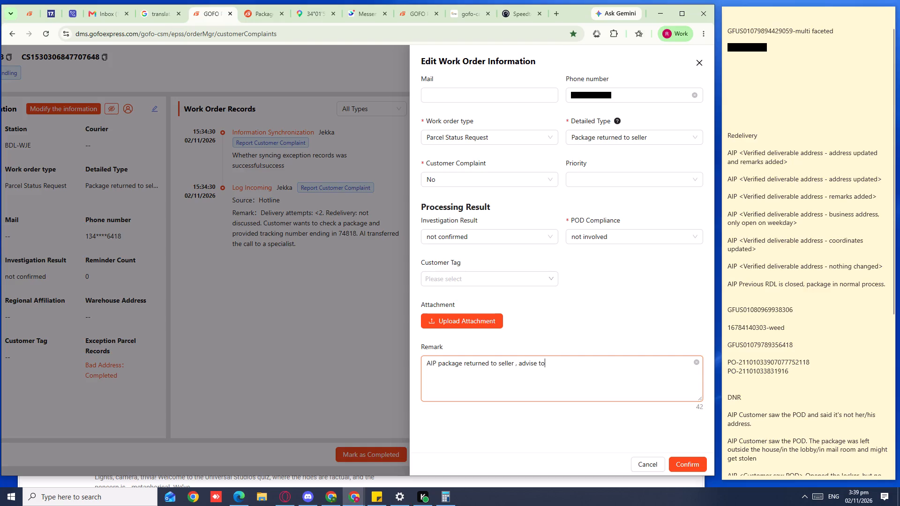
key("space")
type("reac")
type("h out seller")
left_click(440, 364)
key("BackSpace")
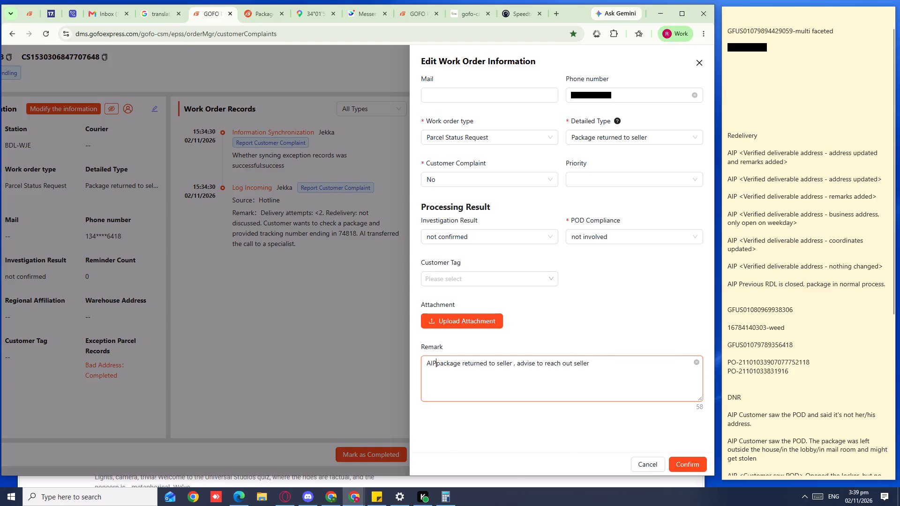
type(",")
key("space")
left_click(698, 467)
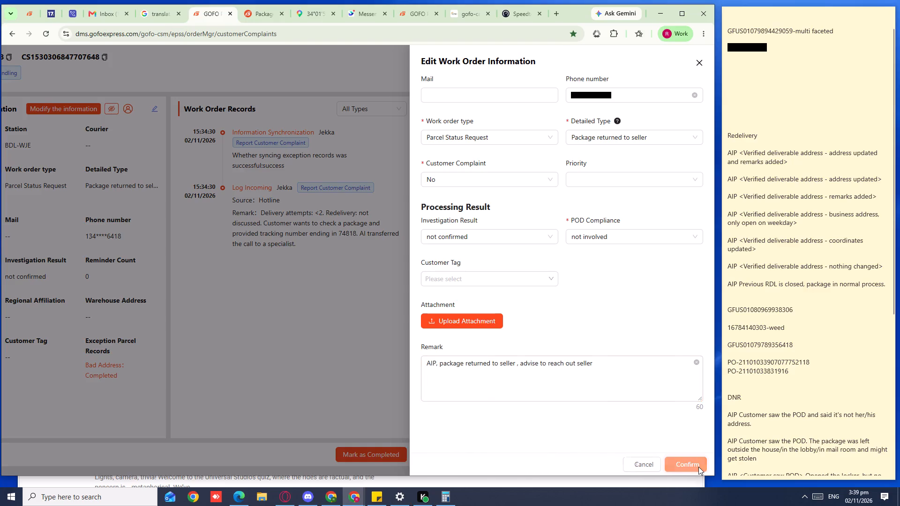
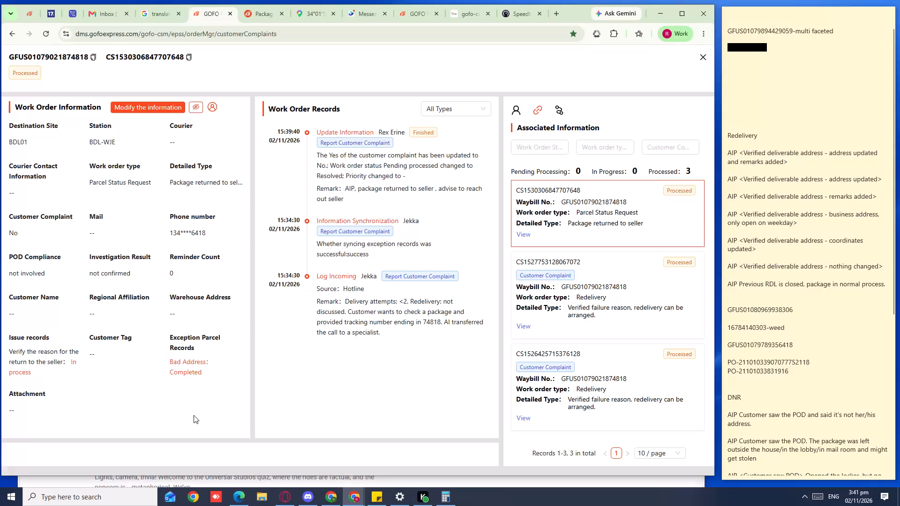
Close the processed work order's details and return to the ticket handling list.
left_click(704, 57)
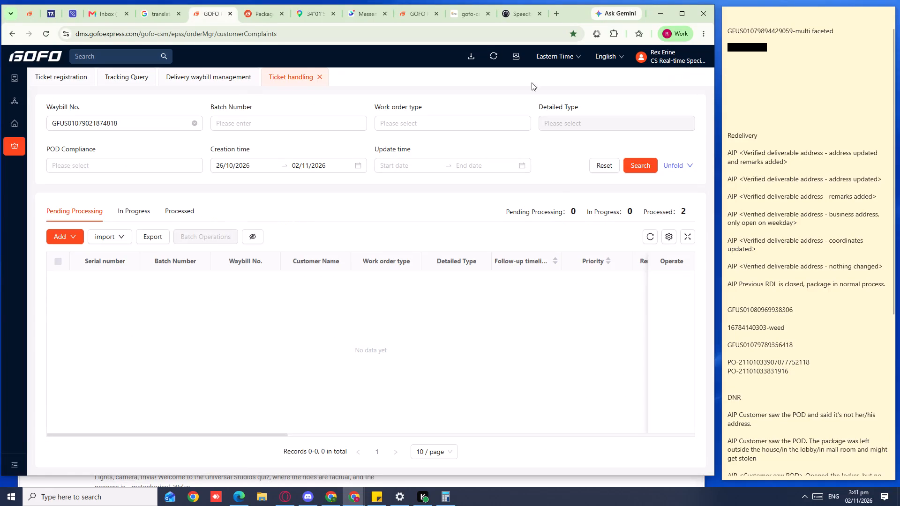
Switch to the Google translator page and copy the English translation "Multi-faceted single item".
left_click(163, 16)
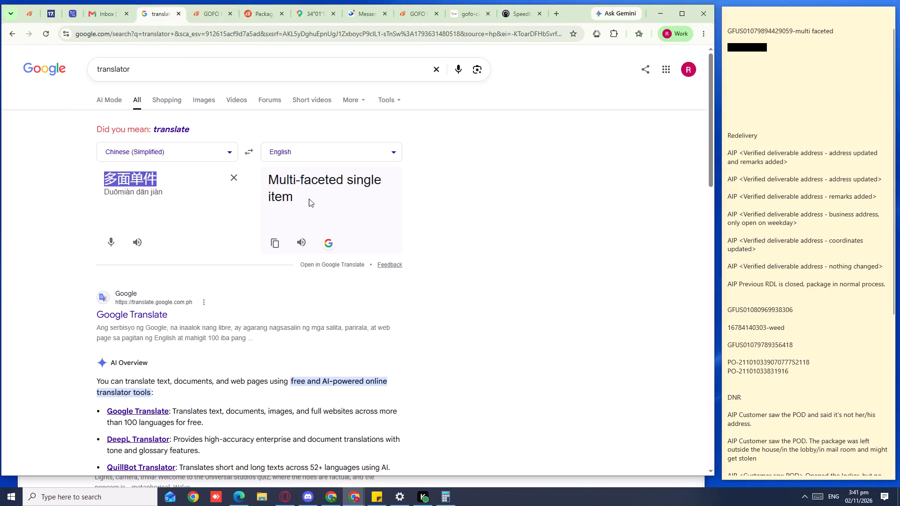
left_click_drag(312, 200, 262, 173)
right_click(293, 175)
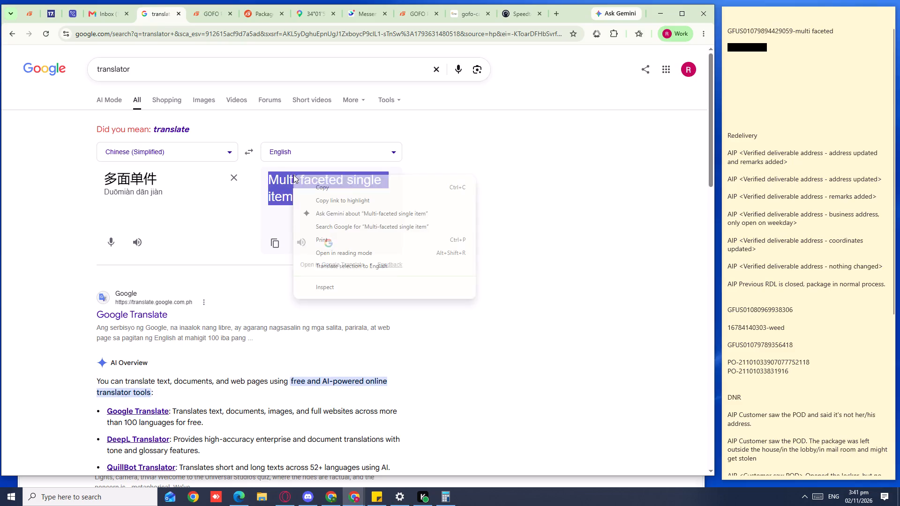
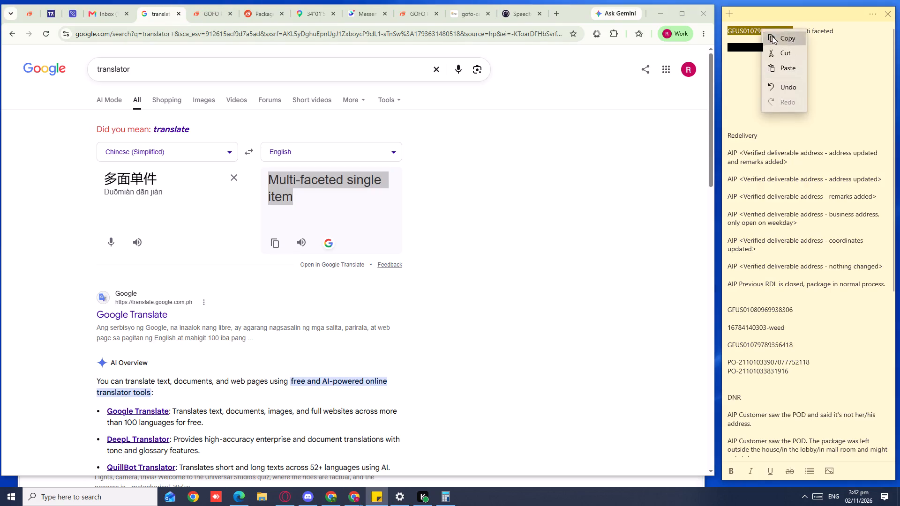
left_click(209, 22)
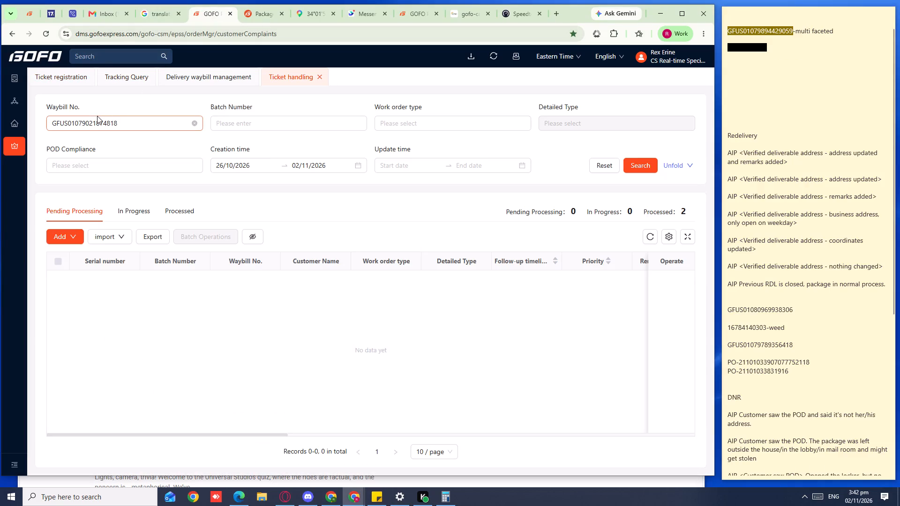
left_click(194, 126)
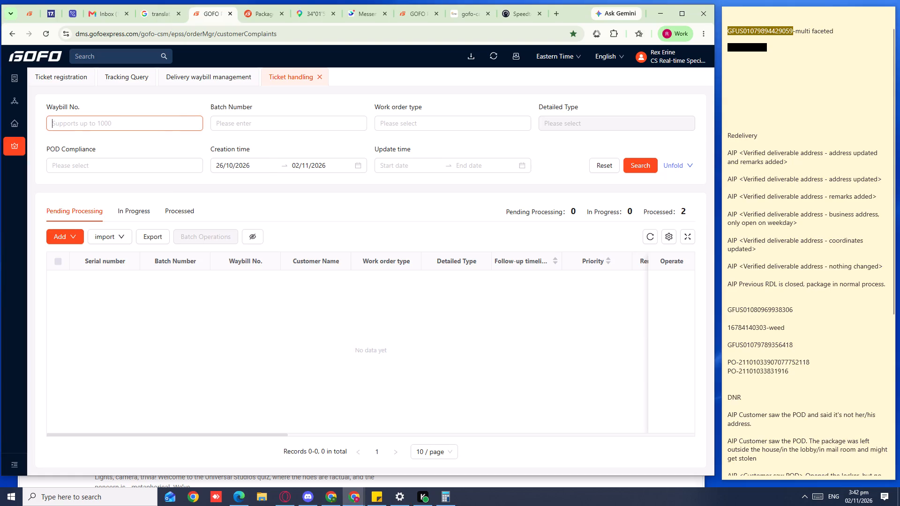
left_click(154, 122)
right_click(154, 122)
left_click(196, 241)
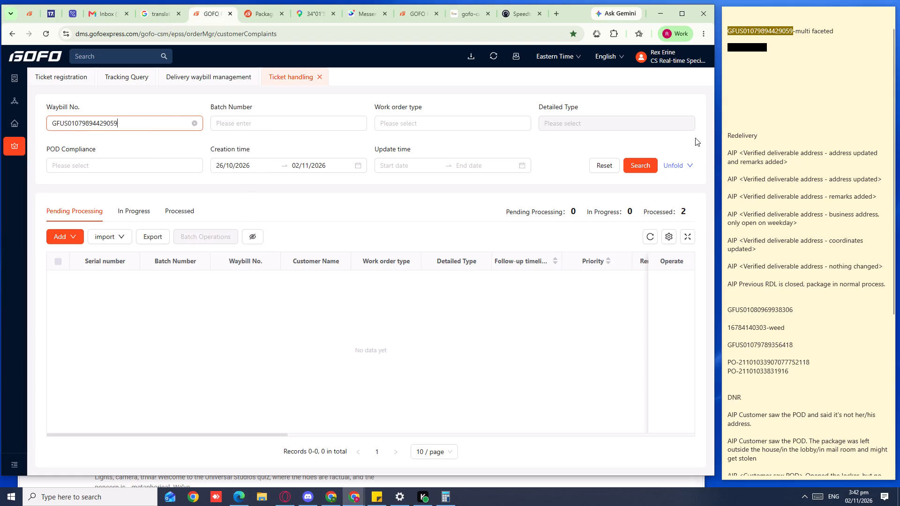
left_click(643, 171)
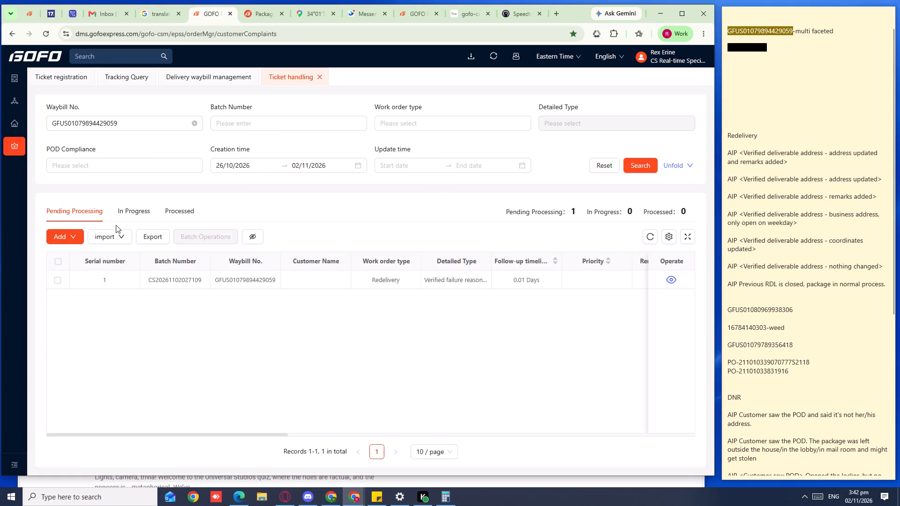
left_click(666, 283)
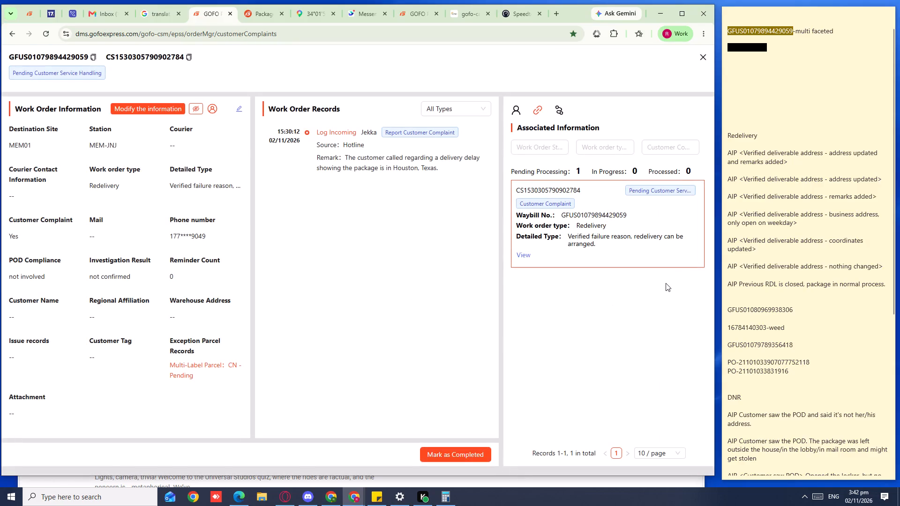
left_click(705, 59)
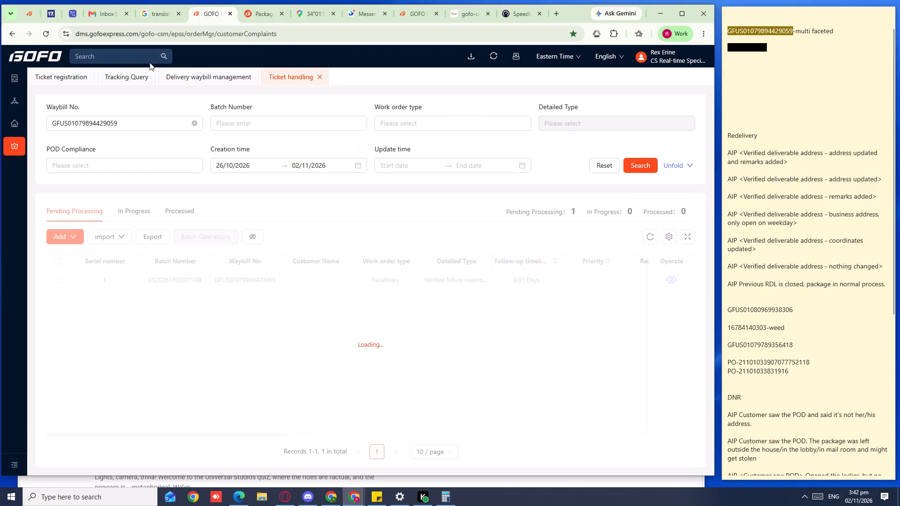
left_click(99, 77)
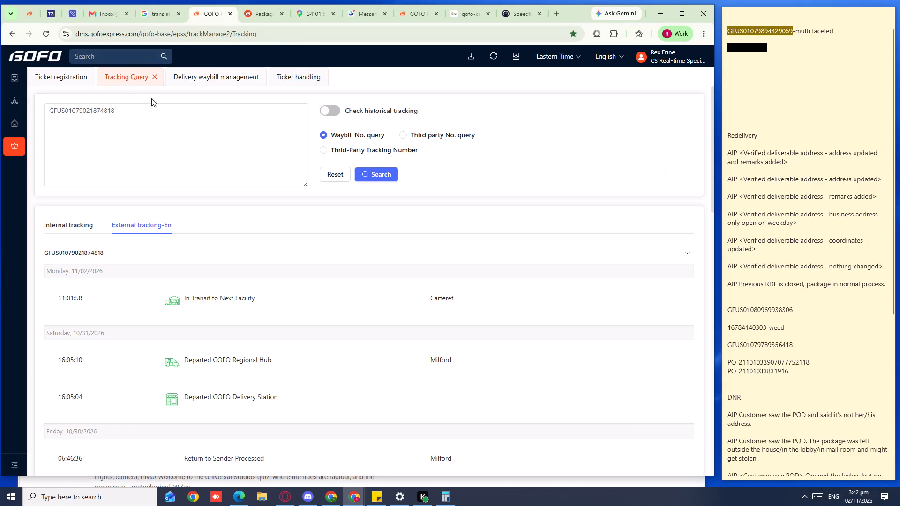
double_click(155, 109)
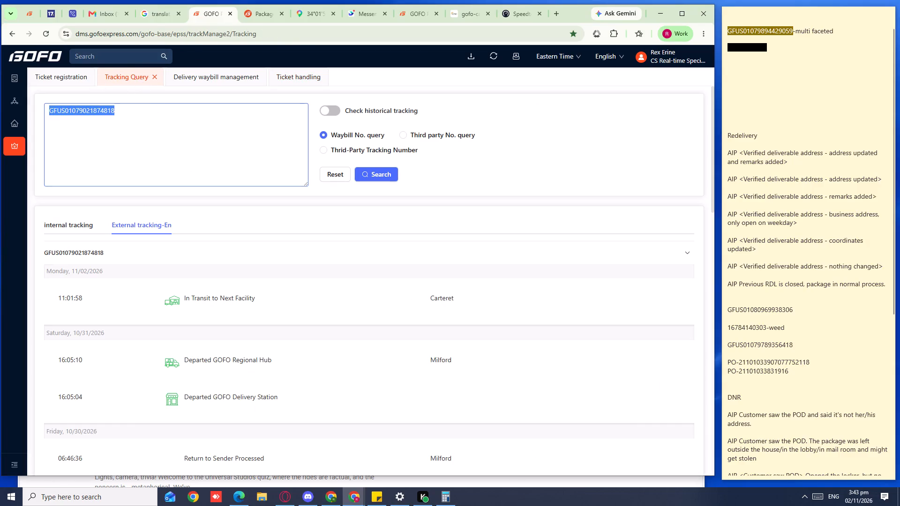
key("Delete")
right_click(168, 140)
left_click(194, 244)
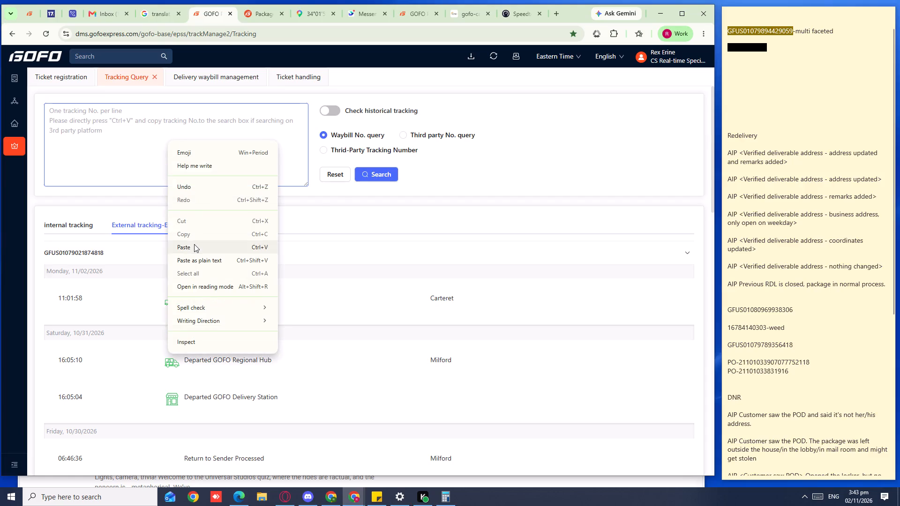
left_click(382, 171)
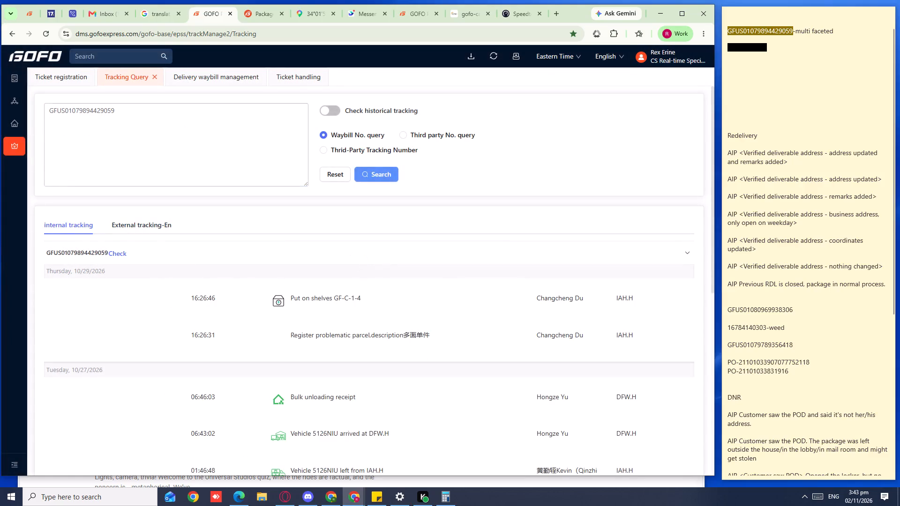
scroll(181, 133, "down", 4)
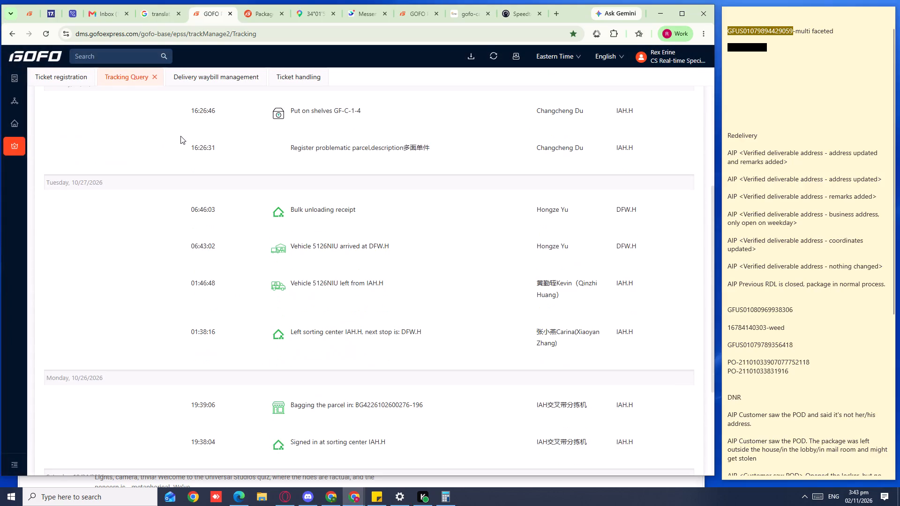
scroll(187, 157, "down", 2)
scroll(247, 305, "down", 6)
scroll(247, 304, "up", 8)
scroll(224, 259, "up", 4)
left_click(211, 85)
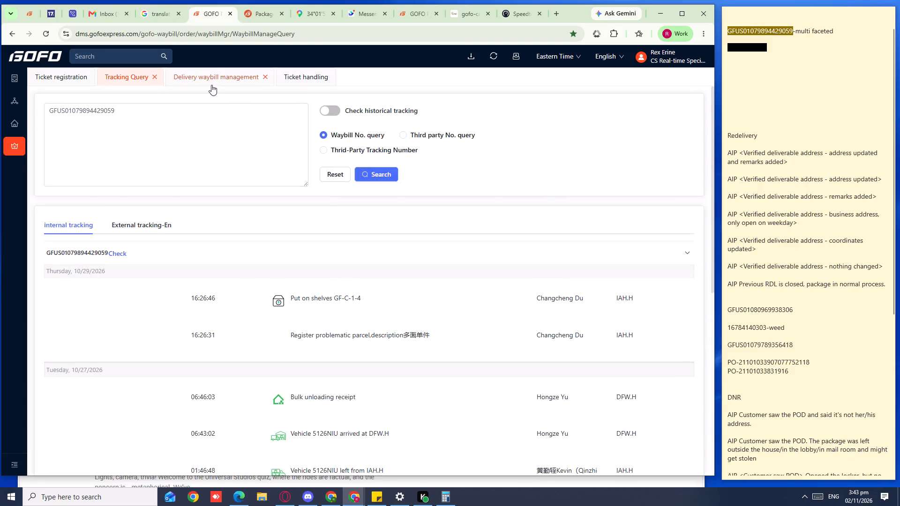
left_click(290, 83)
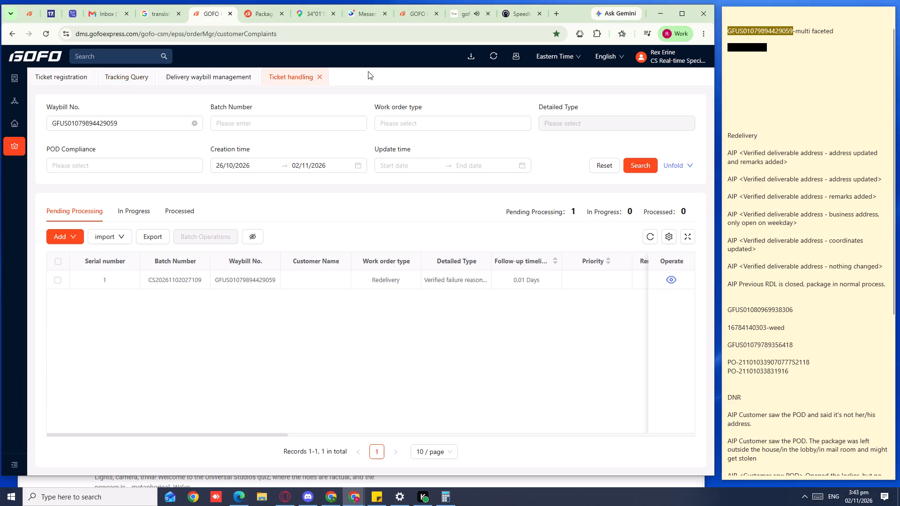
Switch to the call center's queue panel and replace the old caller number in the sticky note with the current caller's number.
left_click(458, 25)
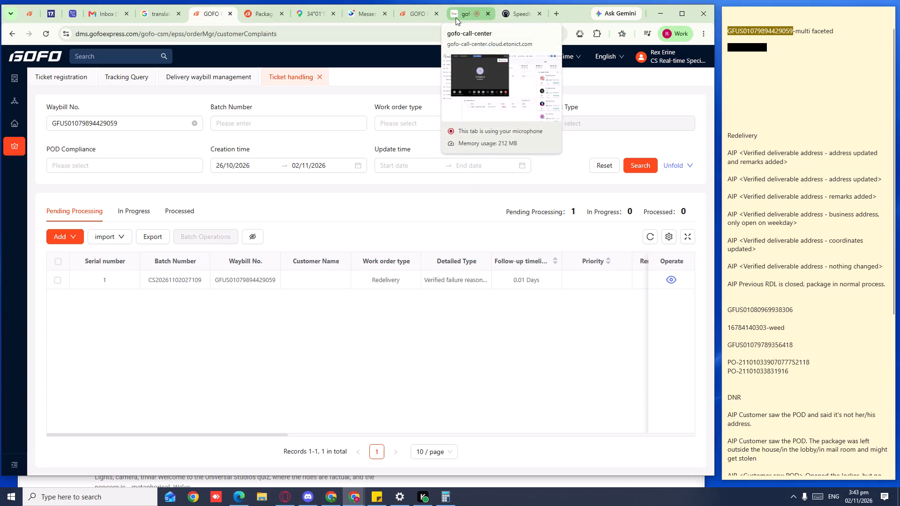
left_click(456, 17)
left_click(747, 51)
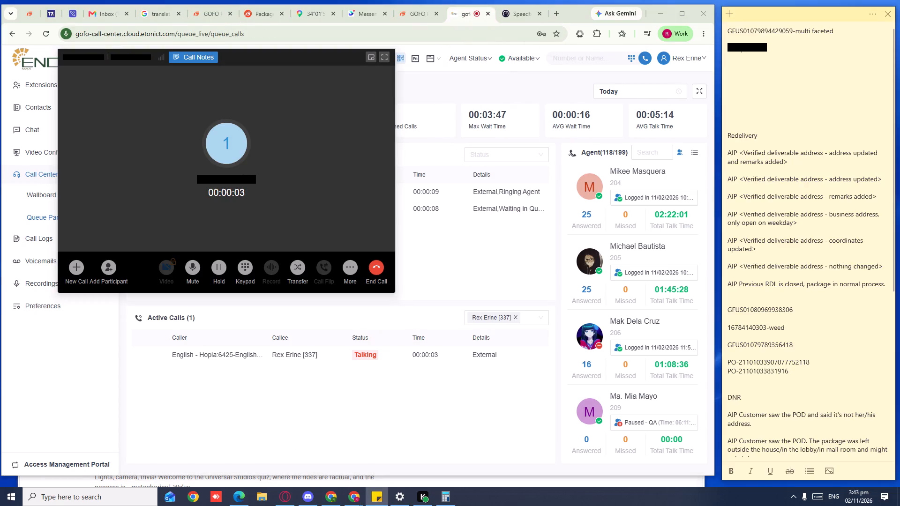
triple_click(744, 51)
key("Delete")
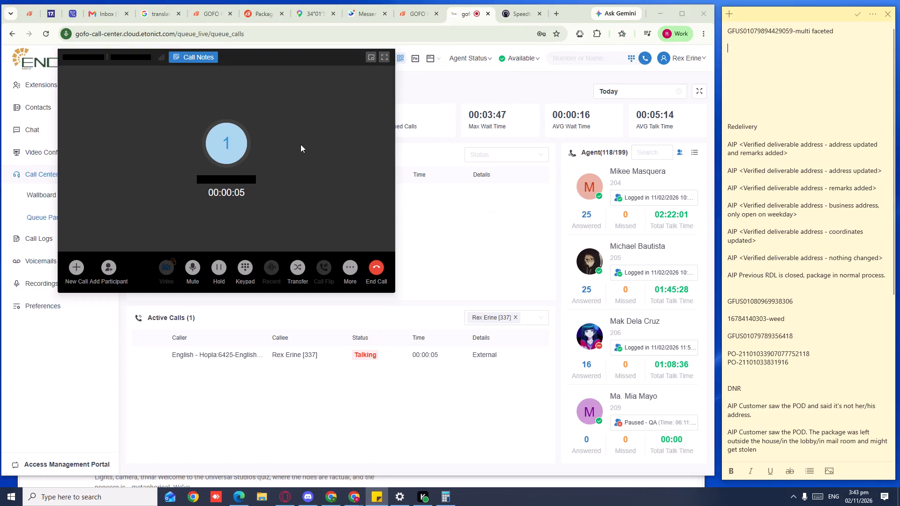
left_click(253, 174)
left_click(792, 57)
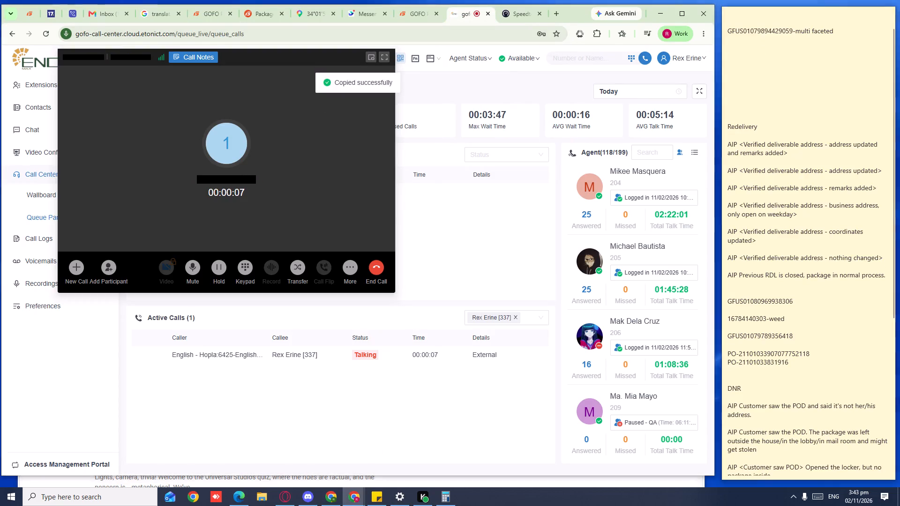
key("ctrl+v")
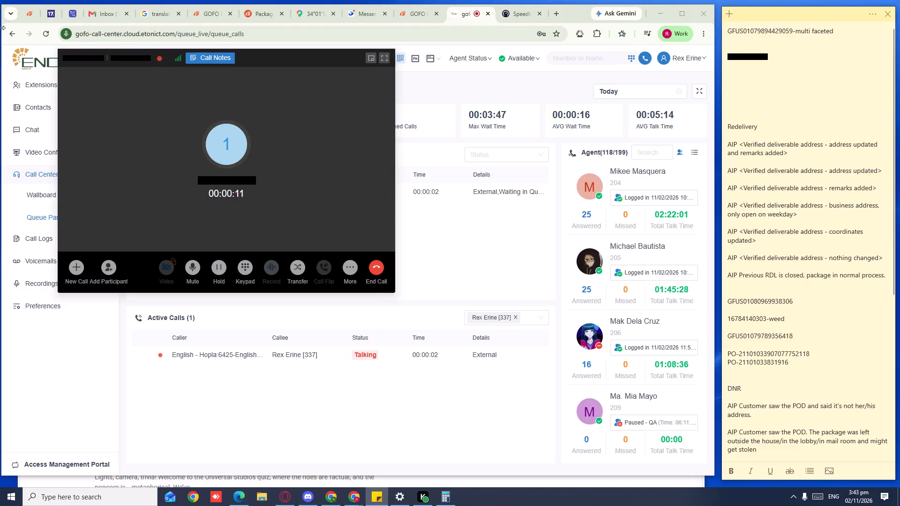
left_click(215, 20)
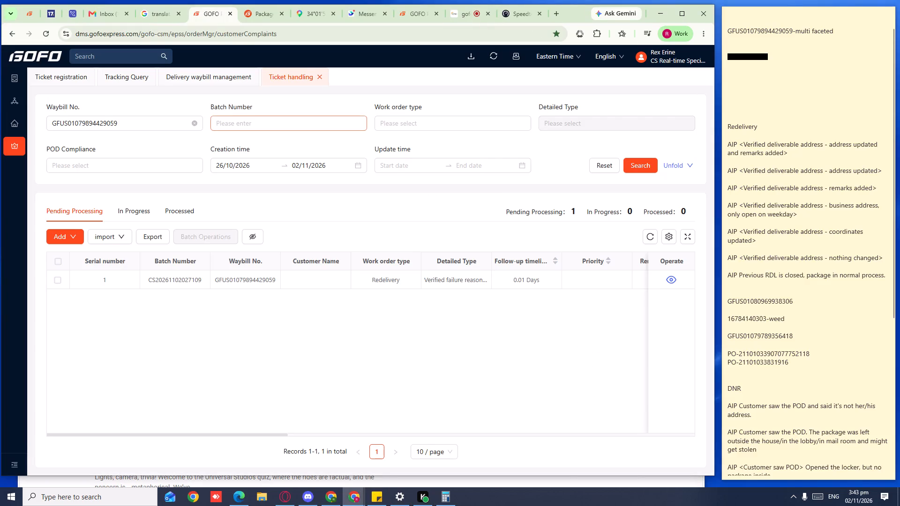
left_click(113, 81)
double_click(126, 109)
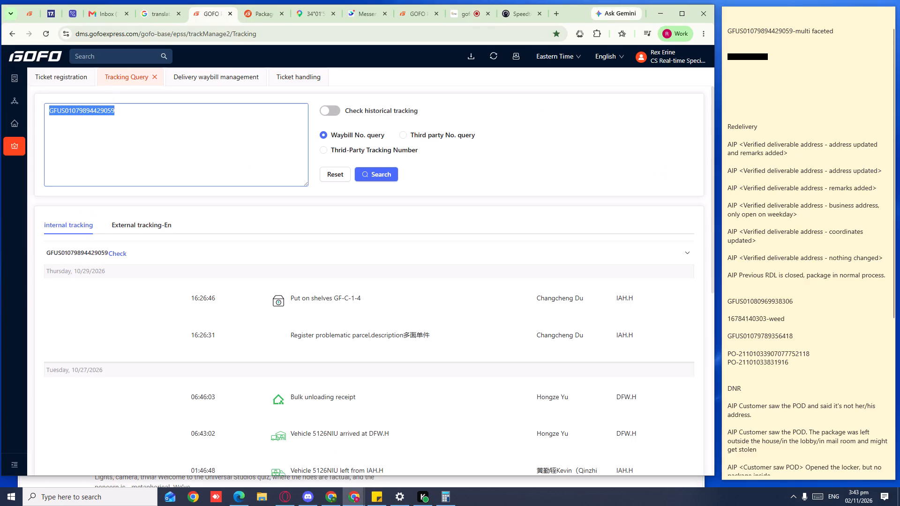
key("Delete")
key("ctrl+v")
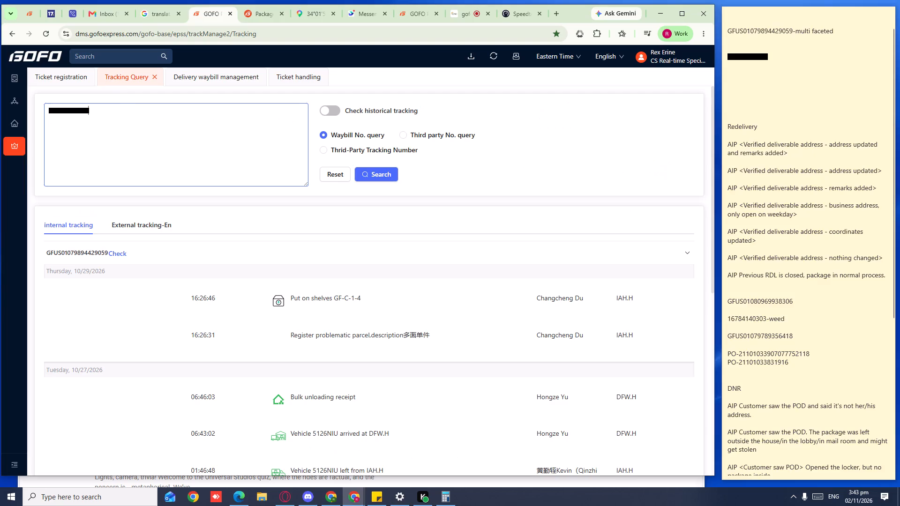
Look up the current caller's phone number in GOFO's phone records for ticket registration.
left_click(73, 80)
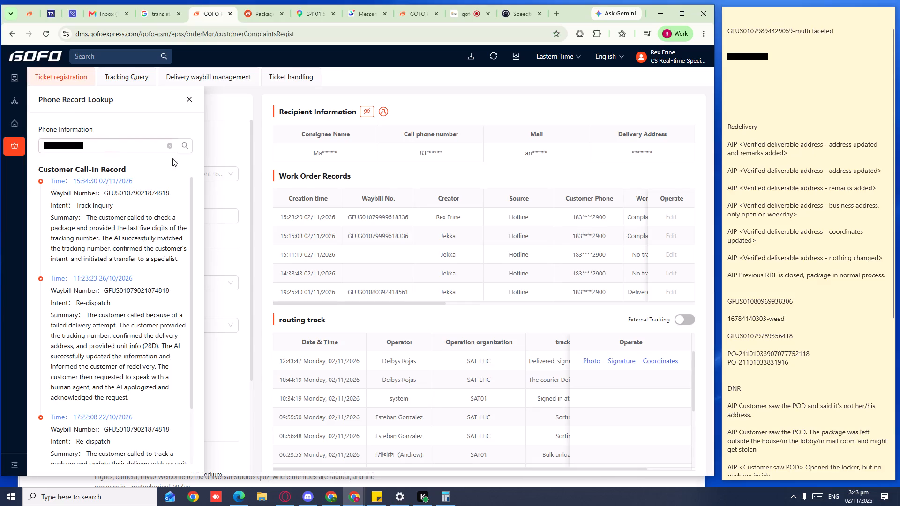
left_click(170, 147)
key("ctrl+v")
left_click(186, 144)
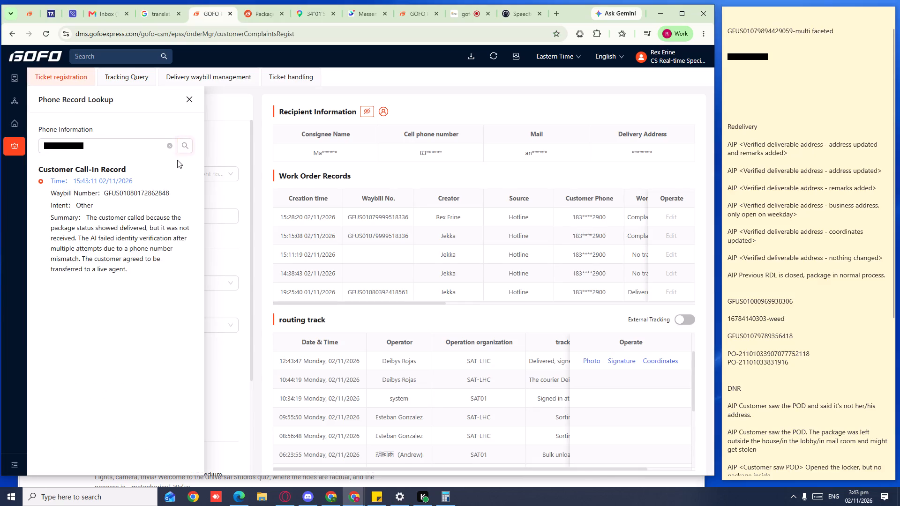
double_click(138, 195)
key("ctrl+c")
key("ctrl+c")
key("ctrl+c")
left_click(130, 73)
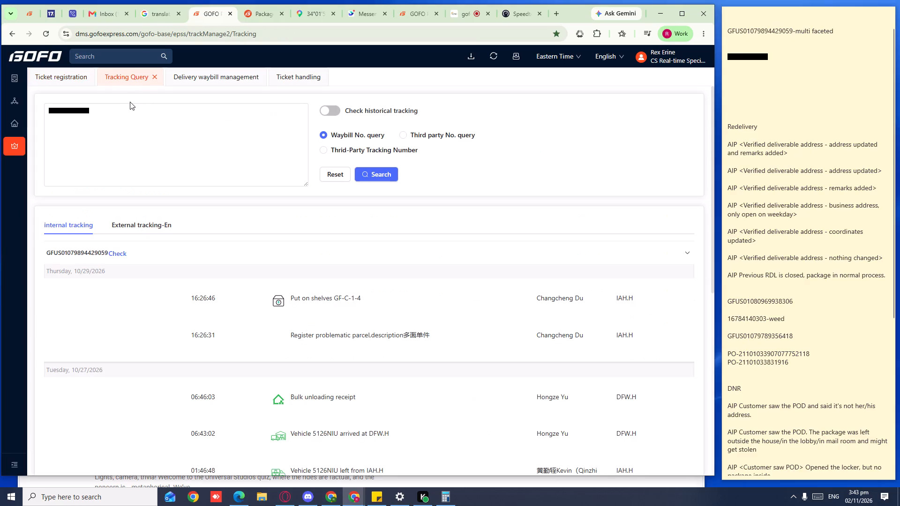
double_click(130, 102)
double_click(118, 112)
key("Delete")
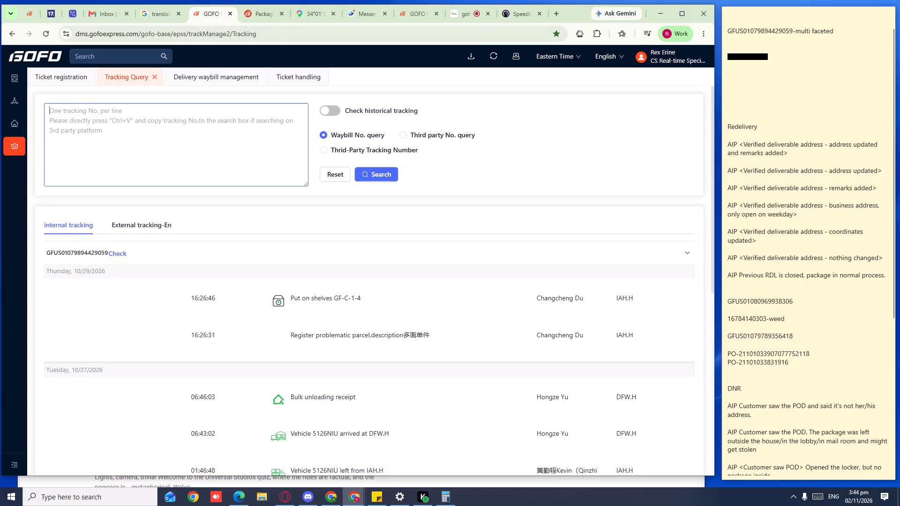
key("ctrl+v")
left_click(371, 173)
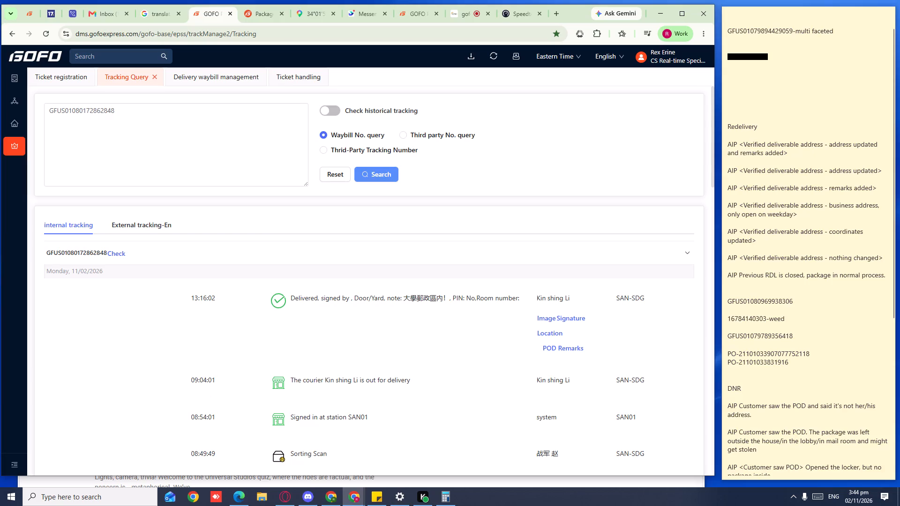
left_click(120, 249)
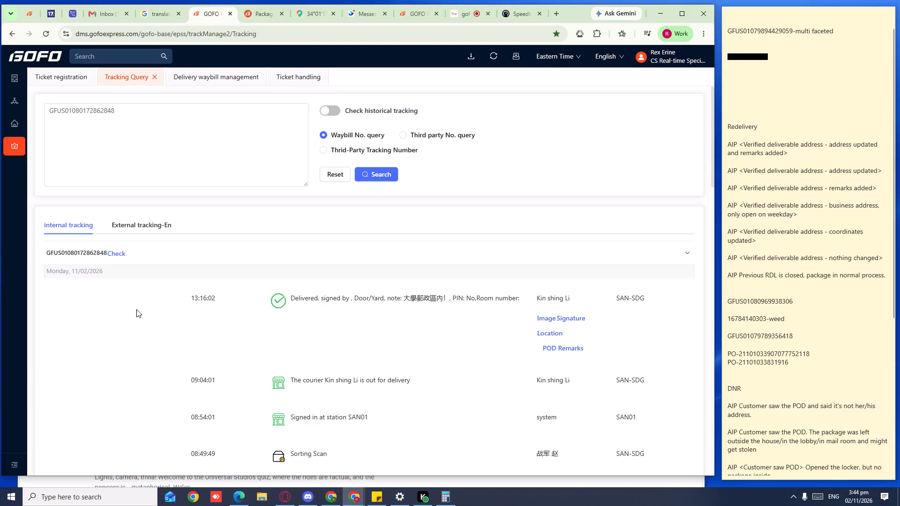
left_click(314, 152)
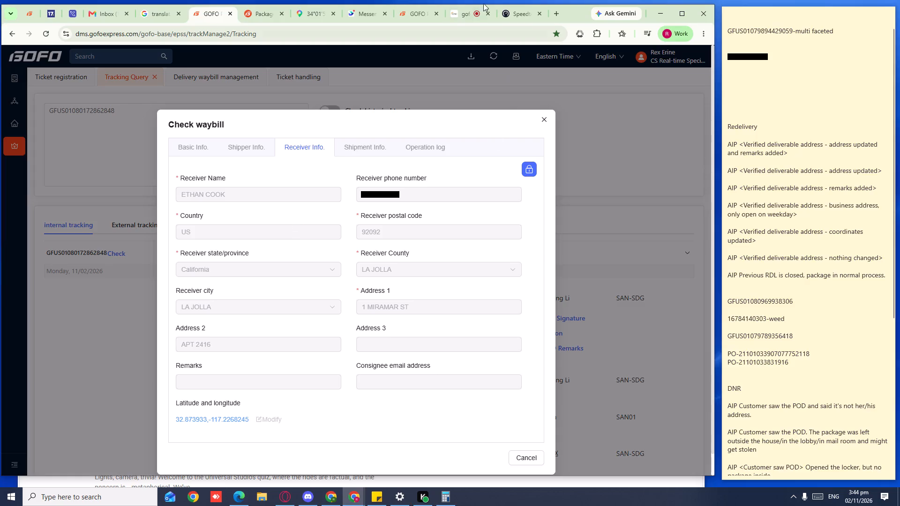
left_click(452, 16)
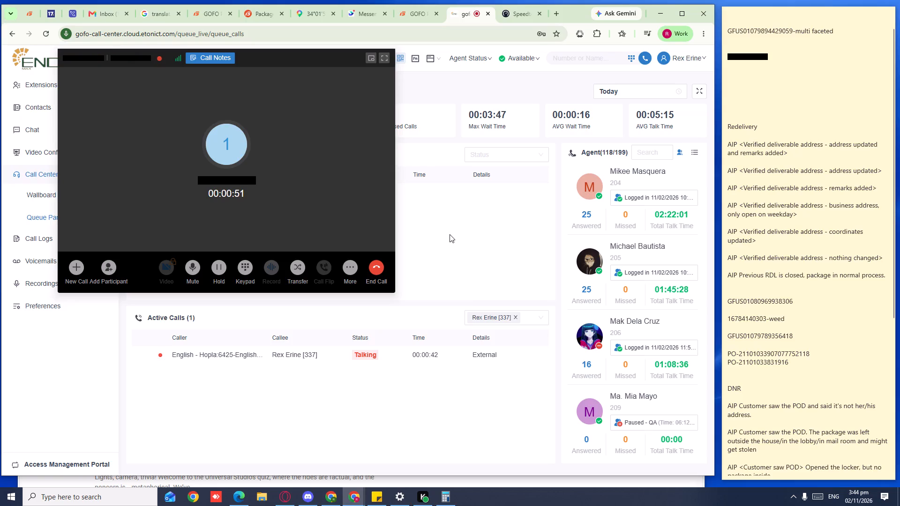
left_click(203, 19)
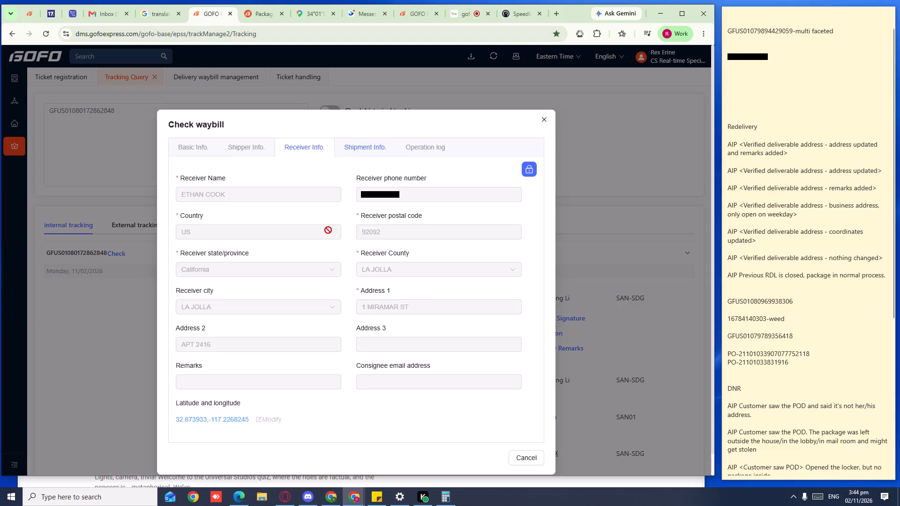
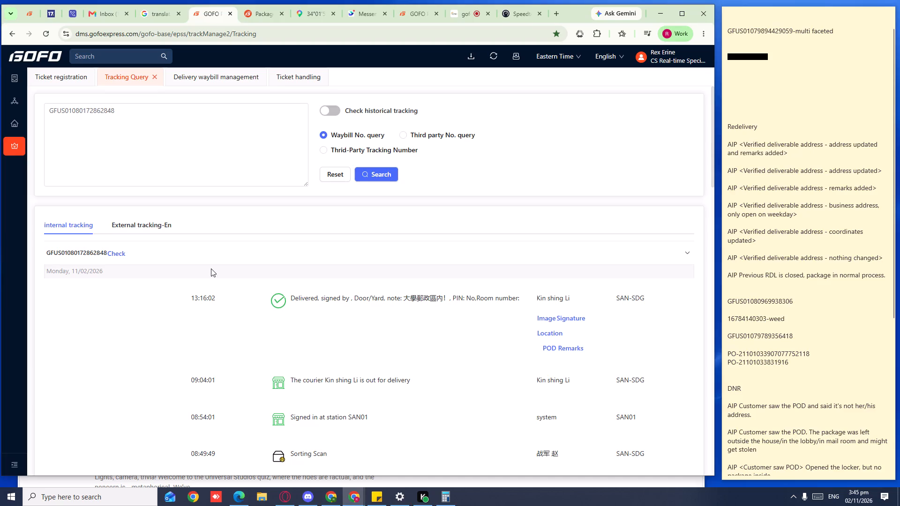
left_click(546, 323)
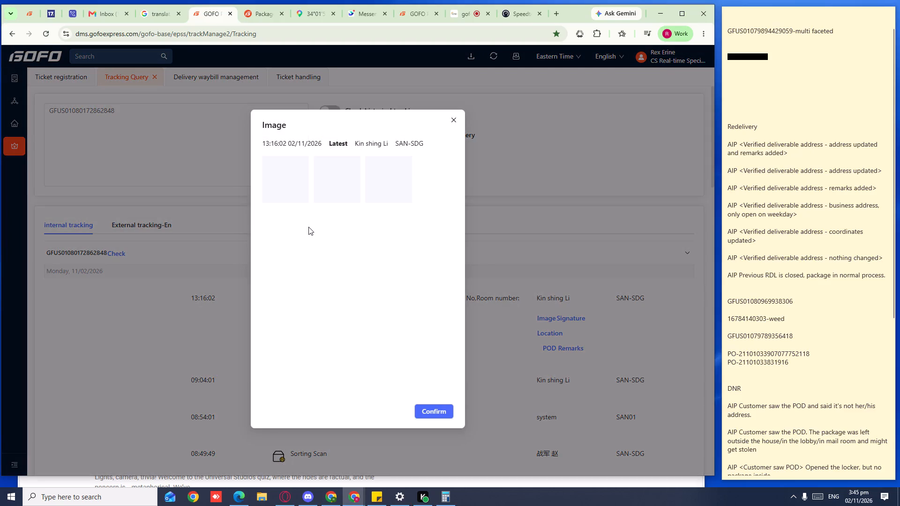
left_click(288, 190)
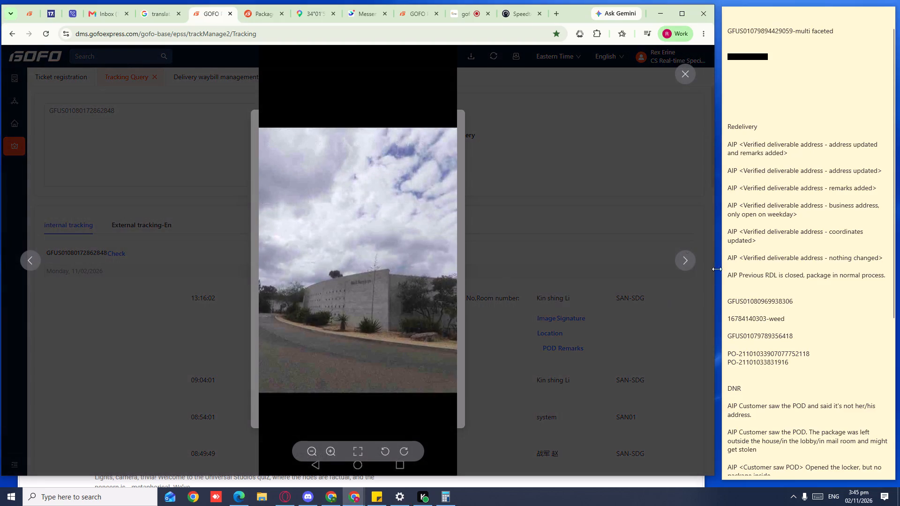
left_click(690, 265)
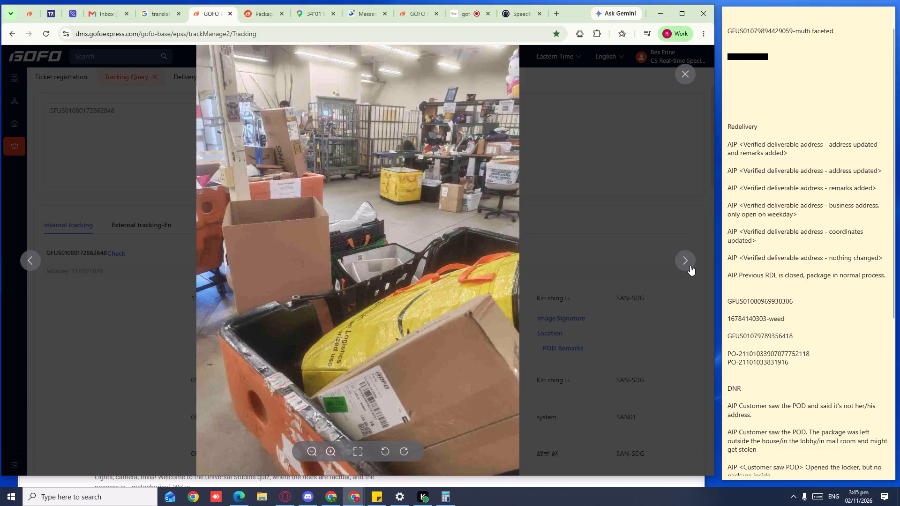
left_click(690, 265)
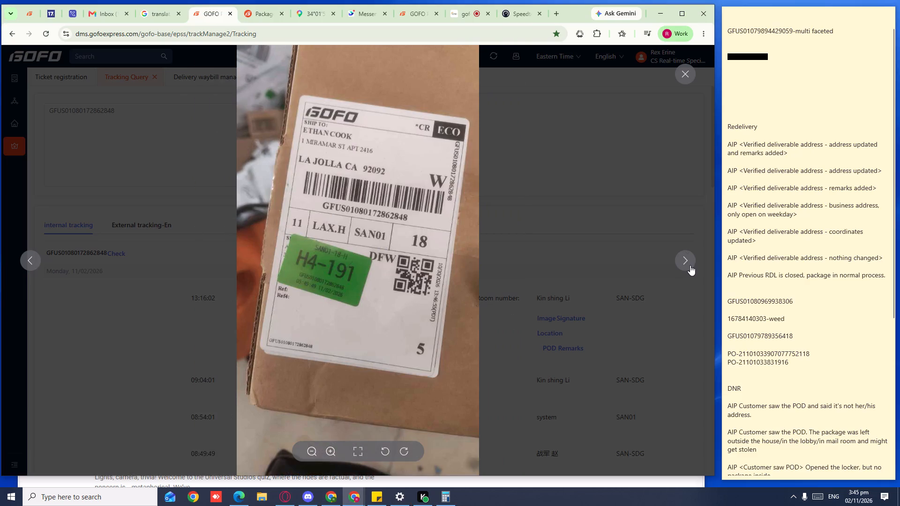
left_click(690, 265)
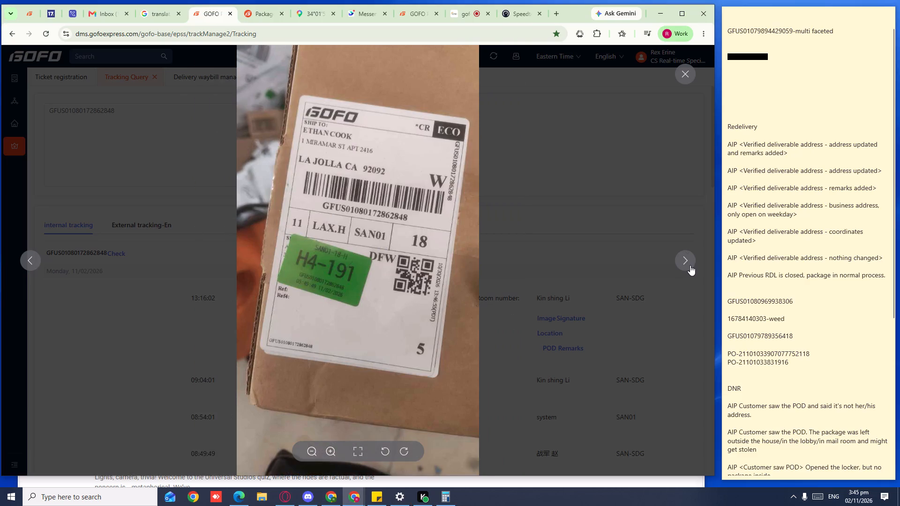
left_click(690, 265)
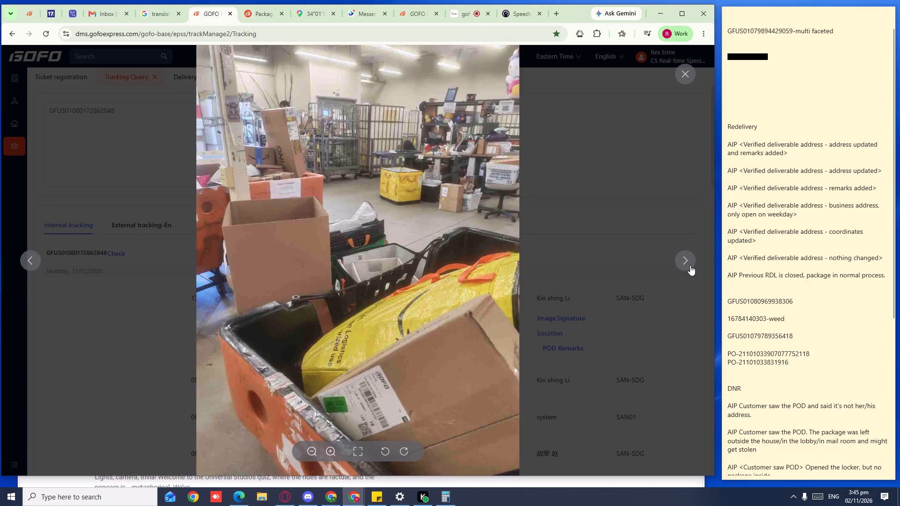
left_click(690, 265)
left_click(690, 265)
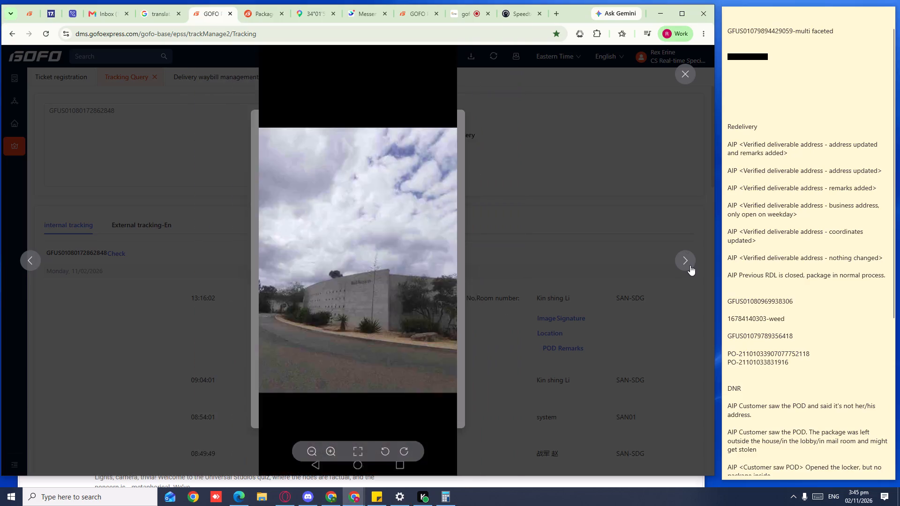
left_click(690, 265)
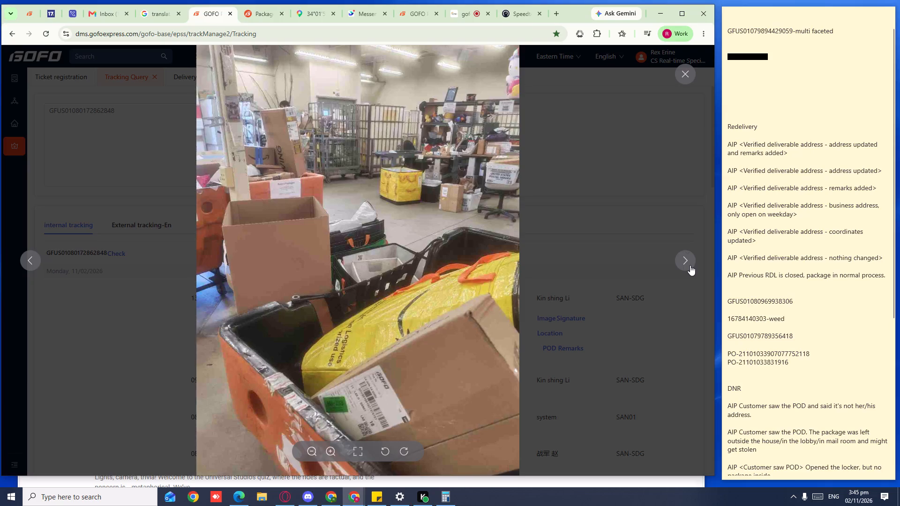
left_click(690, 265)
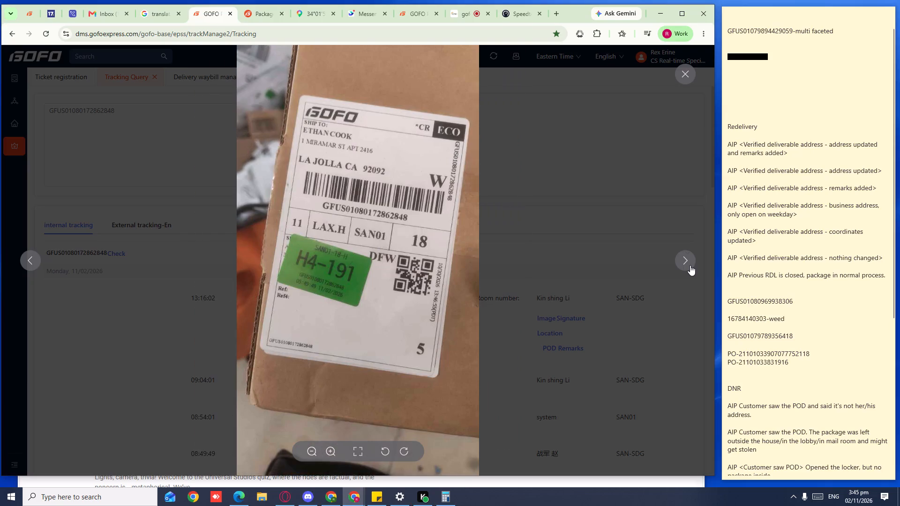
left_click(690, 265)
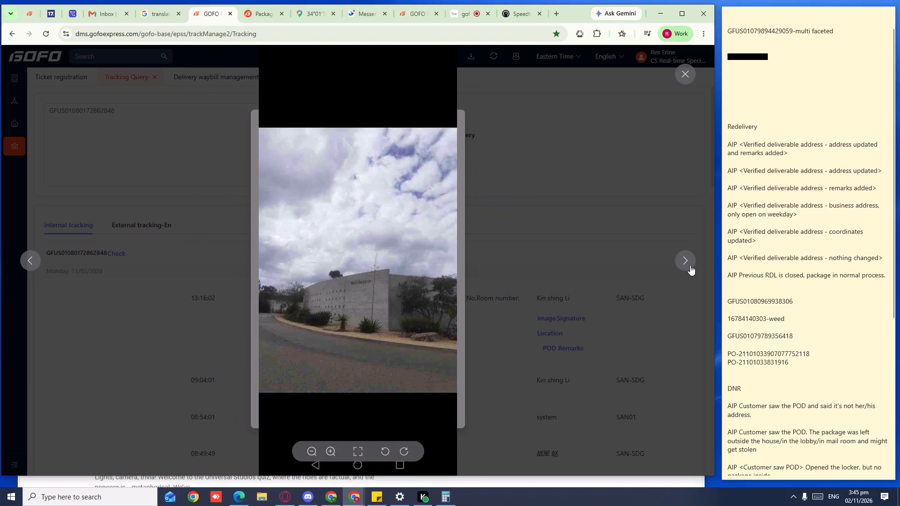
left_click(690, 265)
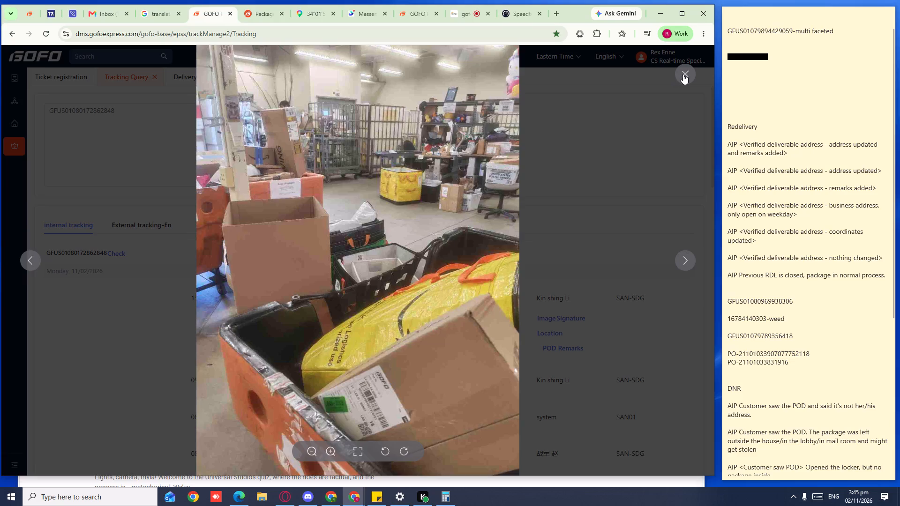
left_click(683, 74)
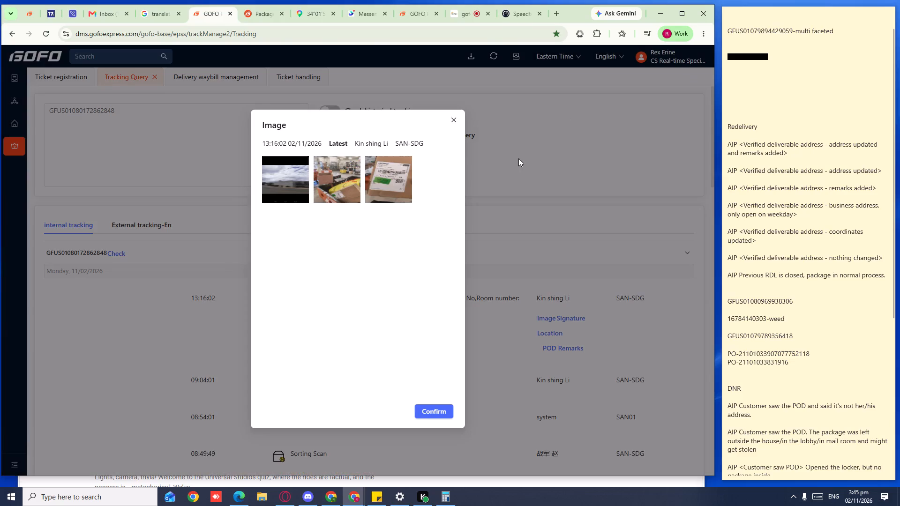
left_click(456, 122)
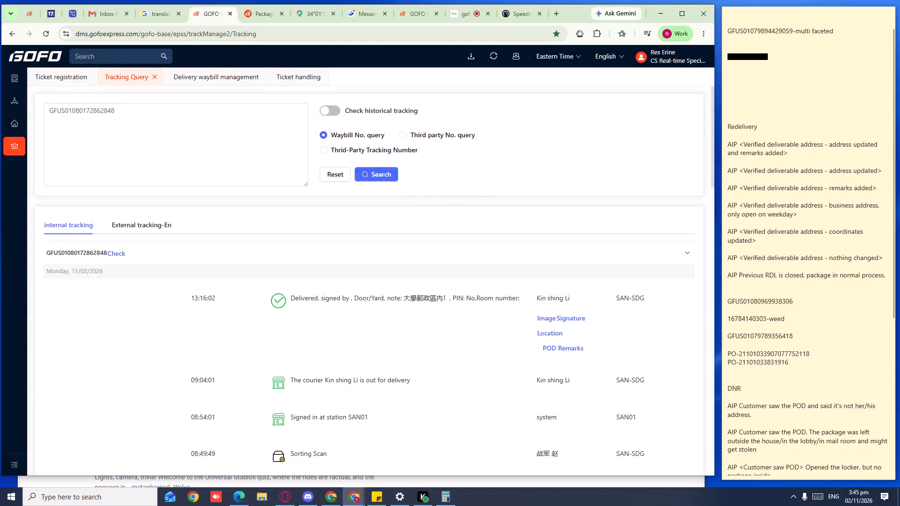
Translate the courier's delivery note 大學郵政區内 from Chinese to English in the Google translator, and return to the tracking query.
left_click_drag(405, 302, 445, 308)
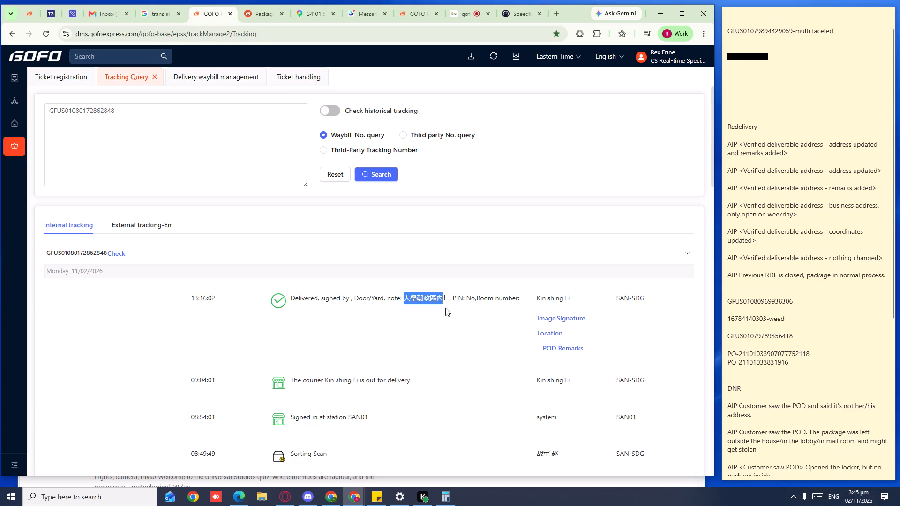
key("ctrl+c")
key("ctrl+c")
key("ctrl+c")
key("ctrl+c")
key("ctrl+c")
key("ctrl+c")
key("ctrl+c")
key("ctrl+c")
key("ctrl+c")
key("ctrl+c")
key("ctrl+c")
key("ctrl+c")
key("ctrl+c")
key("ctrl+c")
key("ctrl+c")
key("ctrl+c")
key("ctrl+c")
key("ctrl+c")
key("ctrl+c")
key("ctrl+c")
key("ctrl+c")
key("ctrl+c")
key("ctrl+c")
key("ctrl+c")
key("ctrl+c")
key("ctrl+c")
key("ctrl+c")
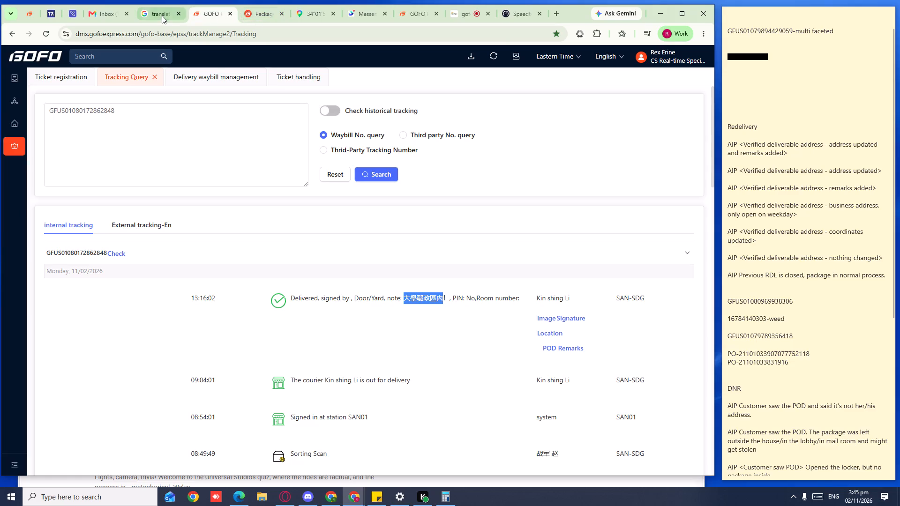
left_click(160, 16)
left_click(232, 179)
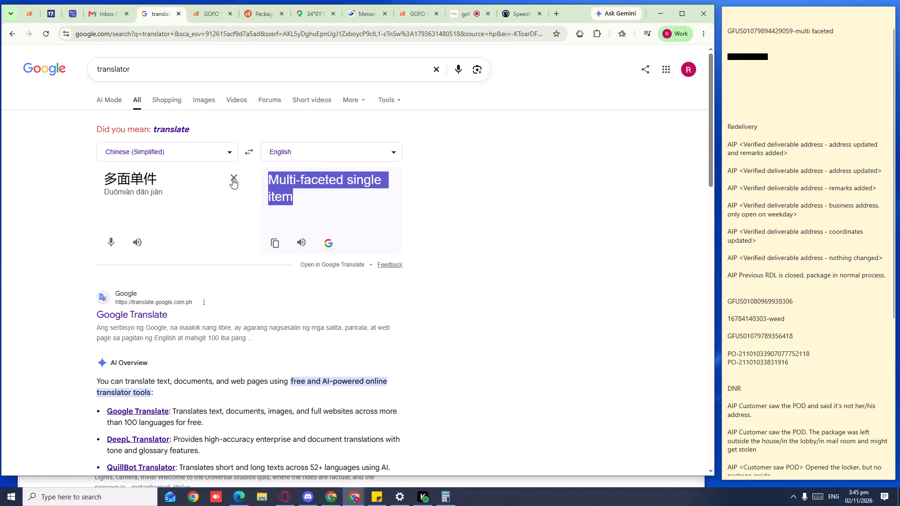
key("ctrl+v")
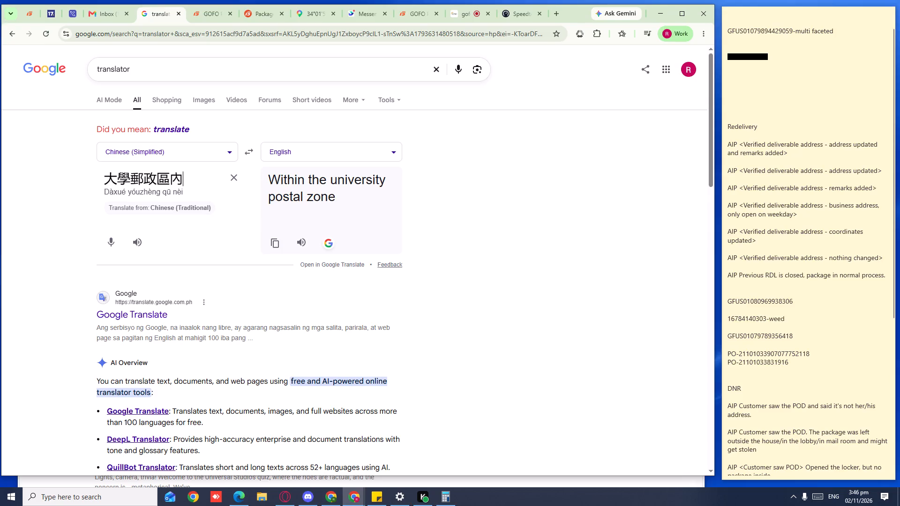
left_click(210, 20)
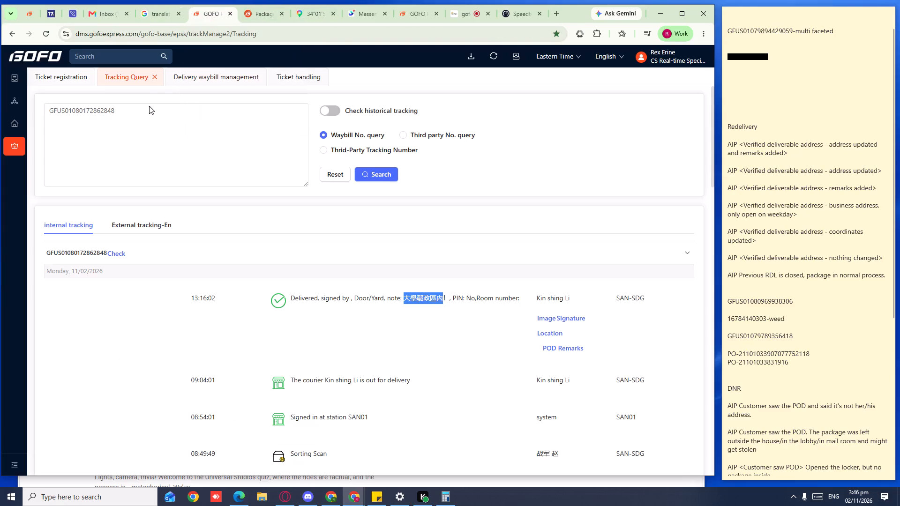
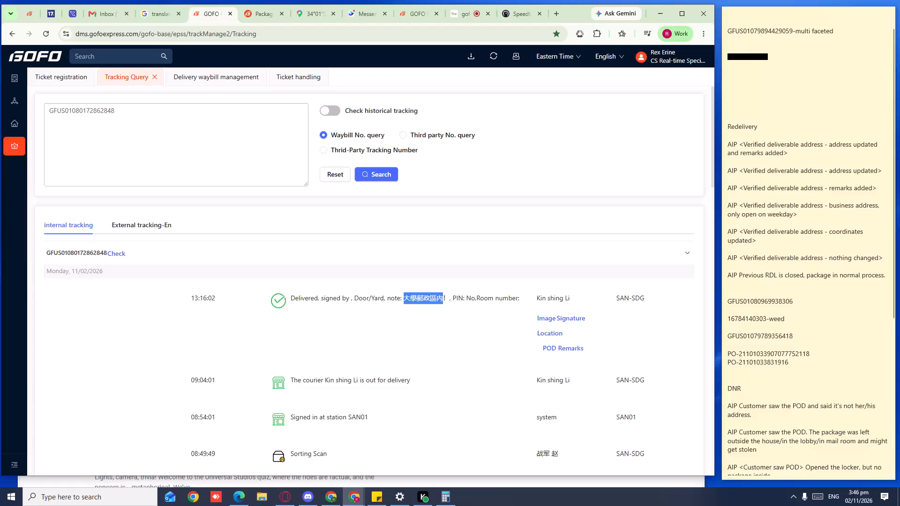
left_click(256, 18)
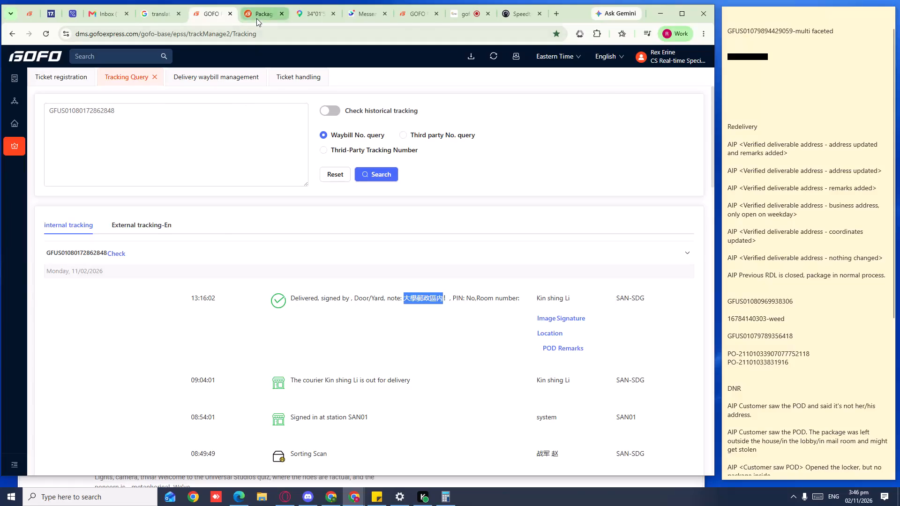
left_click(198, 16)
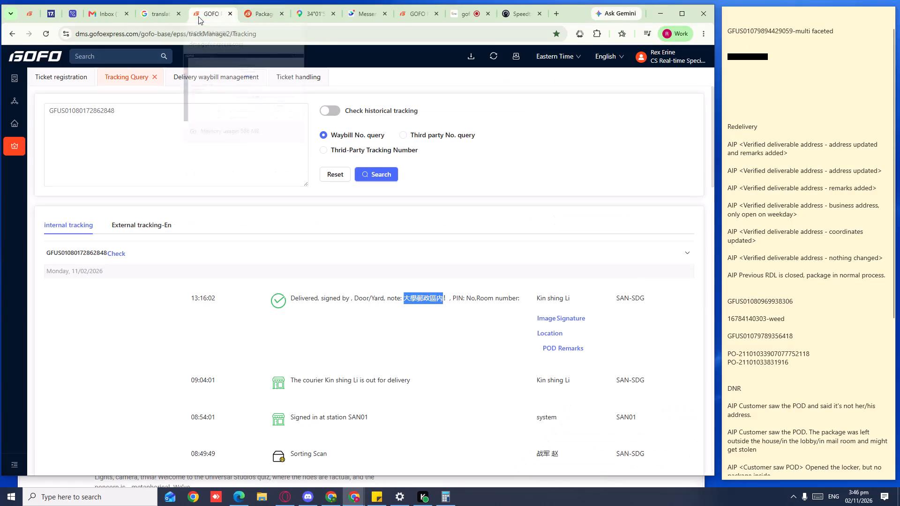
left_click(265, 21)
scroll(277, 193, "up", 4)
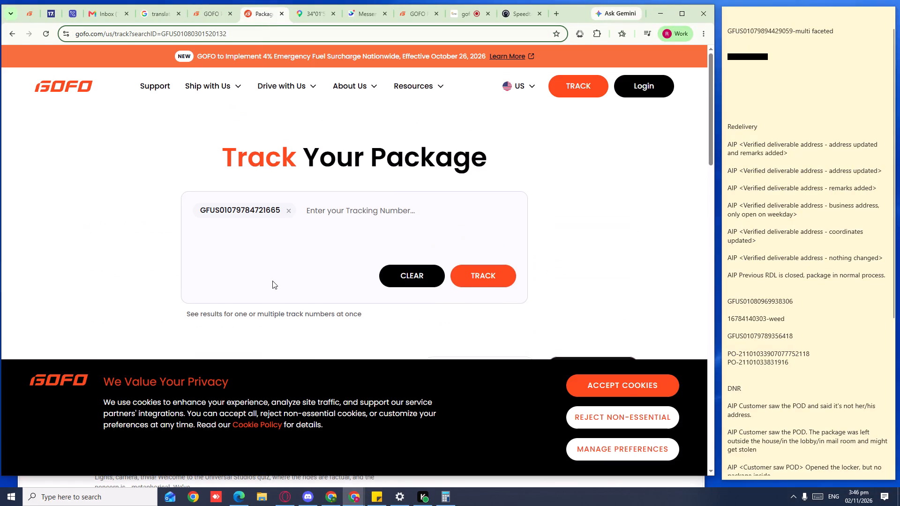
left_click(291, 207)
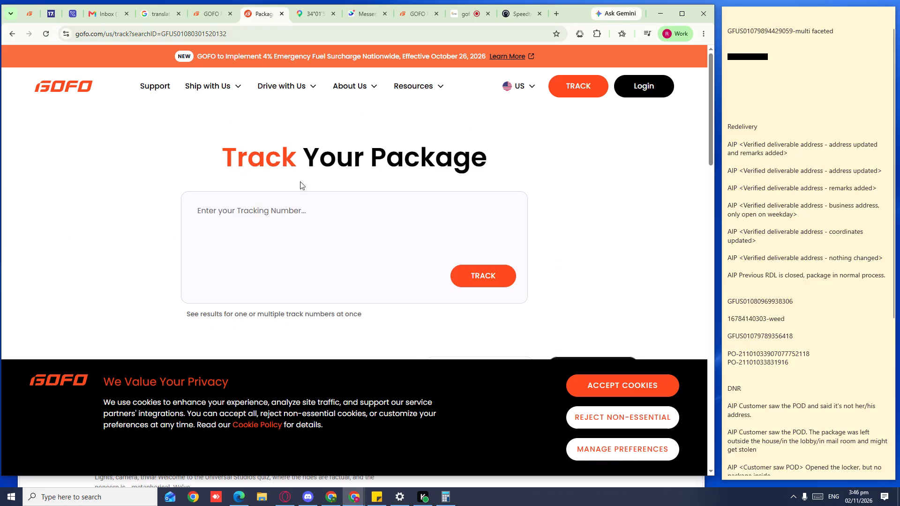
left_click(160, 14)
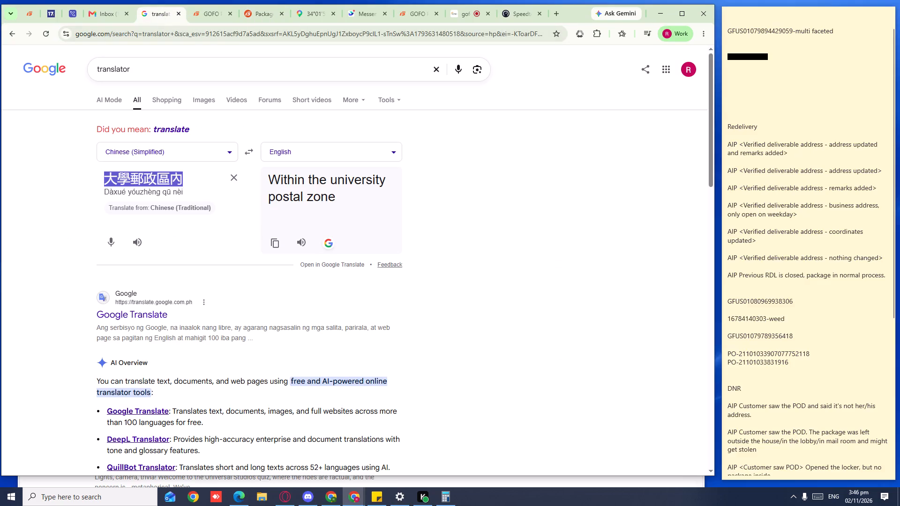
left_click(194, 20)
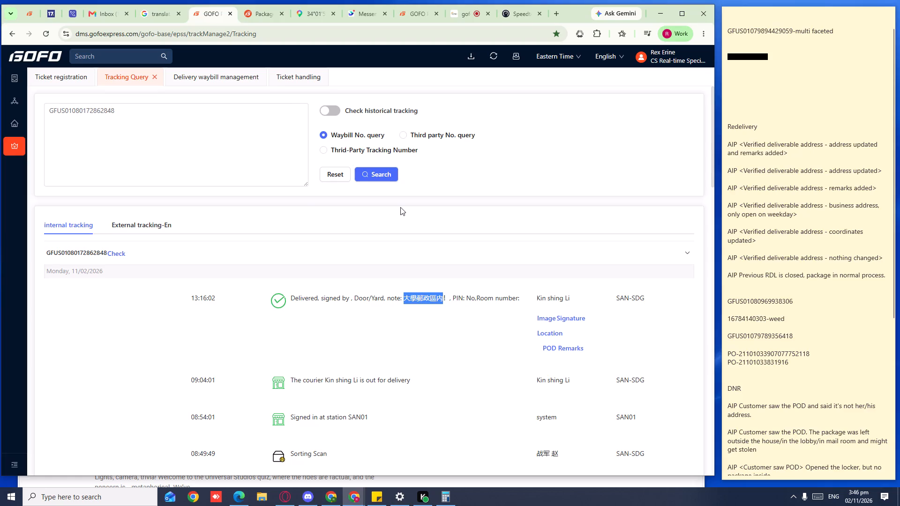
left_click(372, 177)
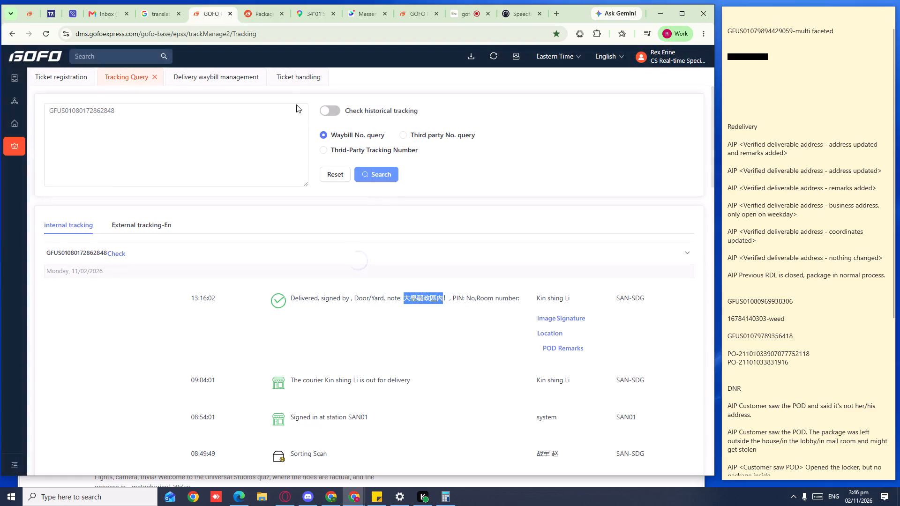
left_click(263, 23)
left_click(265, 17)
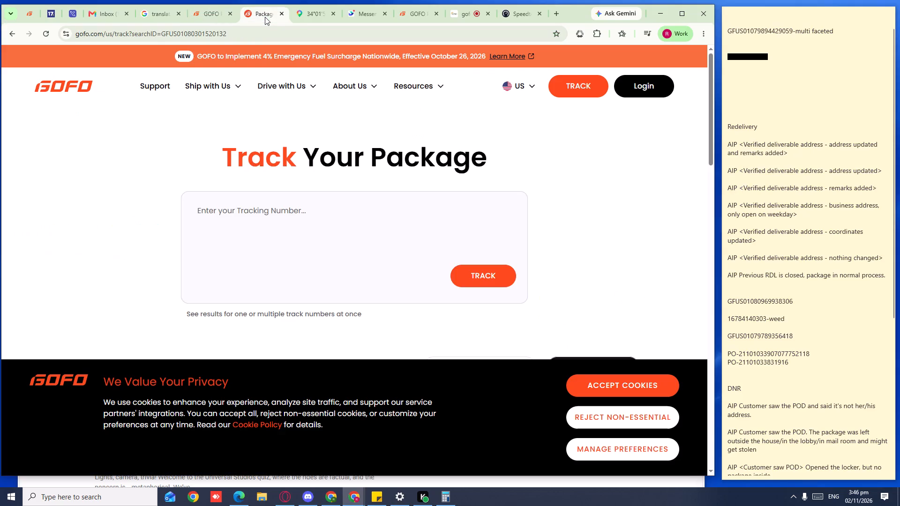
left_click(259, 219)
left_click(217, 14)
left_click_drag(140, 115, 33, 92)
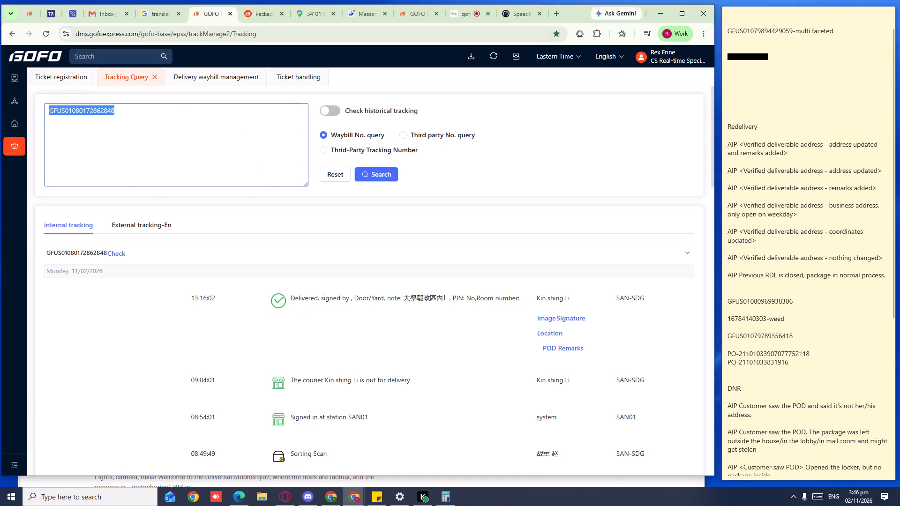
right_click(94, 109)
left_click(133, 166)
left_click(263, 15)
left_click(217, 204)
right_click(217, 206)
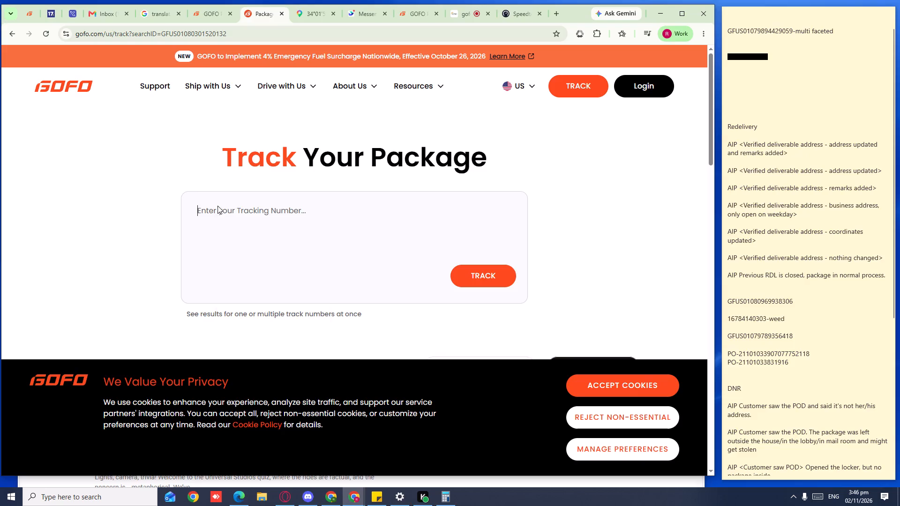
left_click(270, 319)
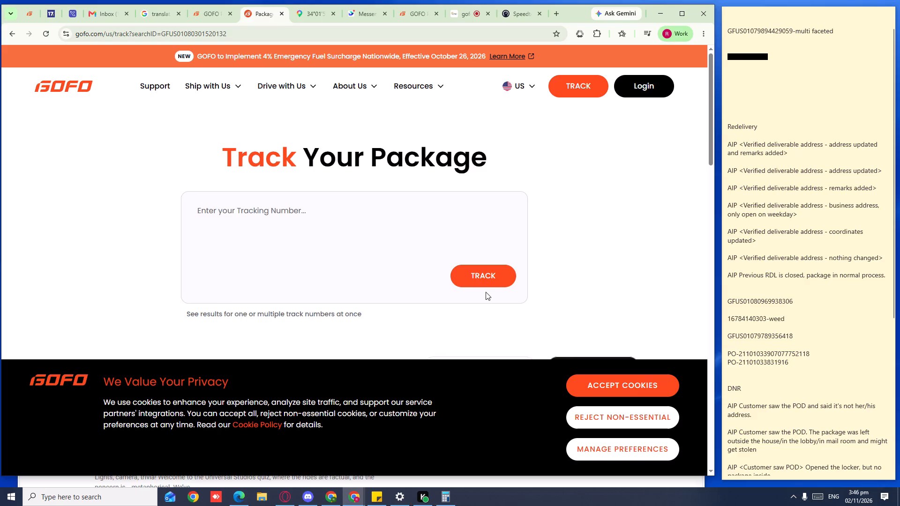
left_click(488, 291)
left_click(487, 279)
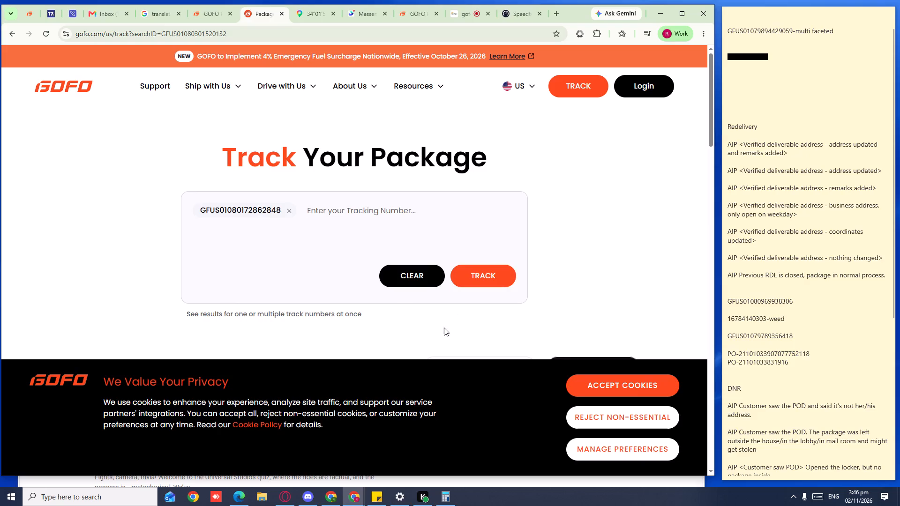
left_click(464, 276)
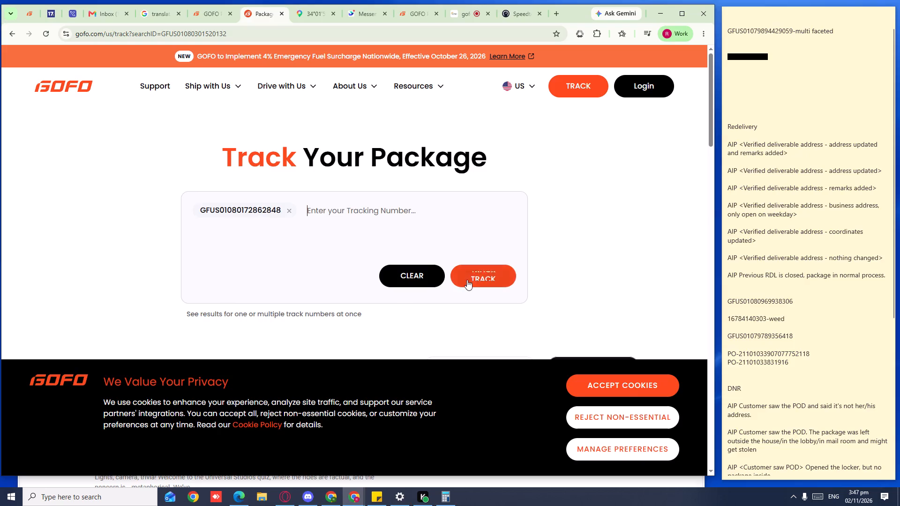
left_click(467, 279)
scroll(354, 312, "down", 4)
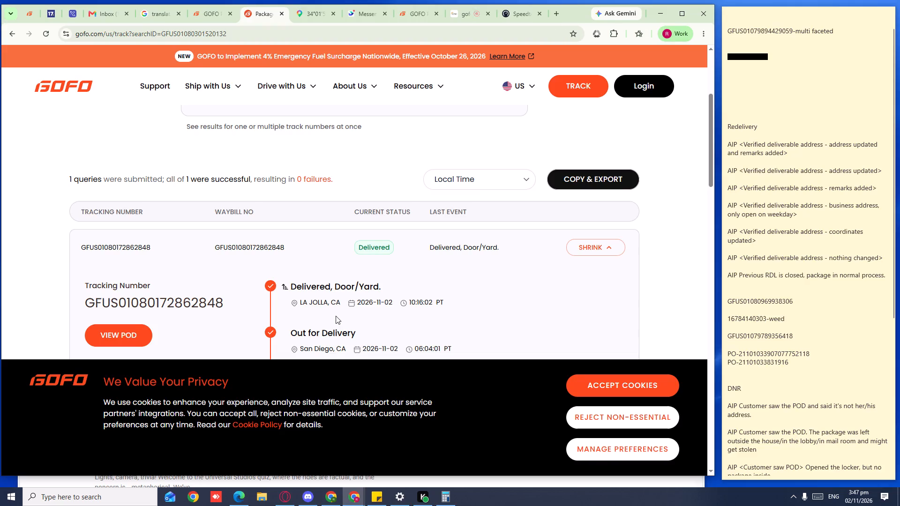
scroll(336, 316, "down", 2)
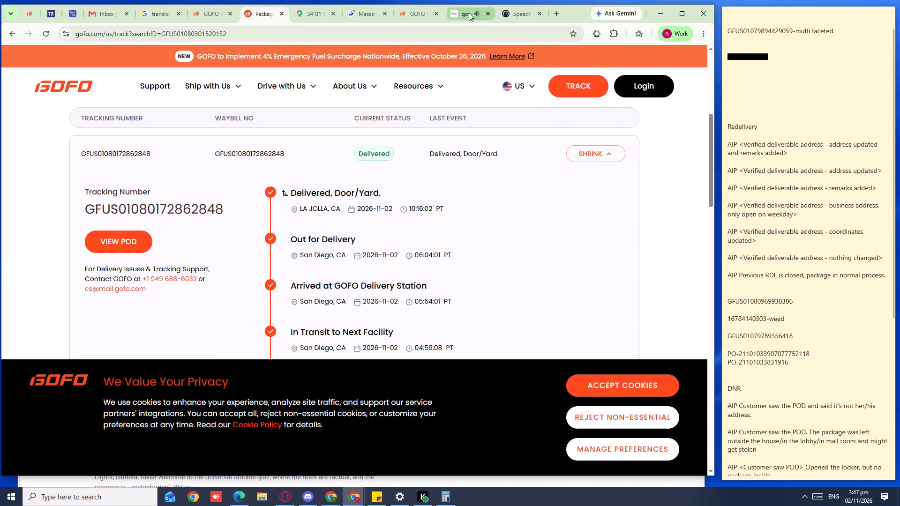
Check the call center's queue panel.
left_click(461, 20)
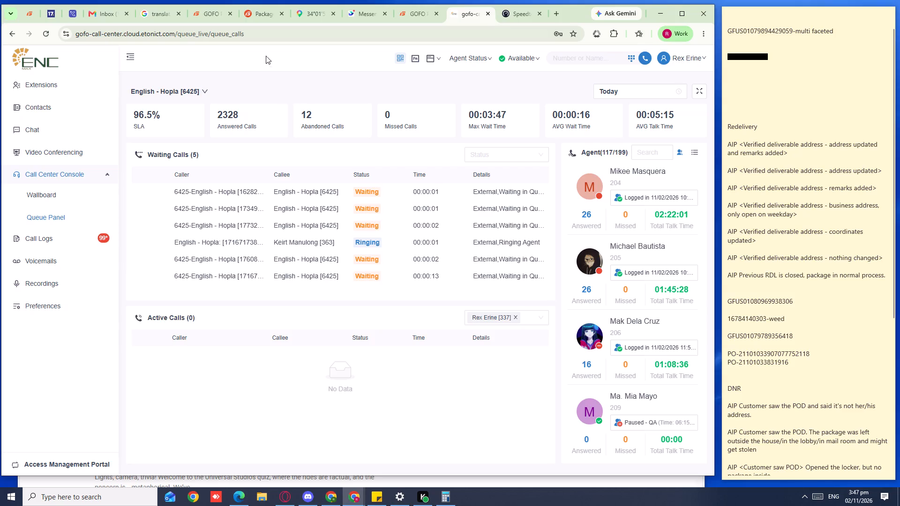
left_click(203, 18)
scroll(194, 165, "up", 4)
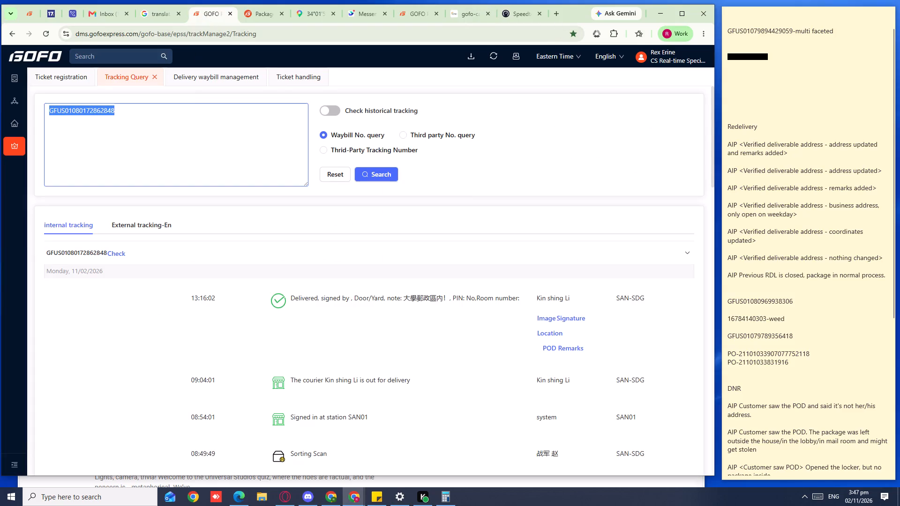
left_click(150, 111)
left_click_drag(145, 110, 0, 74)
key("ctrl+c")
key("ctrl+c")
key("ctrl+c")
left_click(285, 79)
left_click(196, 122)
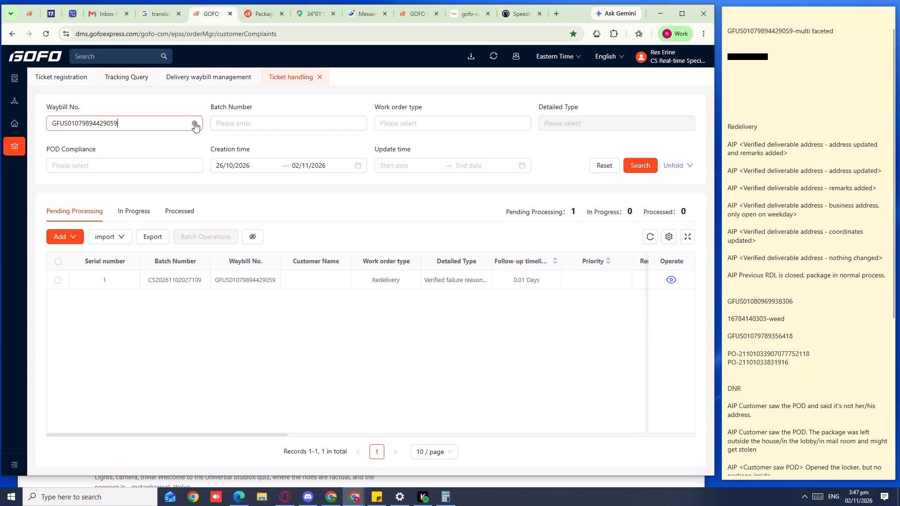
key("ctrl+v")
left_click(649, 166)
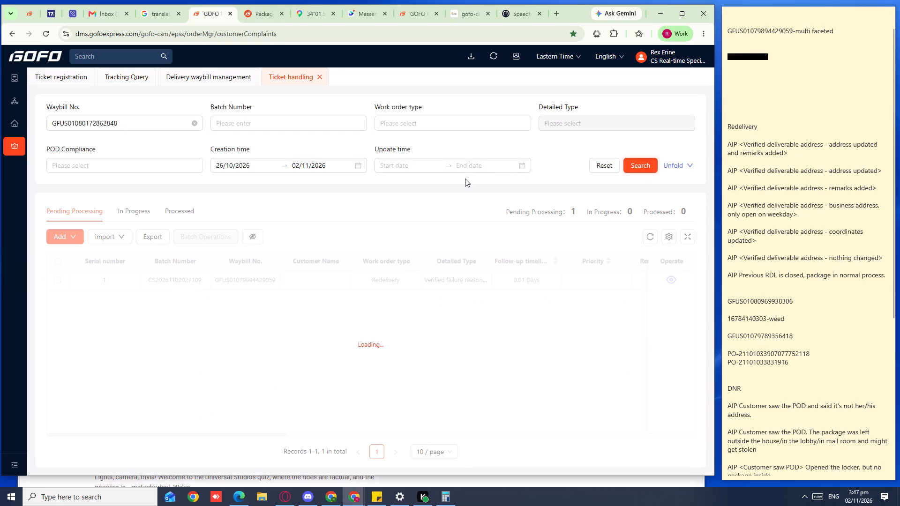
left_click(67, 78)
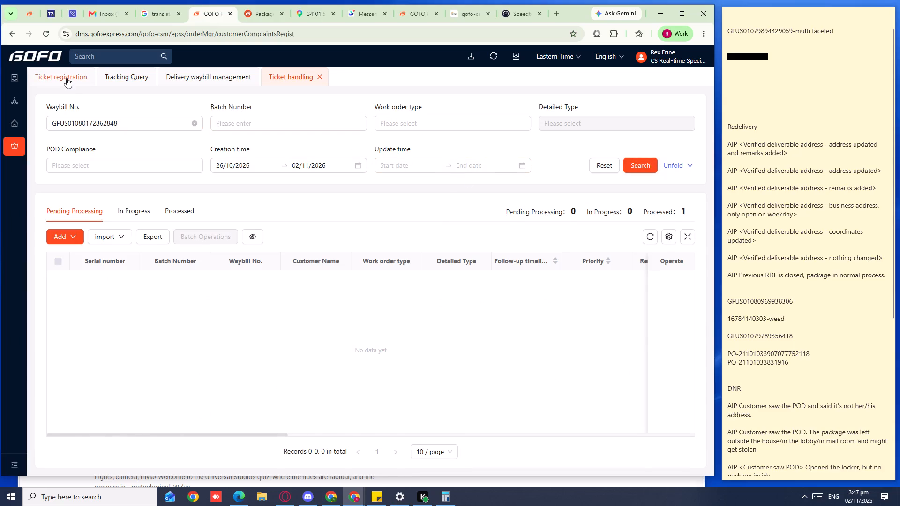
left_click(188, 97)
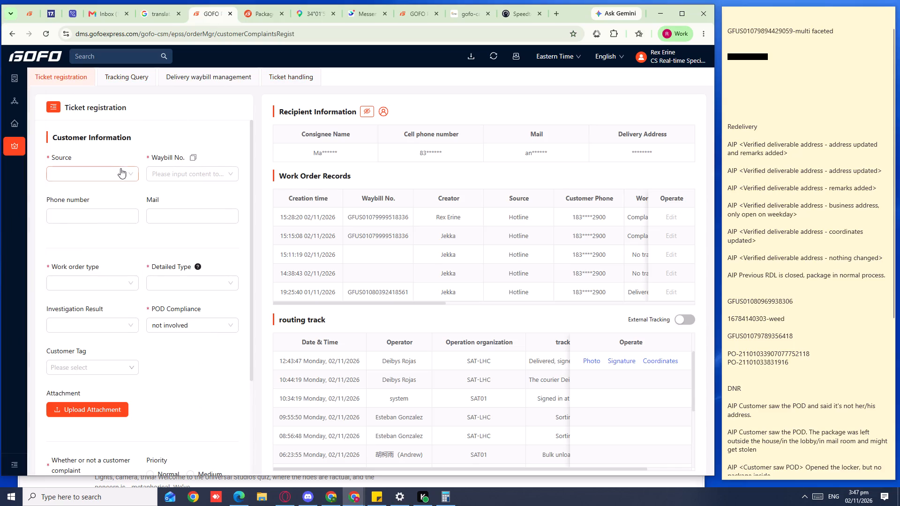
left_click(120, 168)
left_click(101, 193)
left_click(171, 173)
key("ctrl+v")
left_click(102, 212)
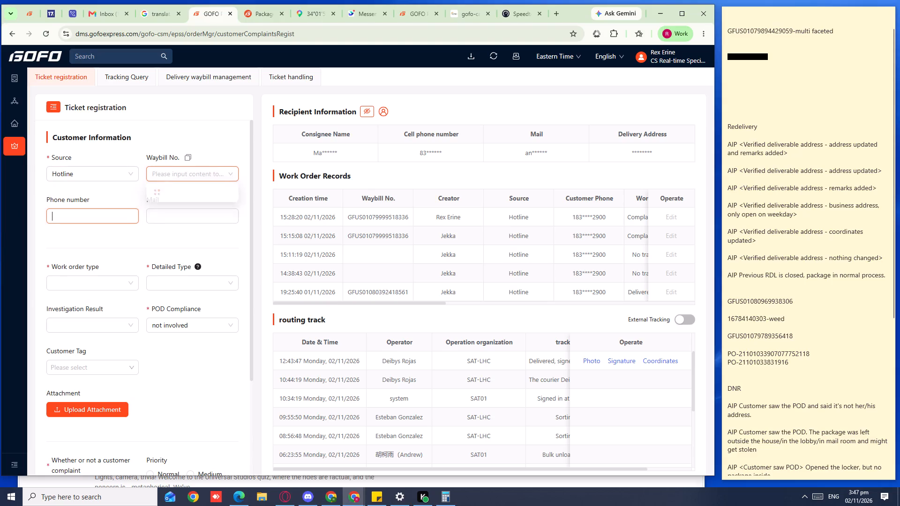
double_click(735, 57)
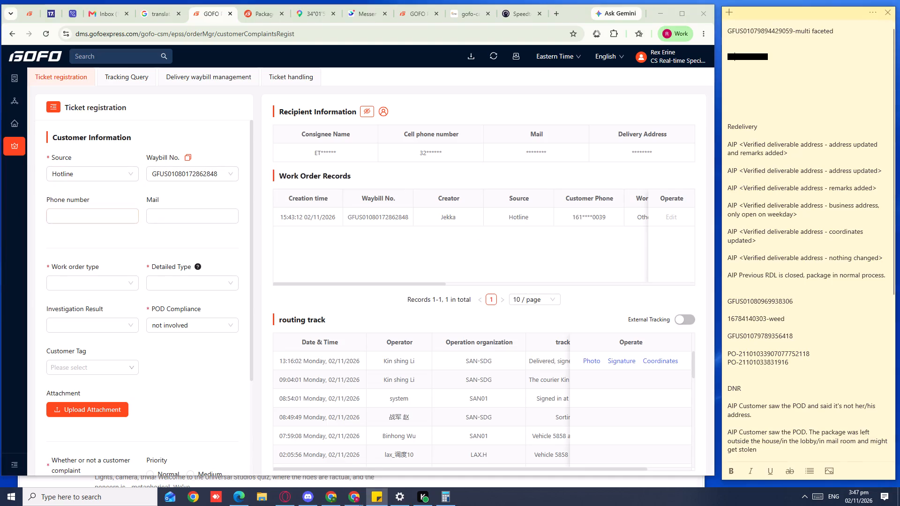
key("ctrl+c")
key("ctrl+c")
key("ctrl+c")
left_click(98, 216)
key("ctrl+v")
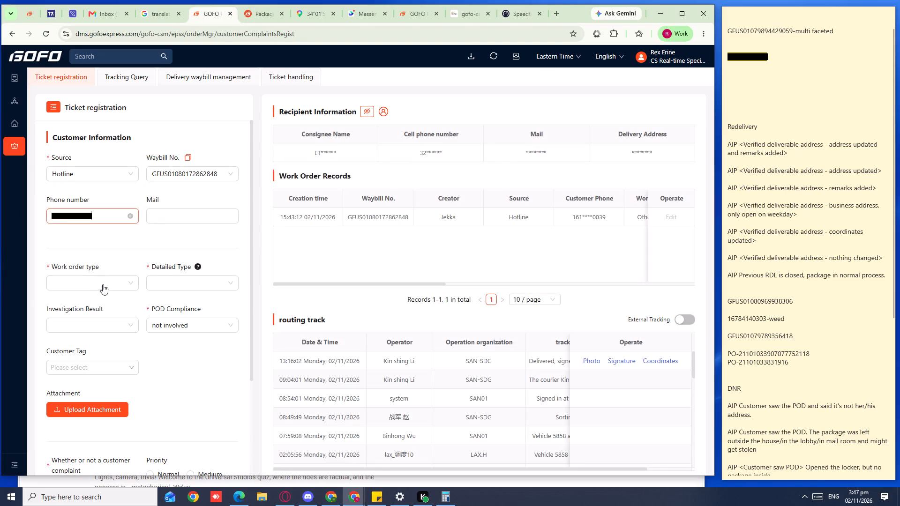
Classify the ticket as Parcel Status Request with detailed type Guided to View POD, and mark it No for customer complaint.
left_click(100, 283)
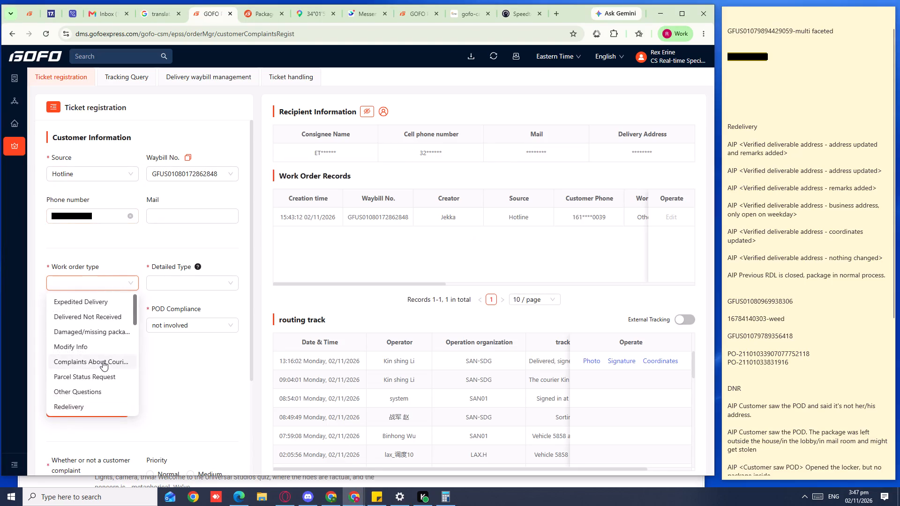
left_click(96, 377)
left_click(179, 282)
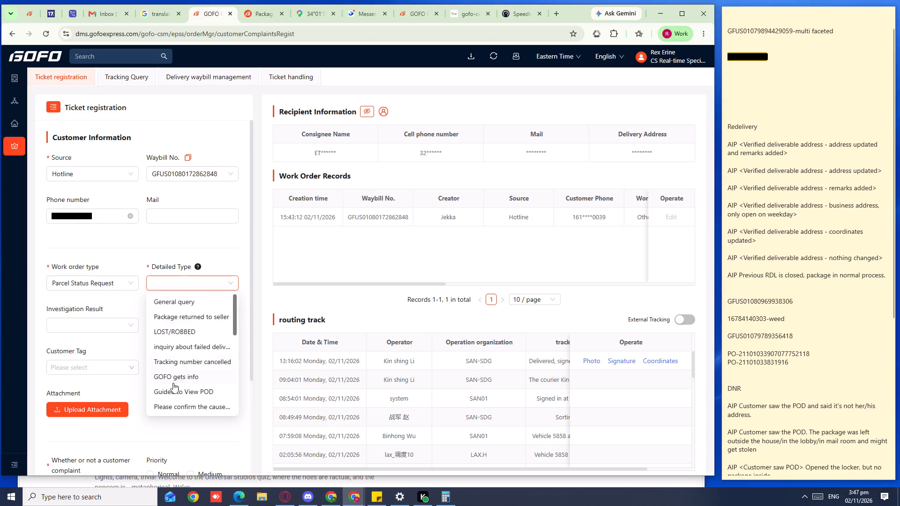
left_click(173, 387)
scroll(134, 330, "down", 3)
left_click(53, 350)
Start the ticket's remark with "AIP, cx will check the POD on the website,".
left_click(77, 410)
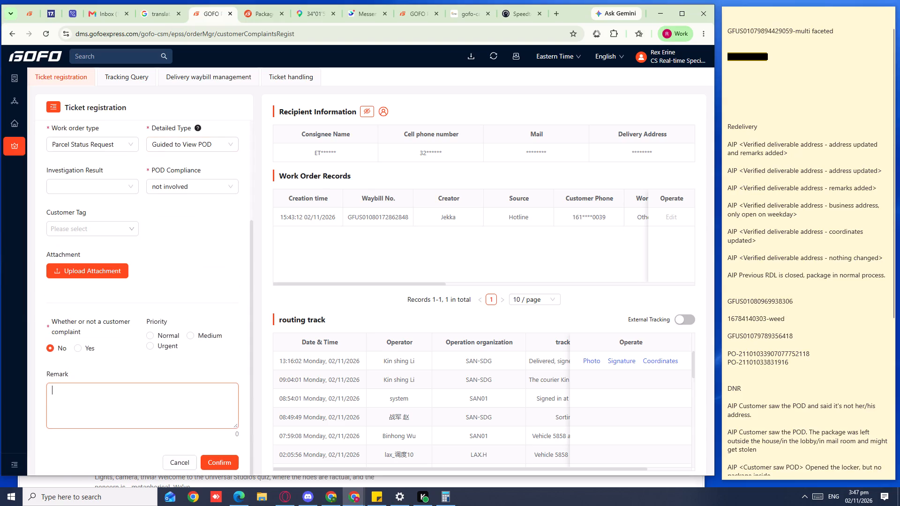
type("AIP,")
key("space")
type("cx will")
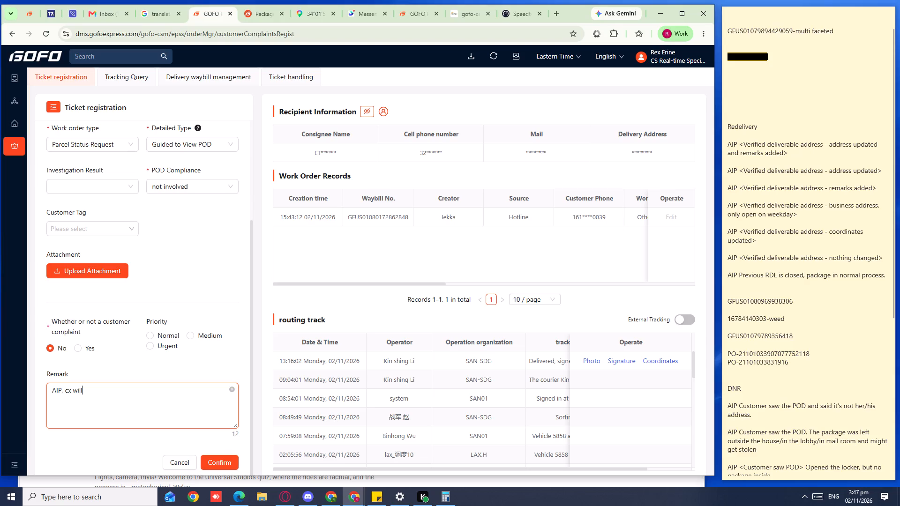
key("space")
type("check the POS")
key("space")
key("BackSpace")
key("shift+BackSpace")
type("D on the webiste")
key("BackSpace")
key("BackSpace")
key("BackSpace")
key("BackSpace")
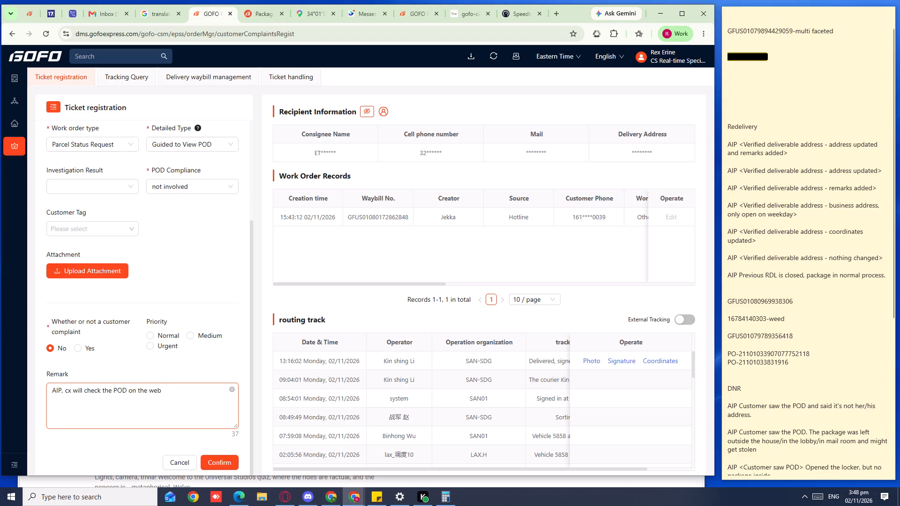
type("site,")
key("space")
Continue the remark with "cx phone number is not correct on file it should be" followed by the copied customer phone number.
type("cx p")
type("hone number is")
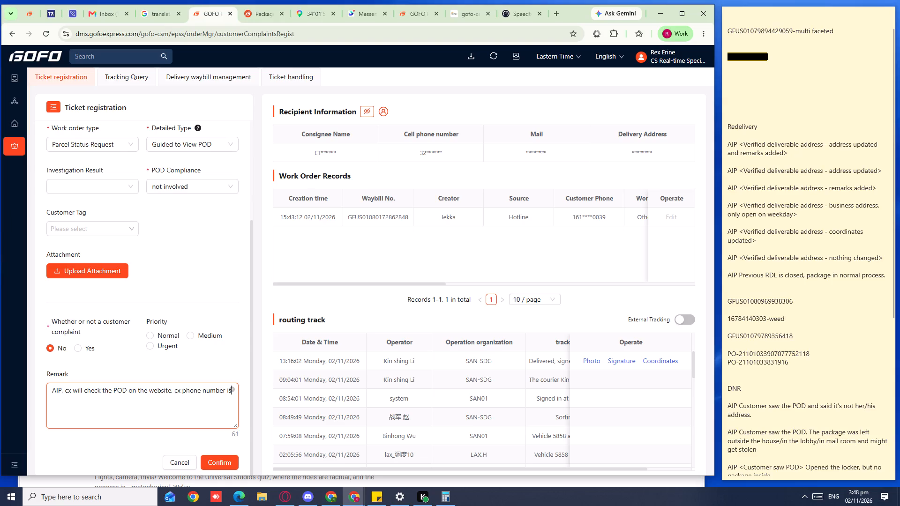
key("BackSpace")
key("BackSpace")
type("is not correcr")
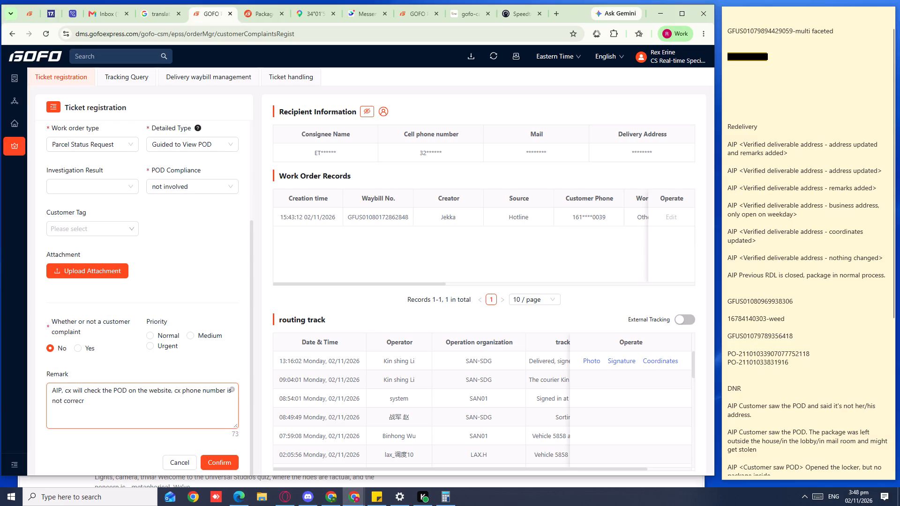
key("BackSpace")
type("t on file")
key("space")
type("it should be")
key("space")
key("ctrl+v")
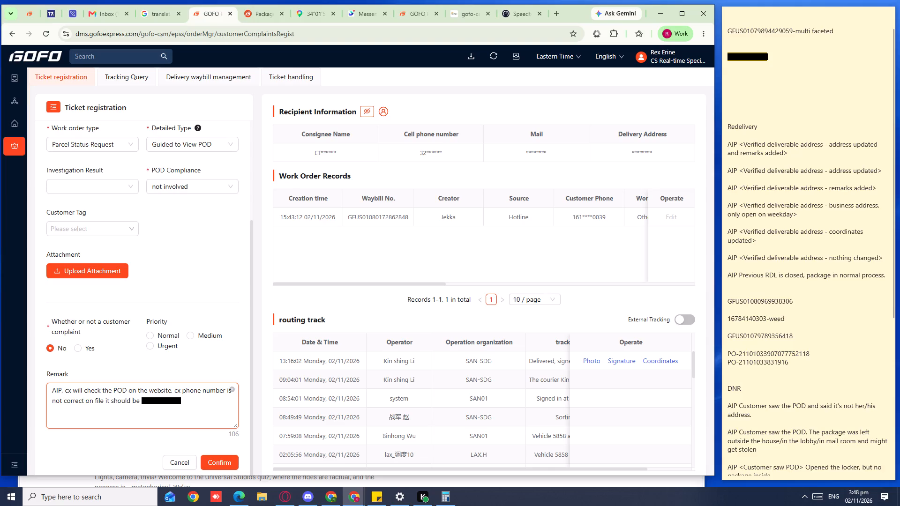
Remove the leading digit from the phone number in the remark and submit the ticket registration.
key("Left")
key("Left")
key("Left")
key("Left")
key("Left")
key("Left")
key("Left")
key("Left")
key("Left")
key("Left")
key("Left")
key("Right")
key("BackSpace")
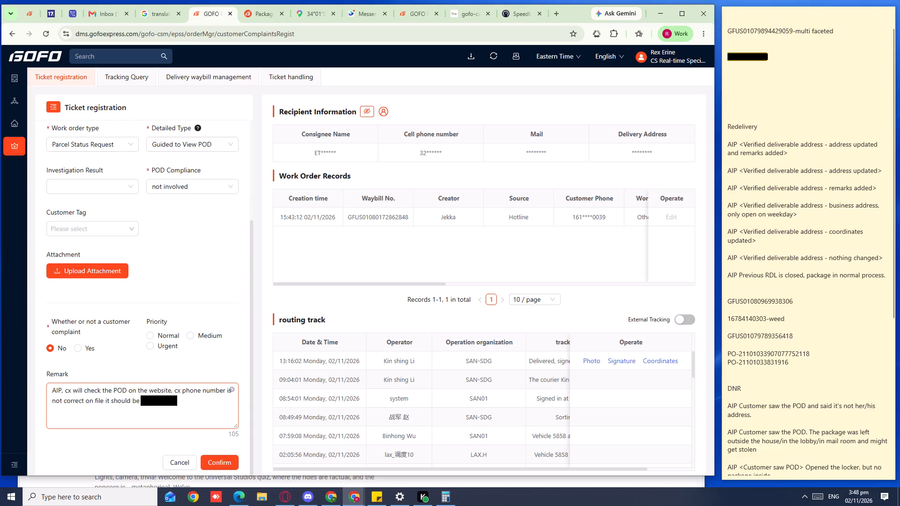
left_click(224, 456)
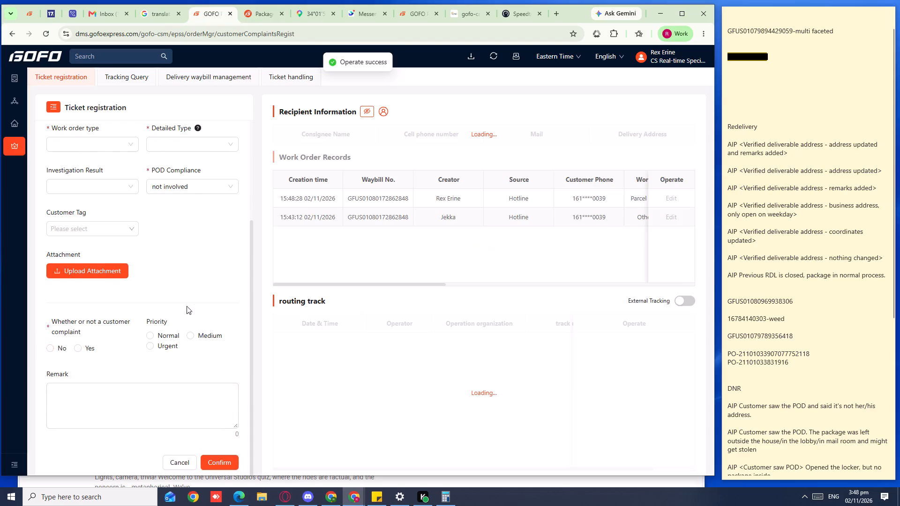
left_click(290, 73)
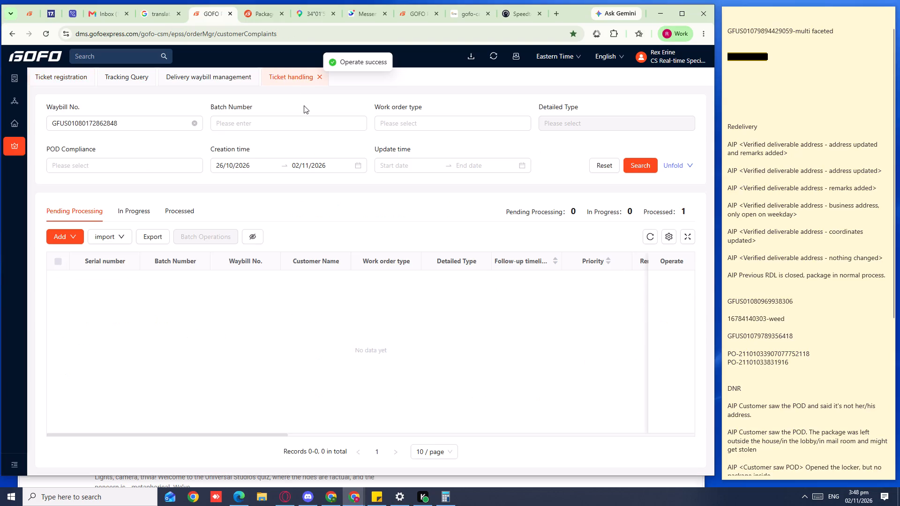
left_click(642, 165)
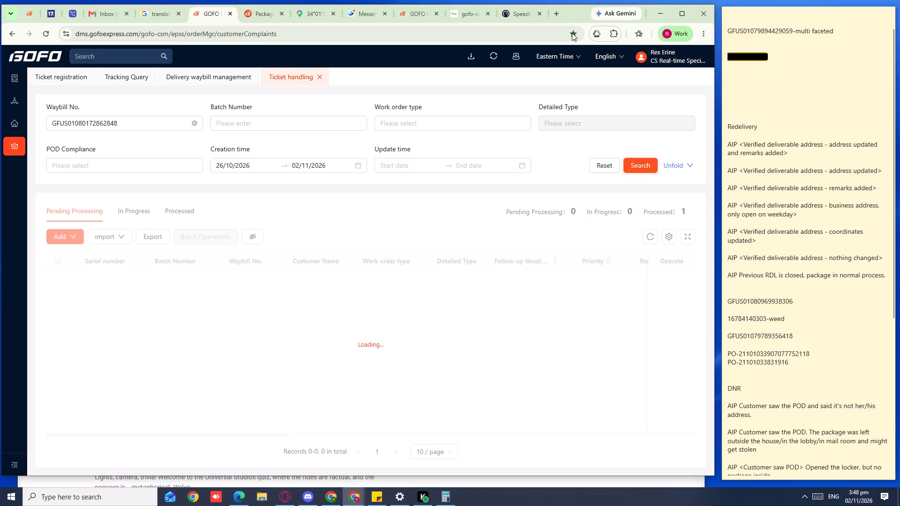
Return to the call center's queue panel to check the waiting and active calls.
left_click(509, 20)
left_click(457, 20)
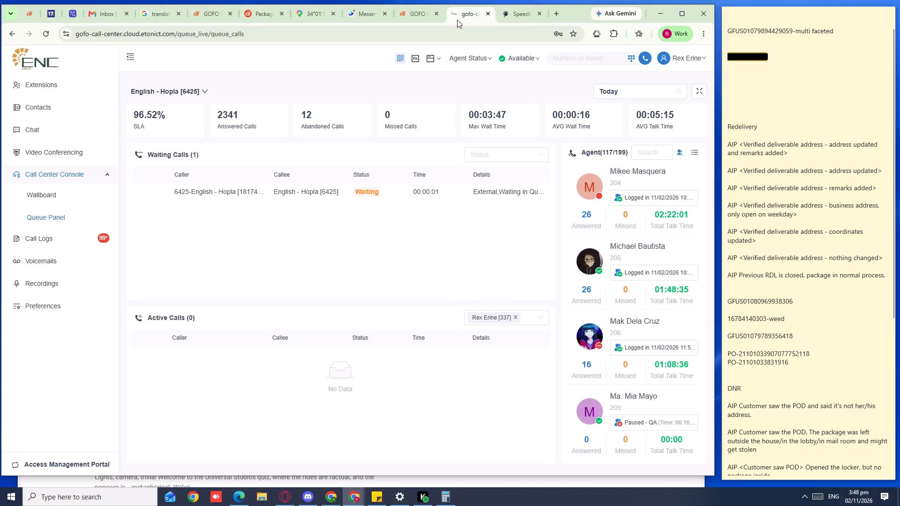
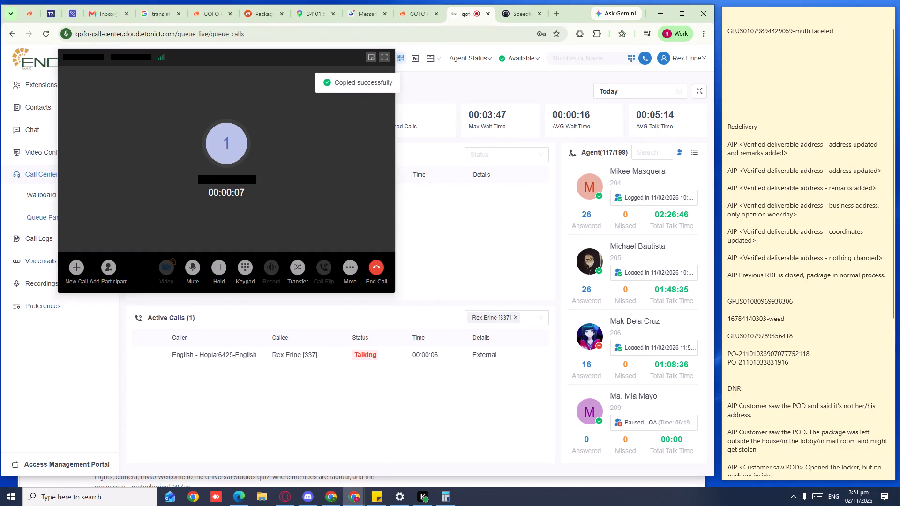
left_click(763, 52)
key("ctrl+v")
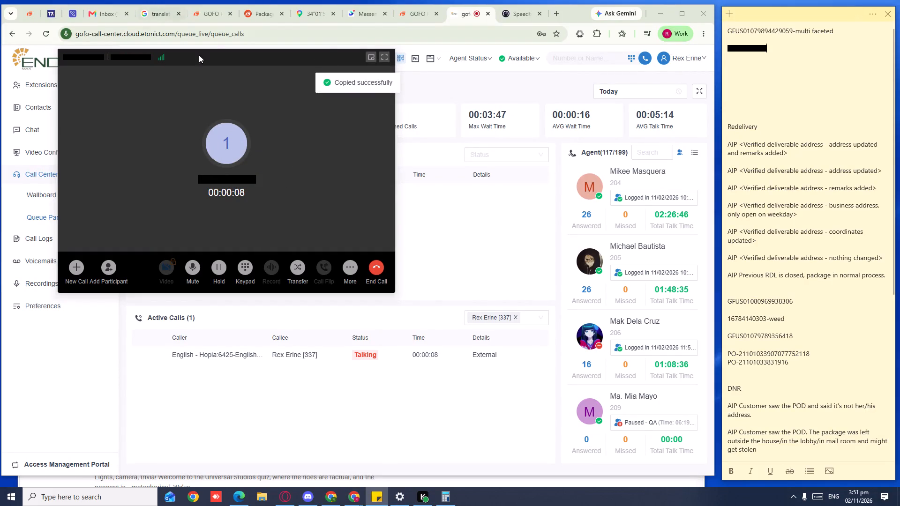
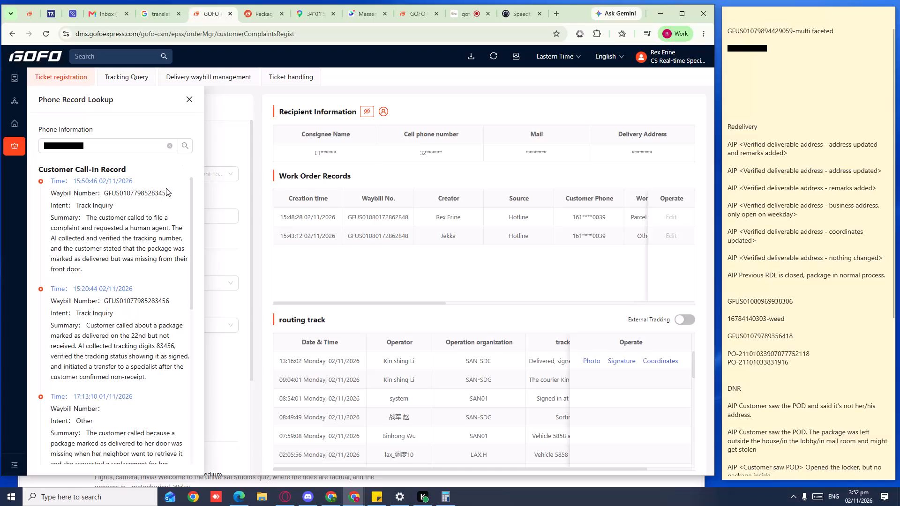
double_click(165, 189)
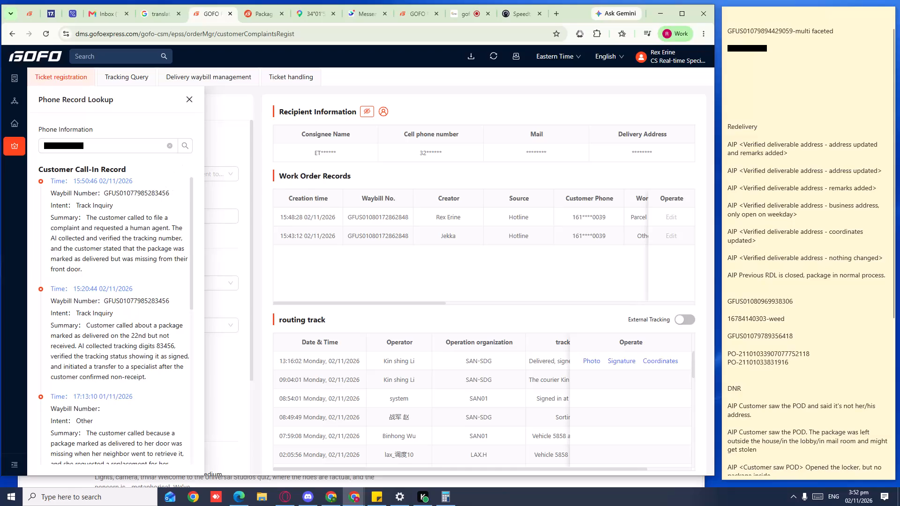
double_click(163, 192)
key("ctrl+c")
key("ctrl+c")
key("ctrl+c")
key("ctrl+c")
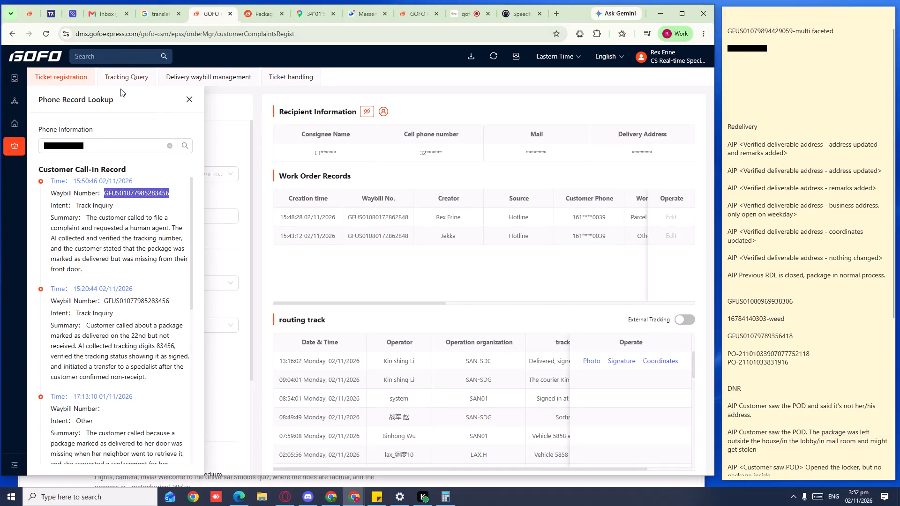
left_click(134, 76)
double_click(158, 137)
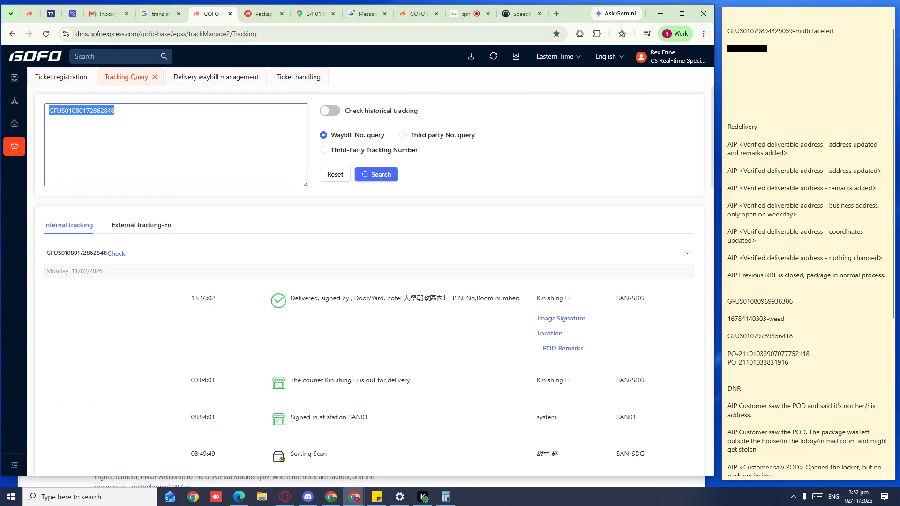
key("Delete")
key("ctrl+v")
left_click(376, 172)
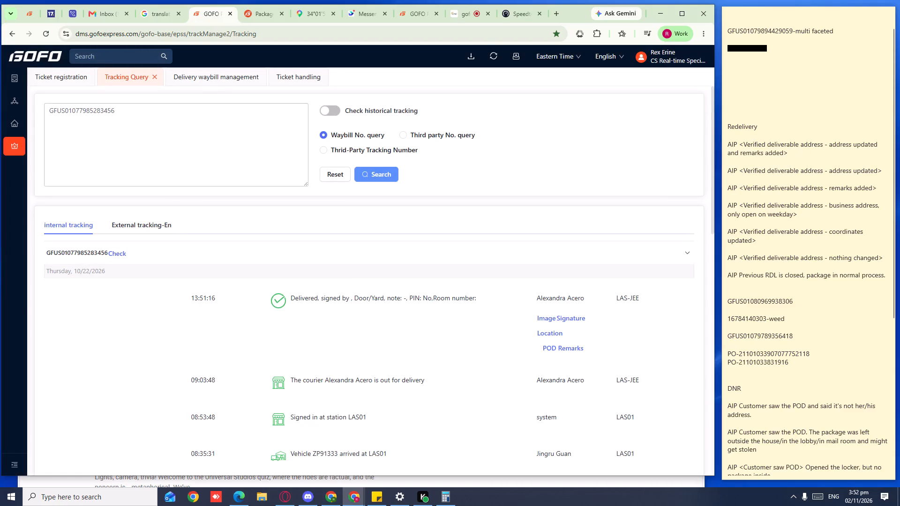
Copy the tracked waybill number and check the receiver information in the waybill details.
double_click(179, 105)
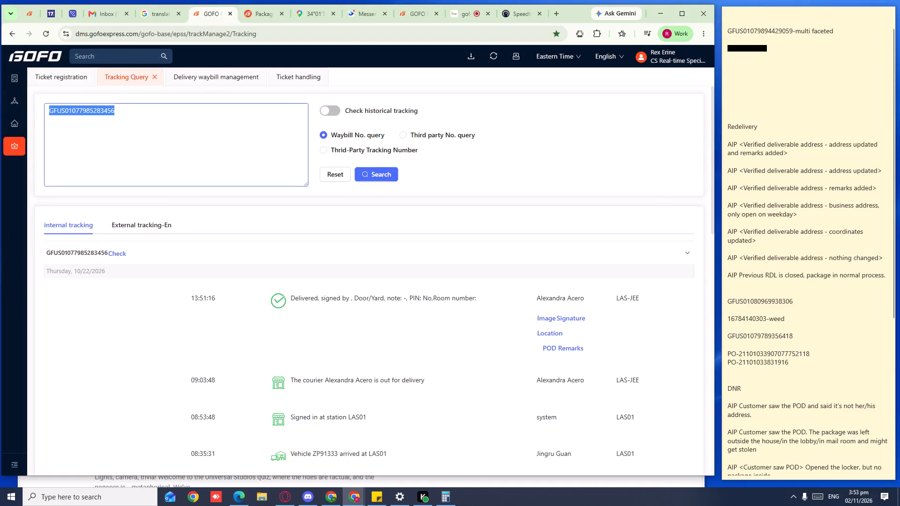
key("ctrl+c")
key("ctrl+c")
key("ctrl+c")
left_click(269, 76)
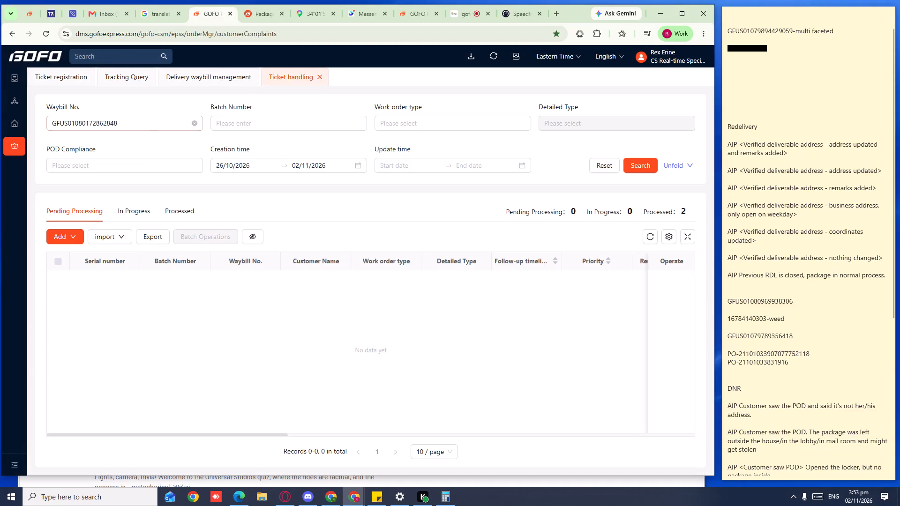
left_click(123, 70)
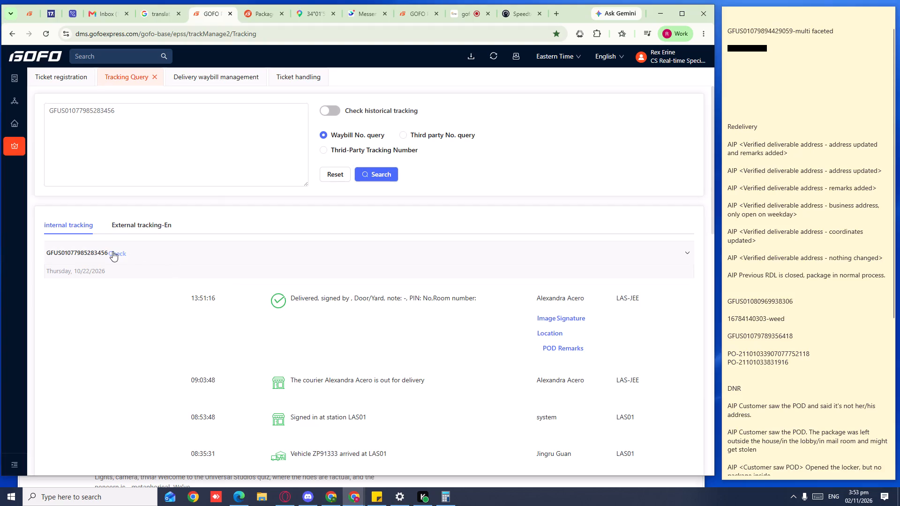
left_click(112, 251)
left_click(314, 140)
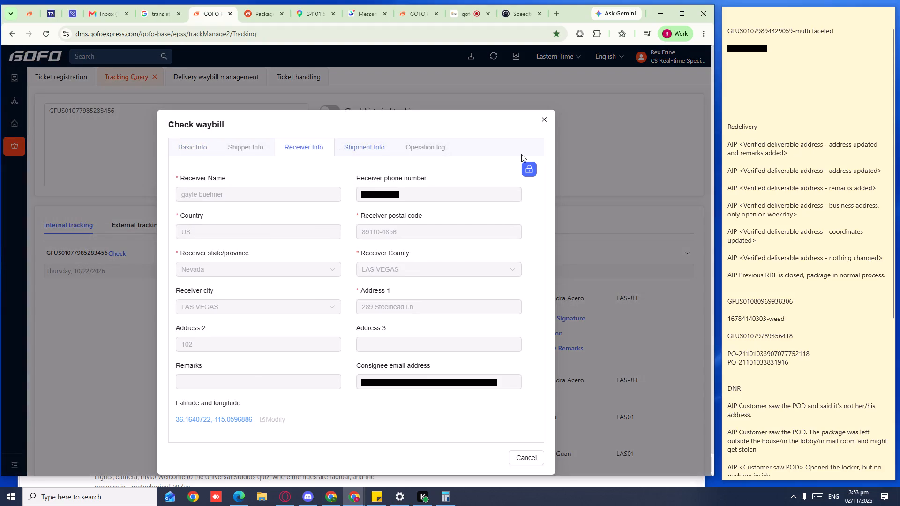
left_click(545, 129)
left_click(274, 80)
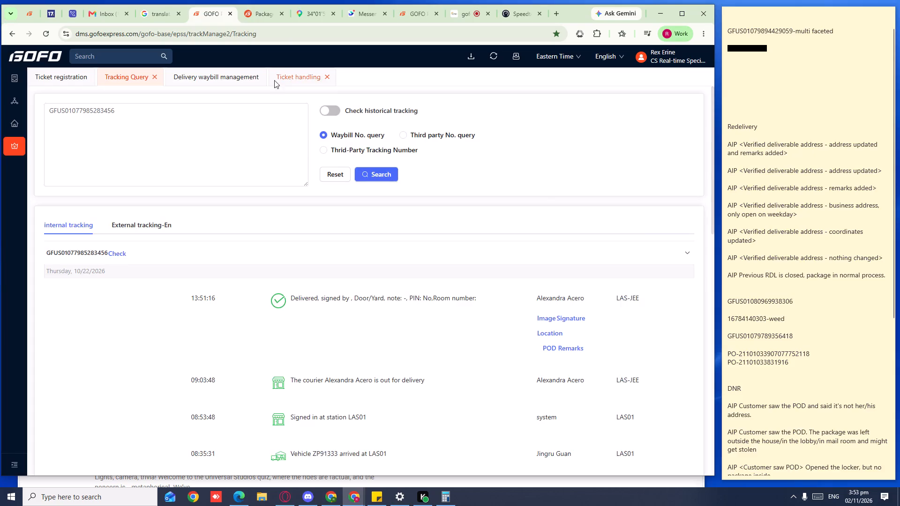
left_click(192, 124)
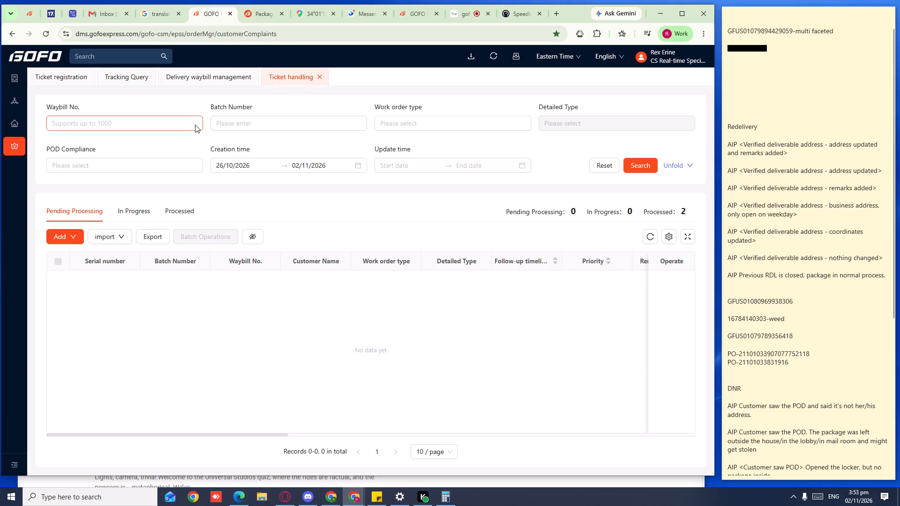
key("ctrl+v")
left_click(653, 174)
left_click(641, 168)
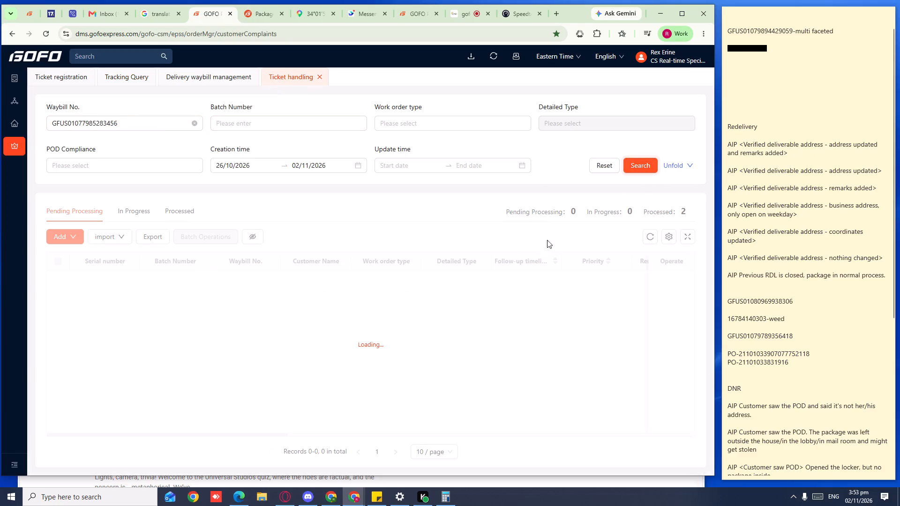
left_click(172, 213)
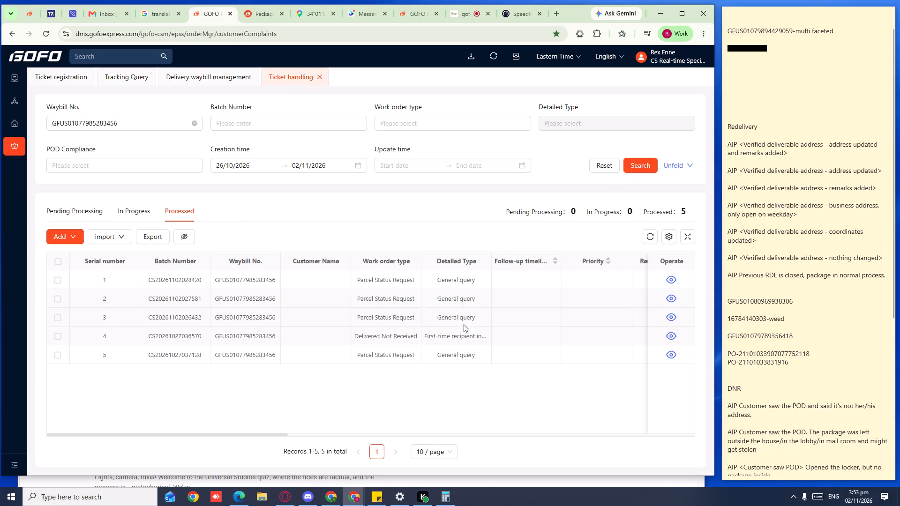
Review the work order records of the processed Delivered Not Received ticket, including the older remarks.
left_click(668, 339)
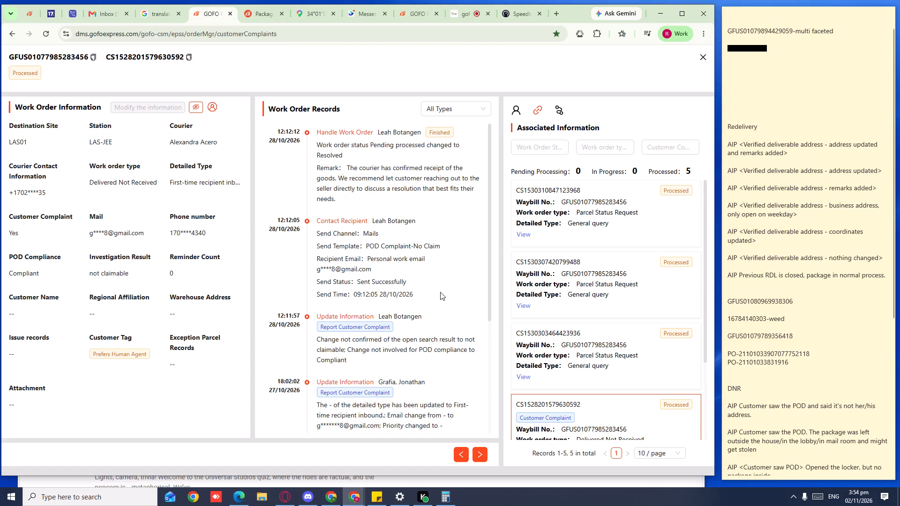
scroll(440, 292, "down", 3)
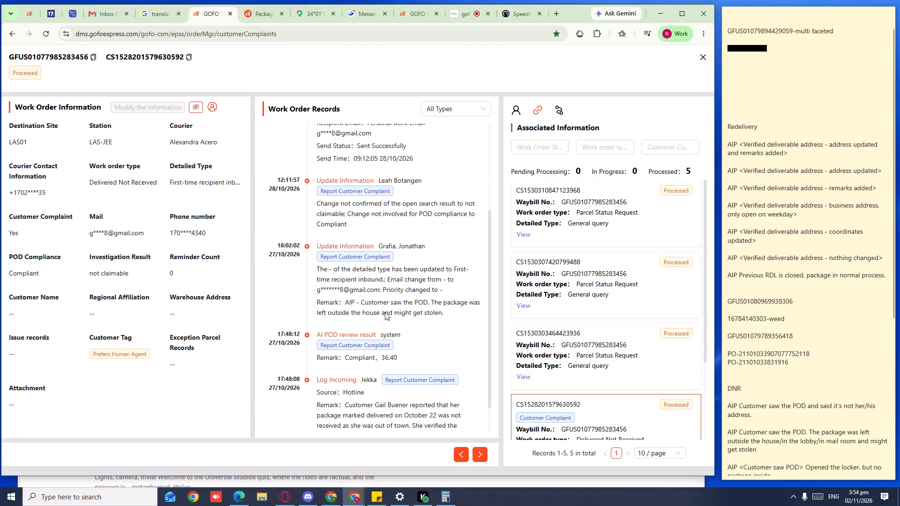
left_click(704, 55)
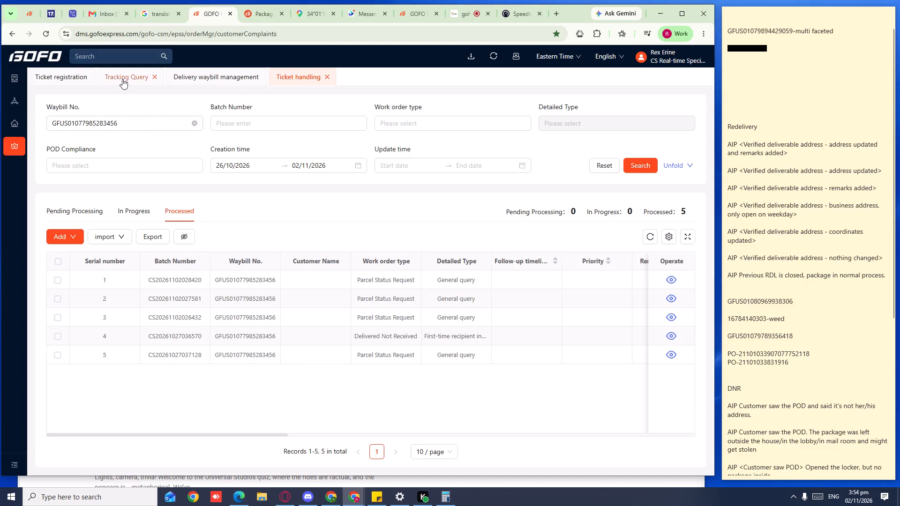
left_click(122, 79)
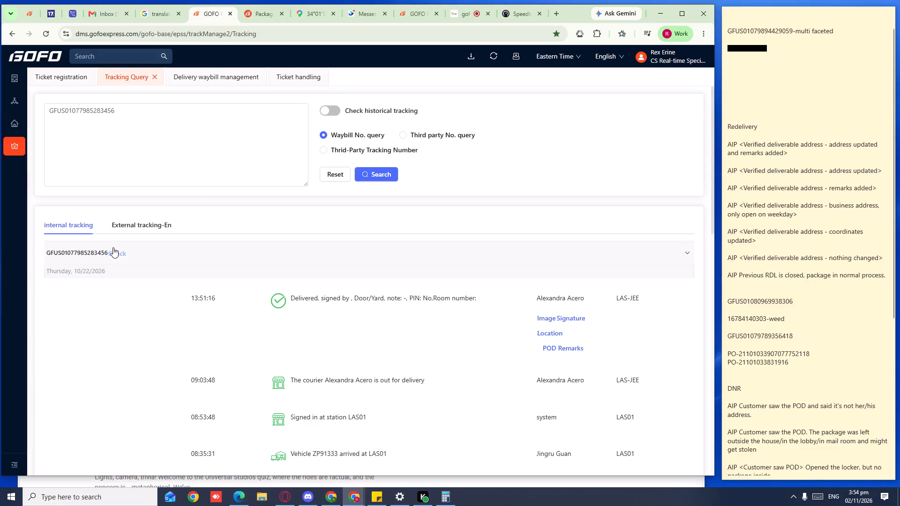
left_click(113, 247)
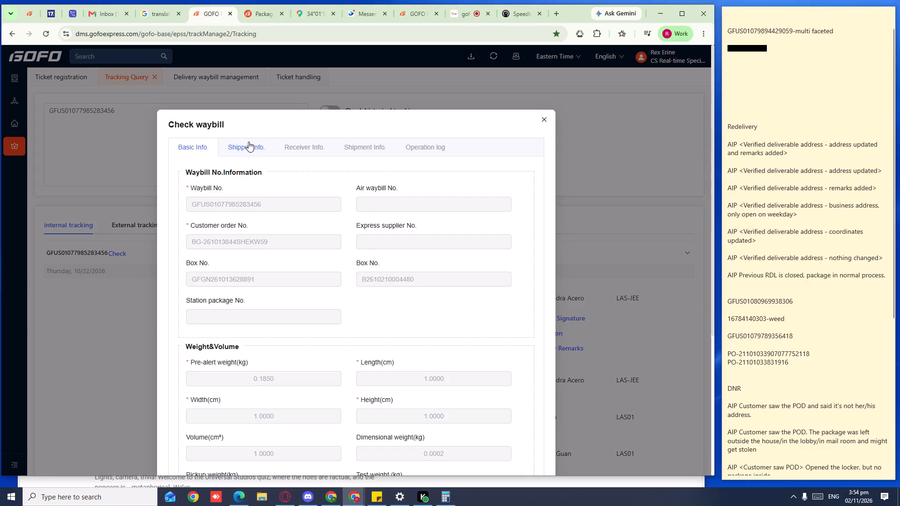
left_click(248, 141)
left_click(294, 146)
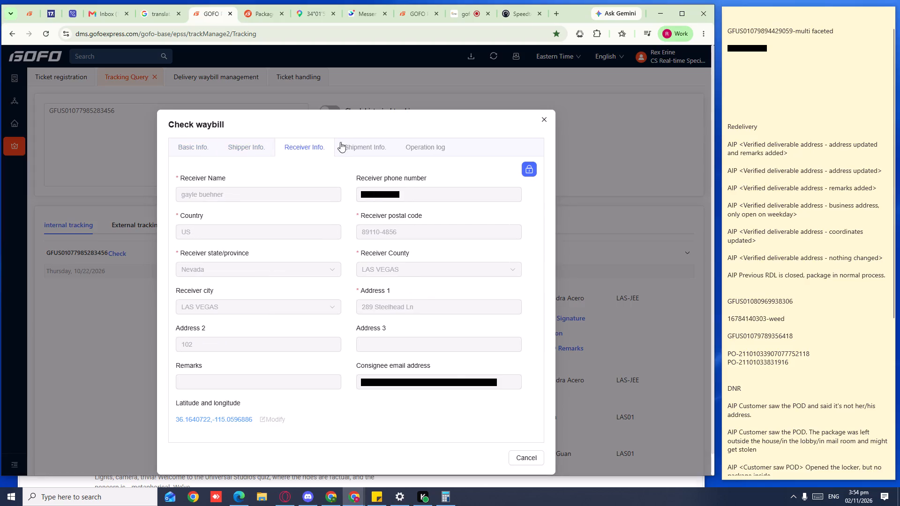
left_click(352, 141)
left_click(307, 151)
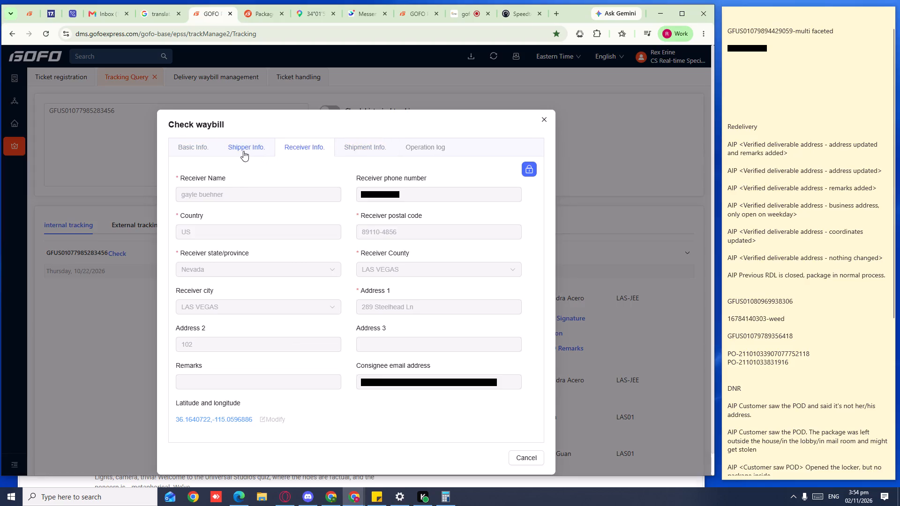
left_click(241, 151)
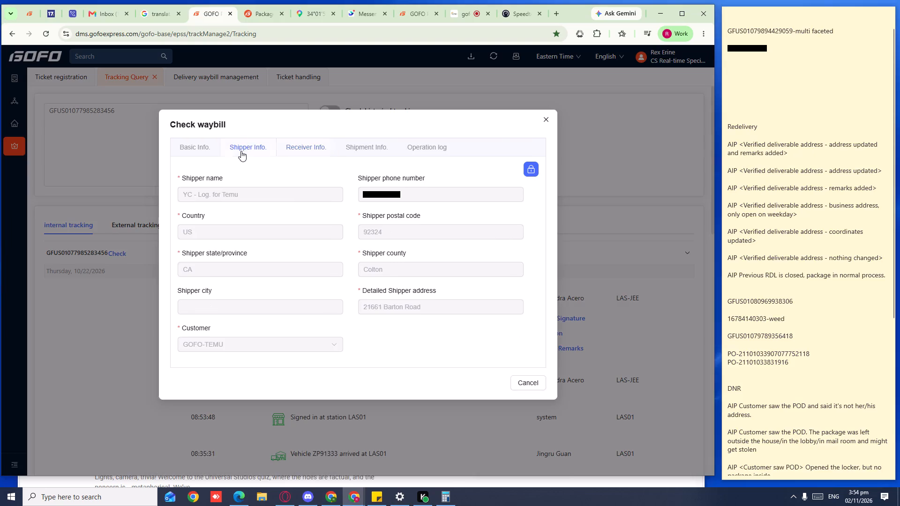
left_click(197, 148)
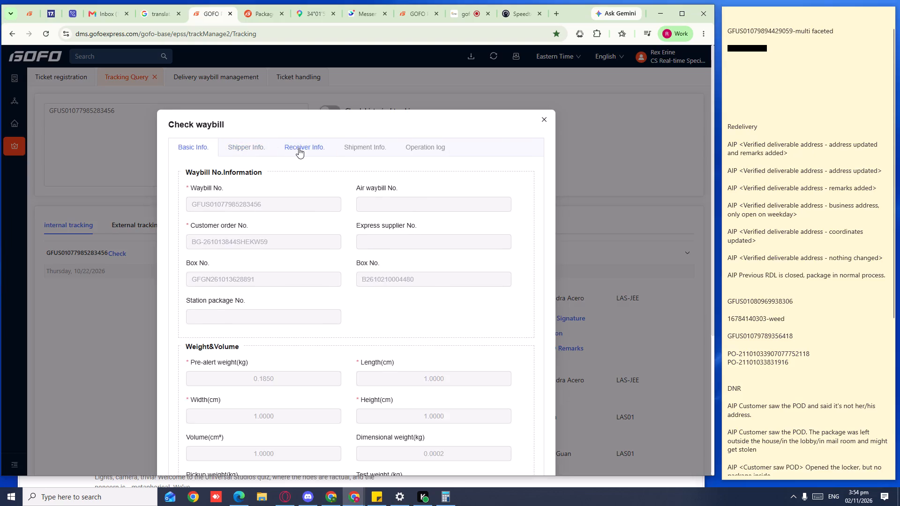
left_click(299, 148)
left_click(255, 152)
left_click(196, 151)
left_click(256, 141)
left_click(306, 145)
left_click(362, 149)
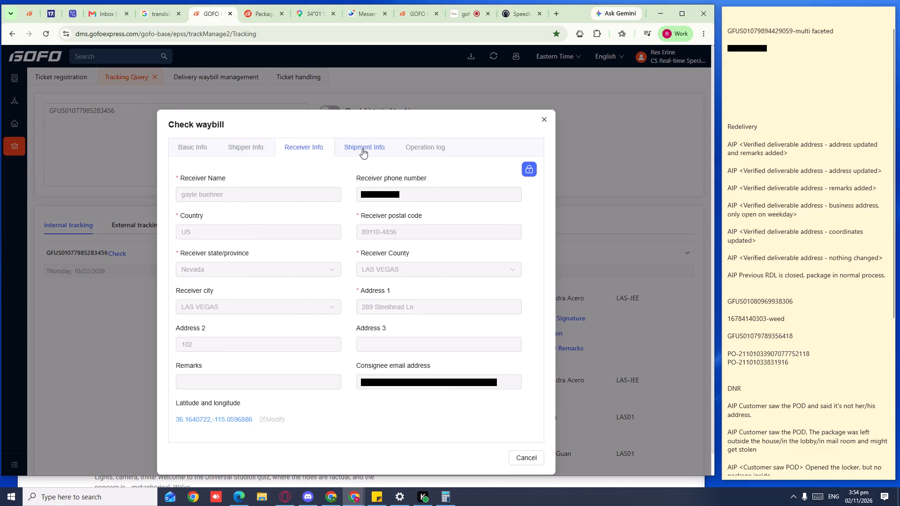
left_click(415, 149)
left_click(351, 154)
left_click(315, 152)
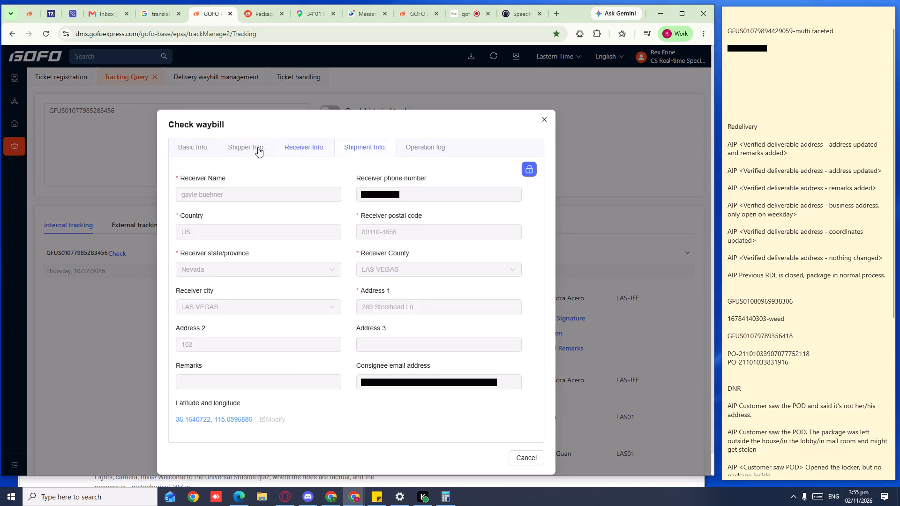
left_click(250, 147)
left_click(210, 149)
left_click(232, 144)
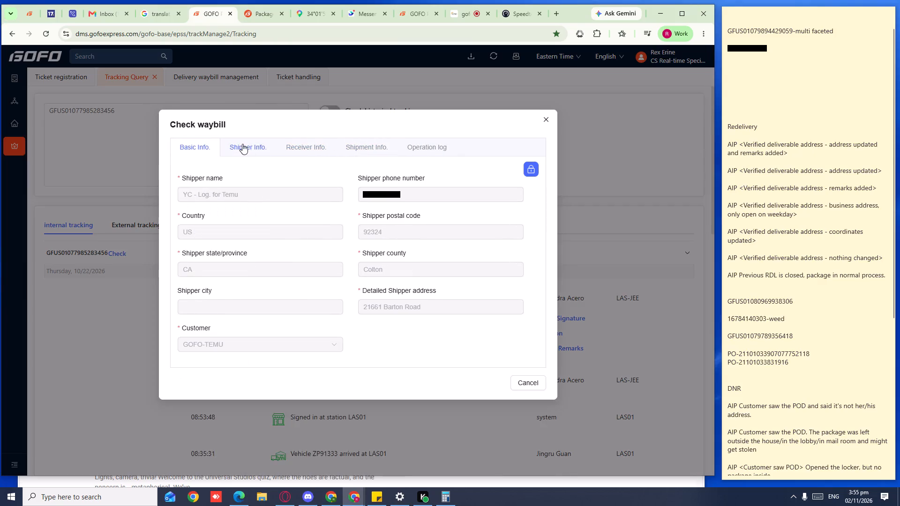
left_click(302, 148)
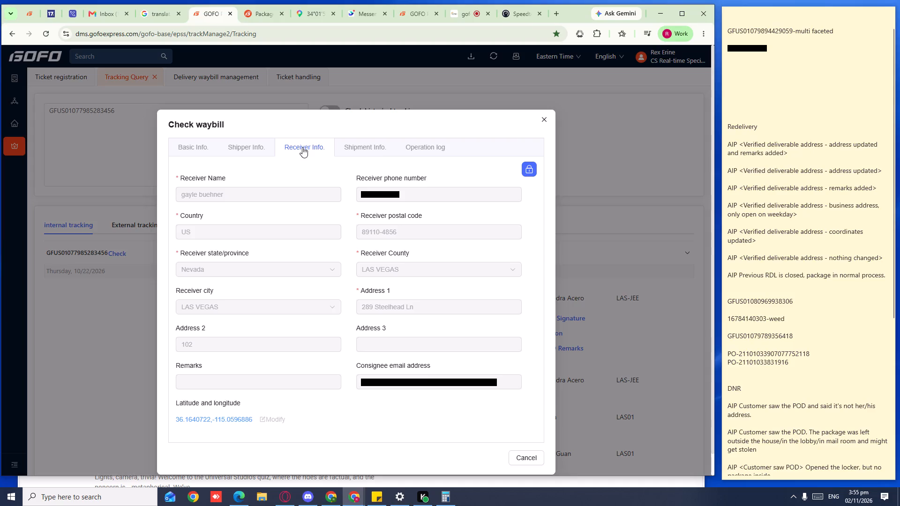
left_click(545, 119)
left_click(540, 313)
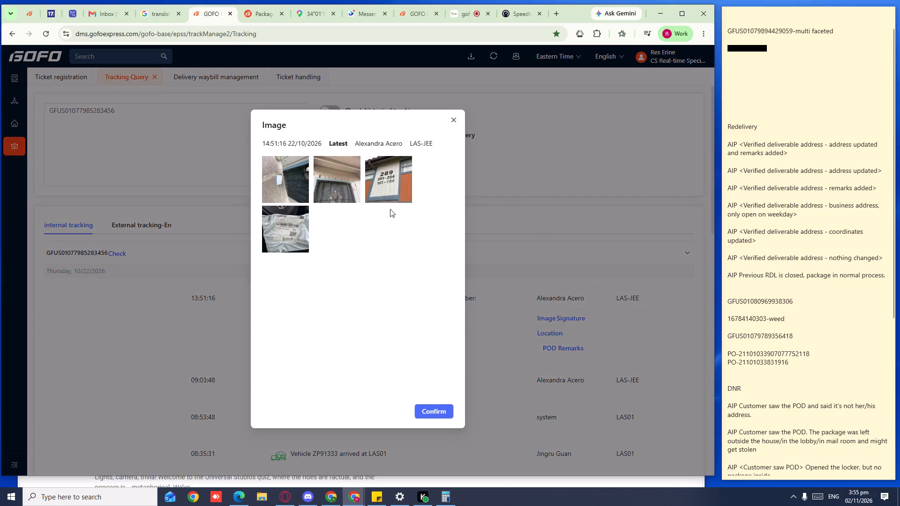
left_click(285, 193)
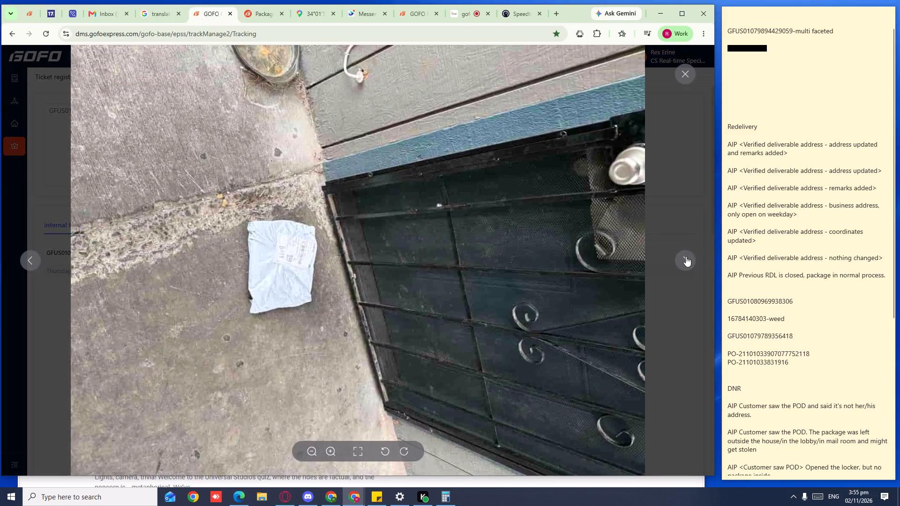
left_click(685, 256)
left_click(685, 256)
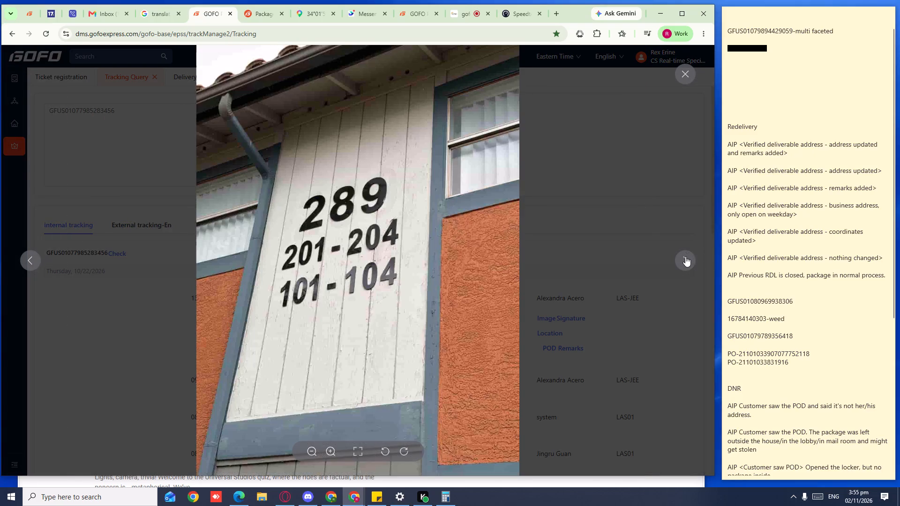
left_click(685, 256)
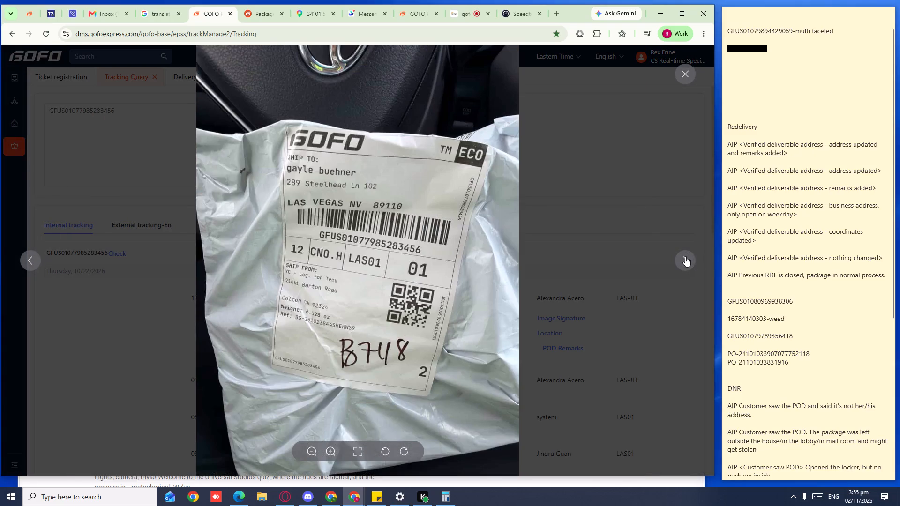
left_click(685, 256)
left_click(685, 256)
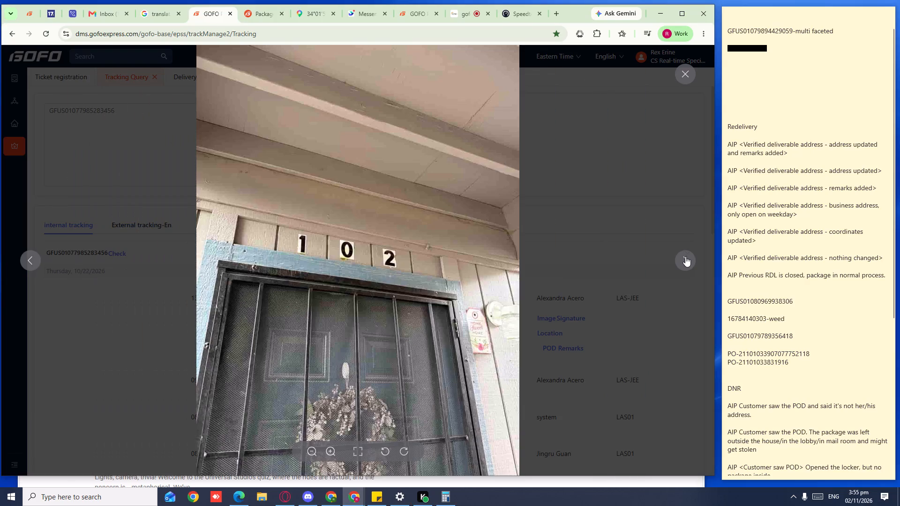
left_click(685, 256)
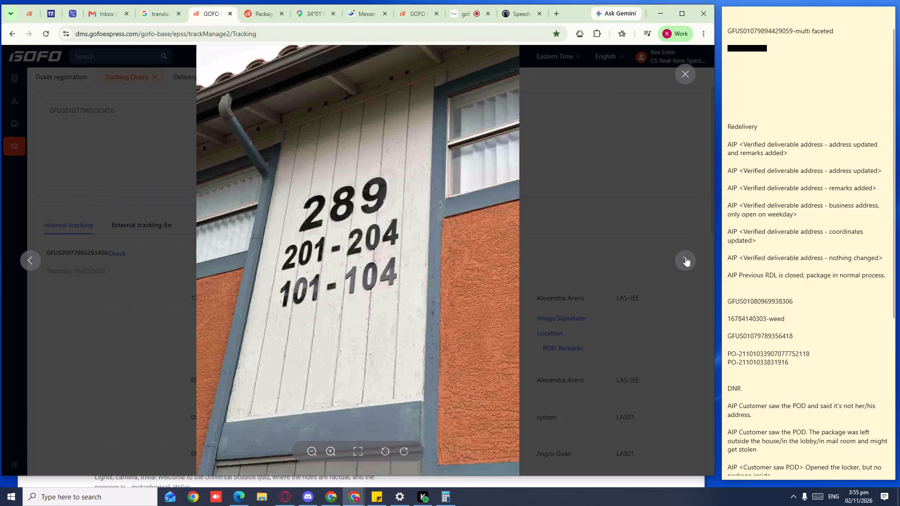
left_click(685, 256)
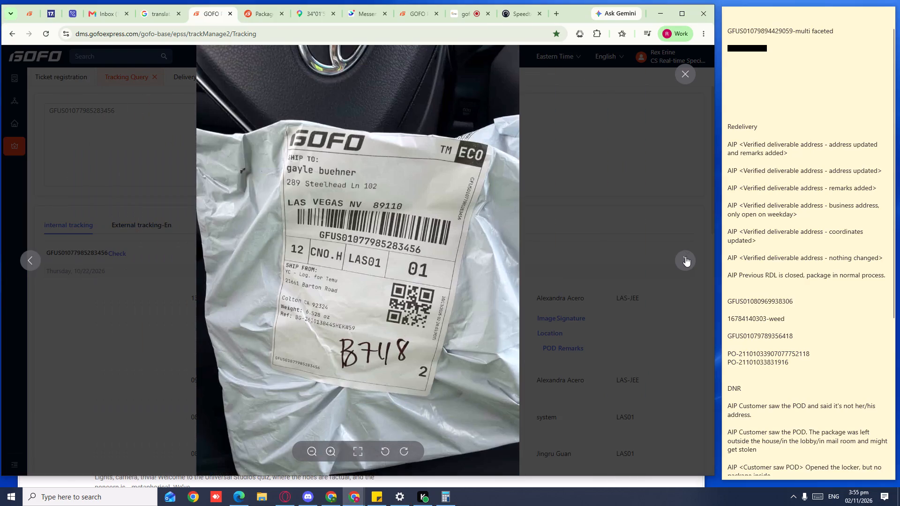
left_click(685, 256)
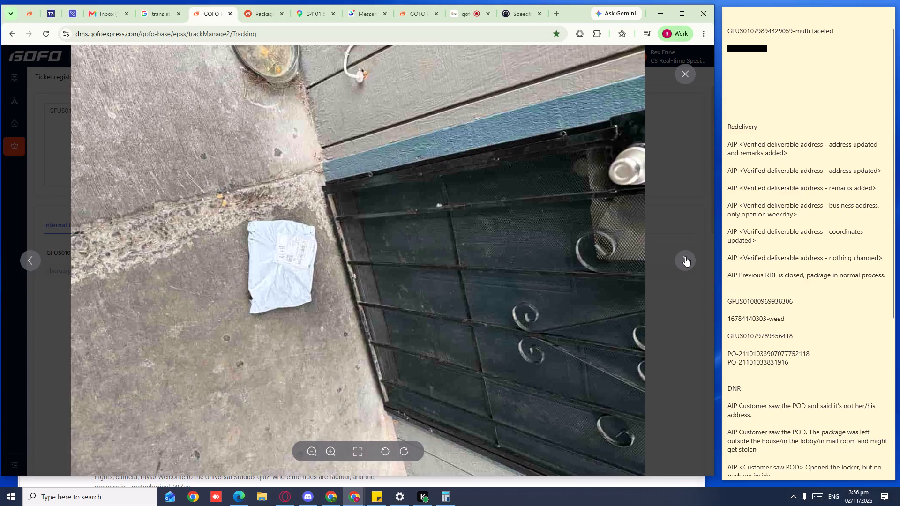
left_click(685, 256)
left_click(685, 256)
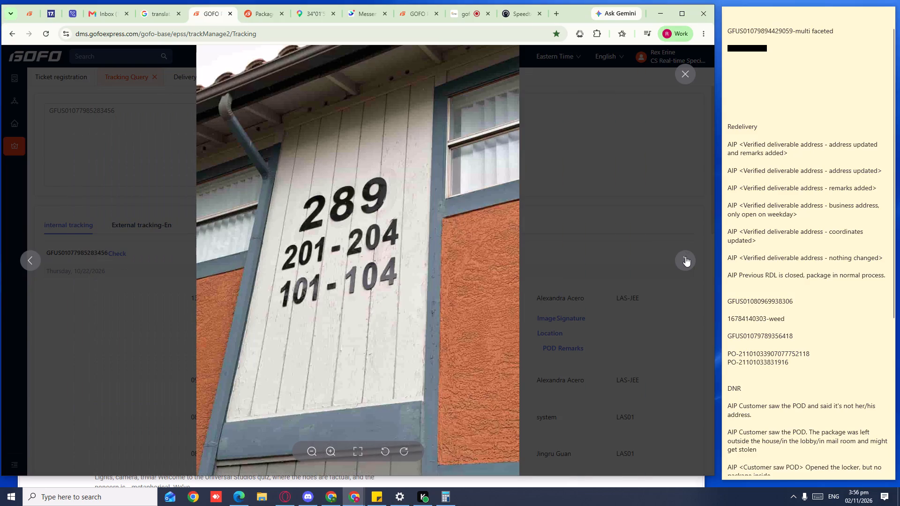
left_click(685, 256)
left_click(685, 256)
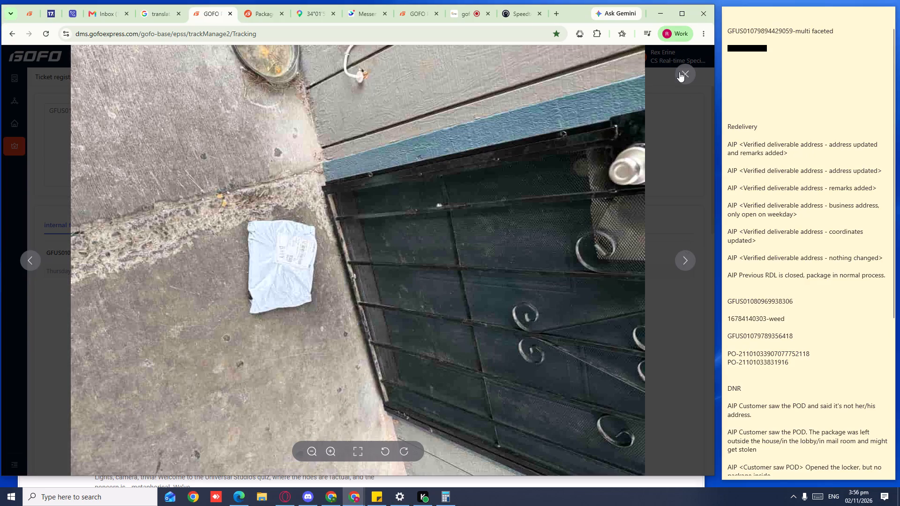
left_click(679, 72)
left_click(452, 122)
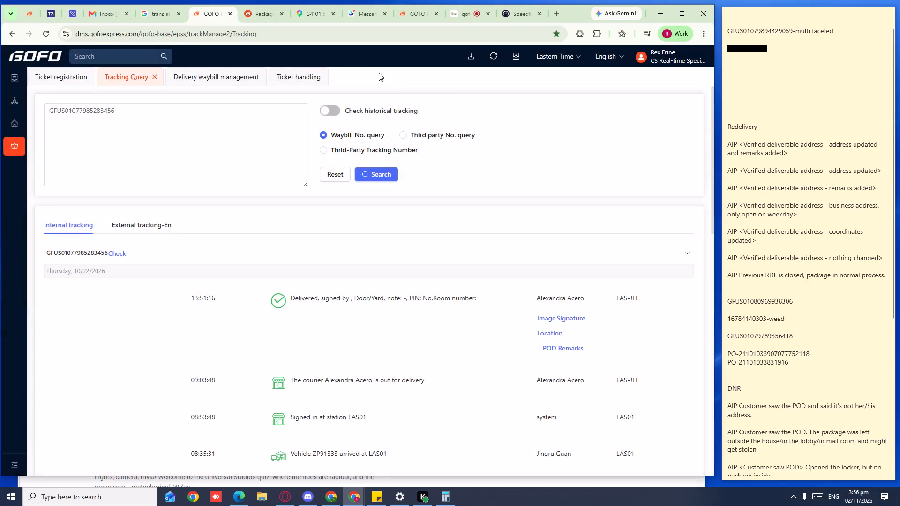
Reopen the processed Delivered Not Received ticket in ticket handling and review its work order records, from the resolution remark to the original complaint.
left_click(300, 66)
left_click(300, 68)
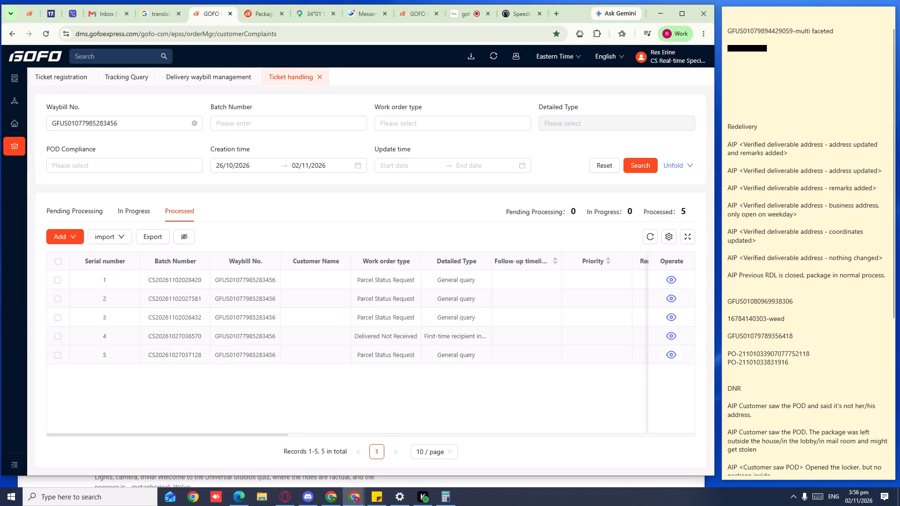
left_click(668, 337)
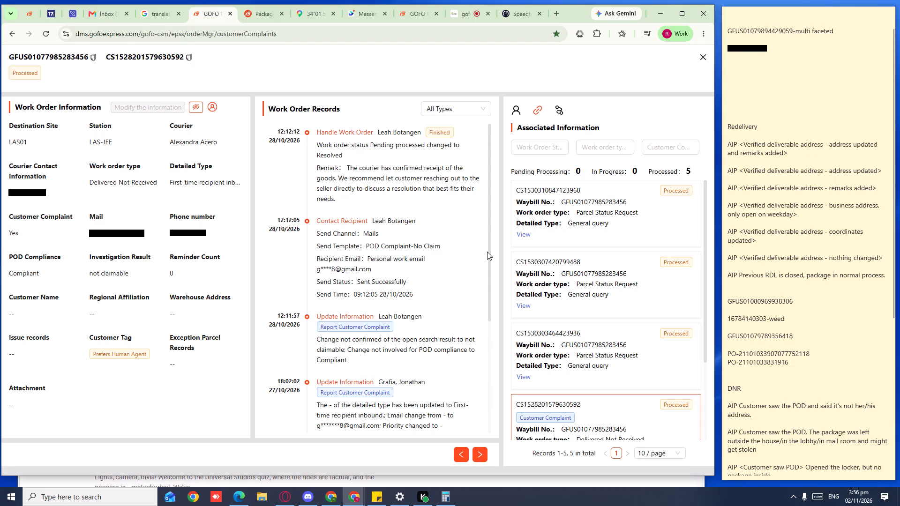
scroll(487, 252, "down", 4)
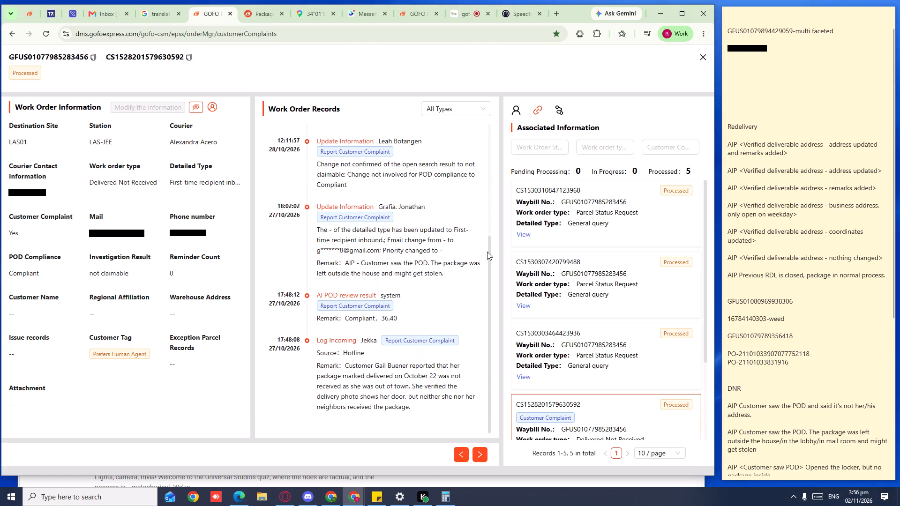
scroll(487, 252, "up", 3)
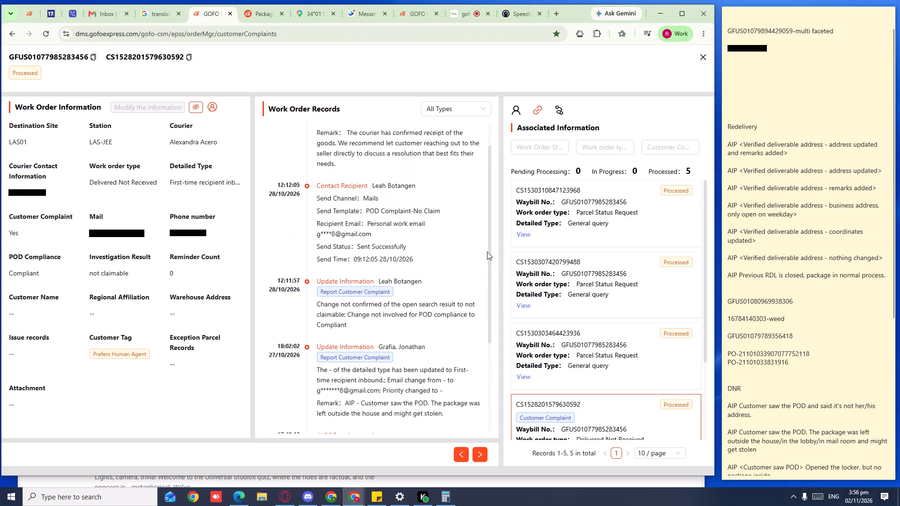
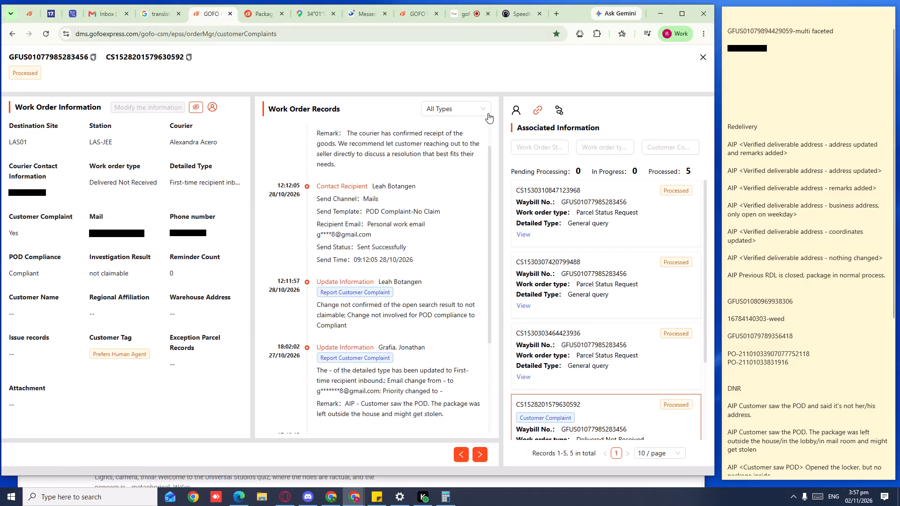
Reveal the masked contact details in the Work Order Information of the processed Delivered Not Received work order.
left_click(196, 107)
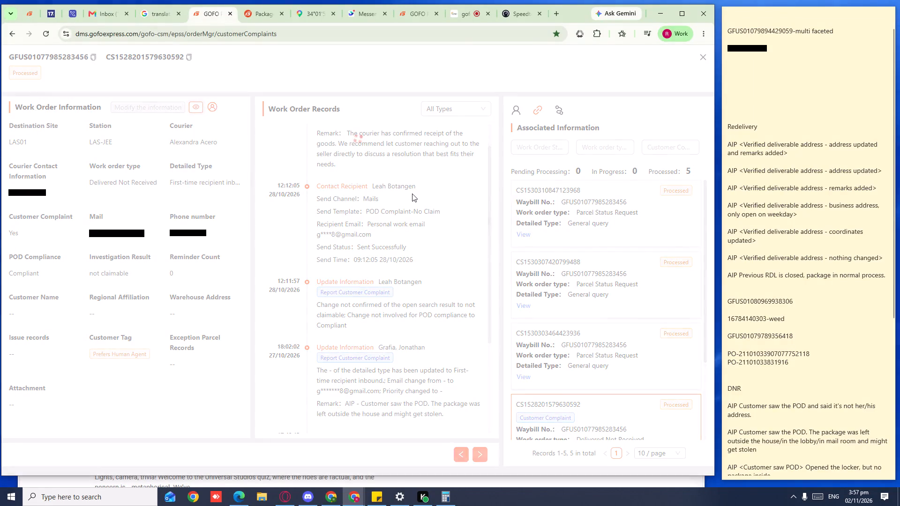
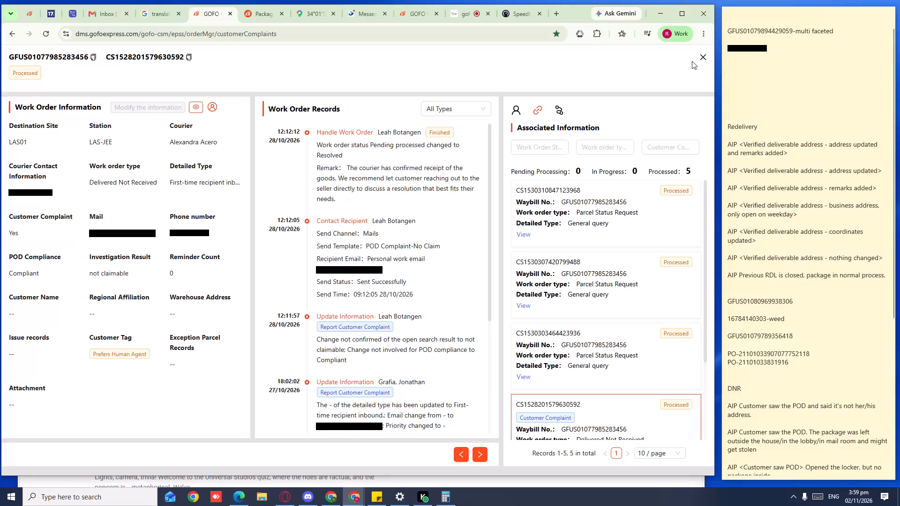
left_click(702, 54)
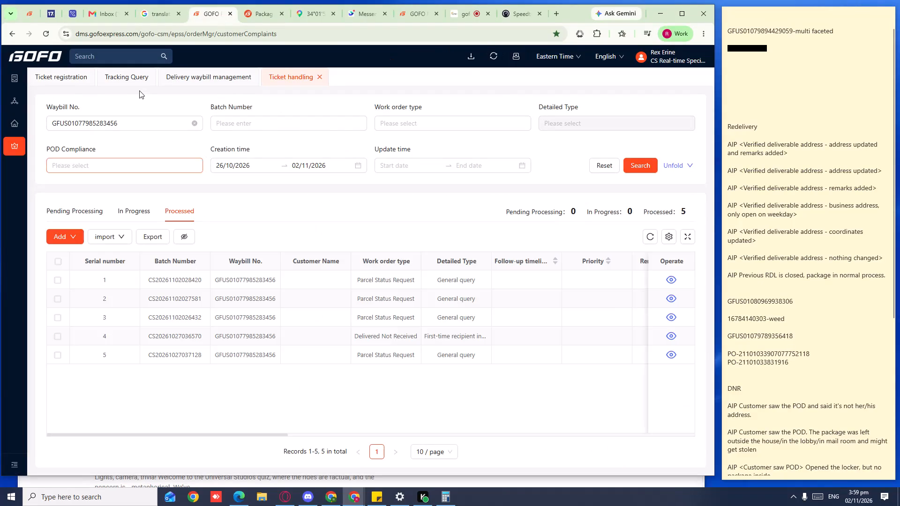
left_click(137, 84)
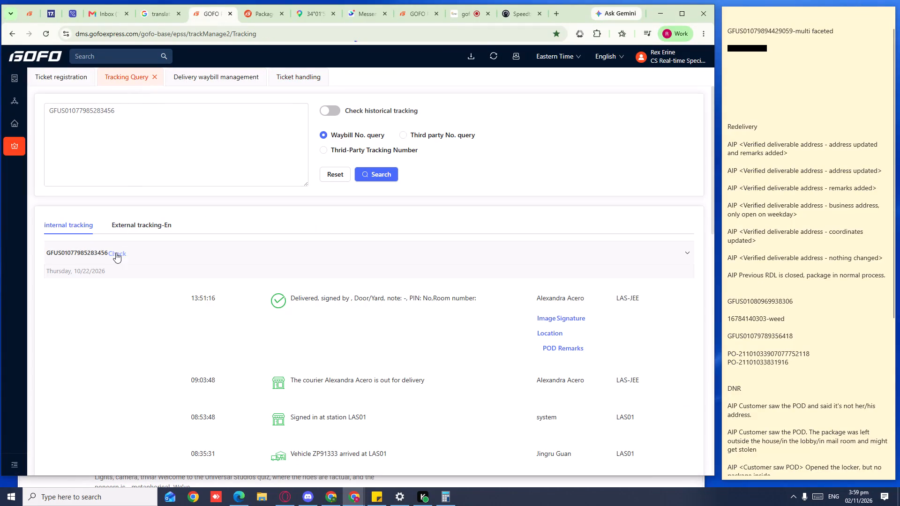
left_click(116, 254)
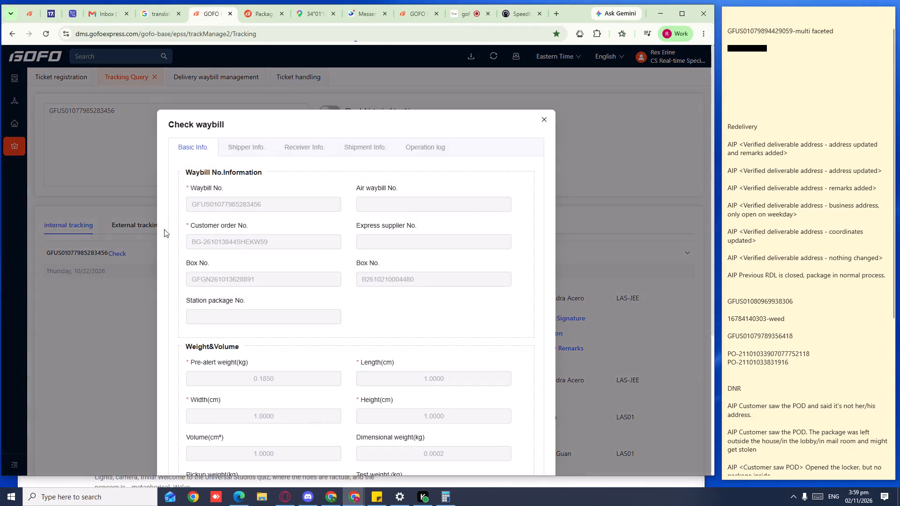
left_click(297, 147)
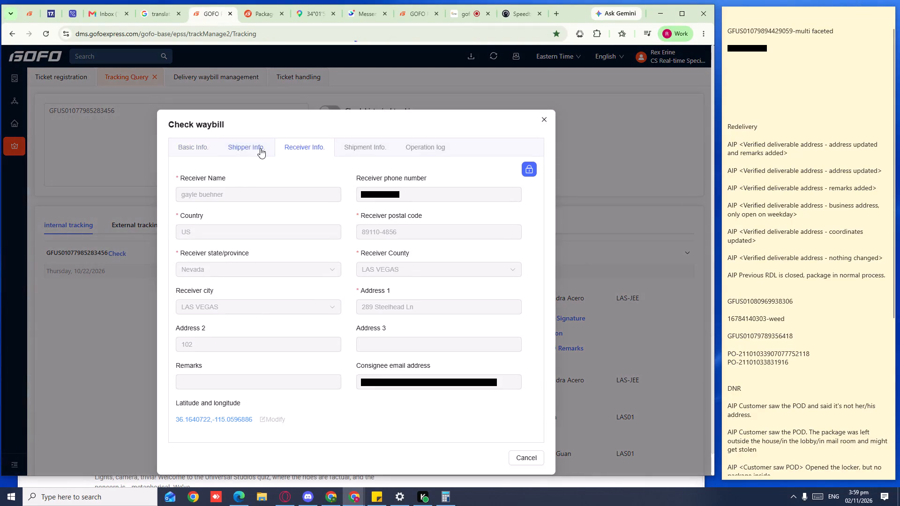
left_click(260, 148)
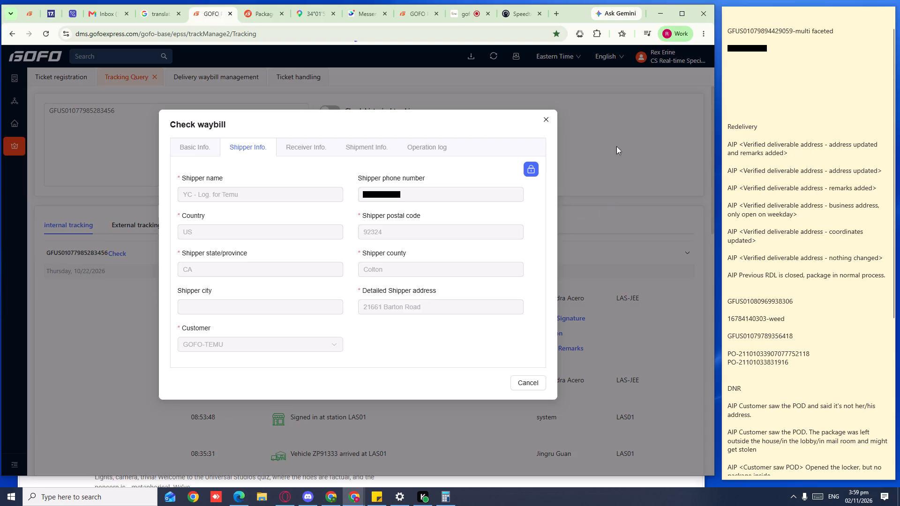
left_click(552, 120)
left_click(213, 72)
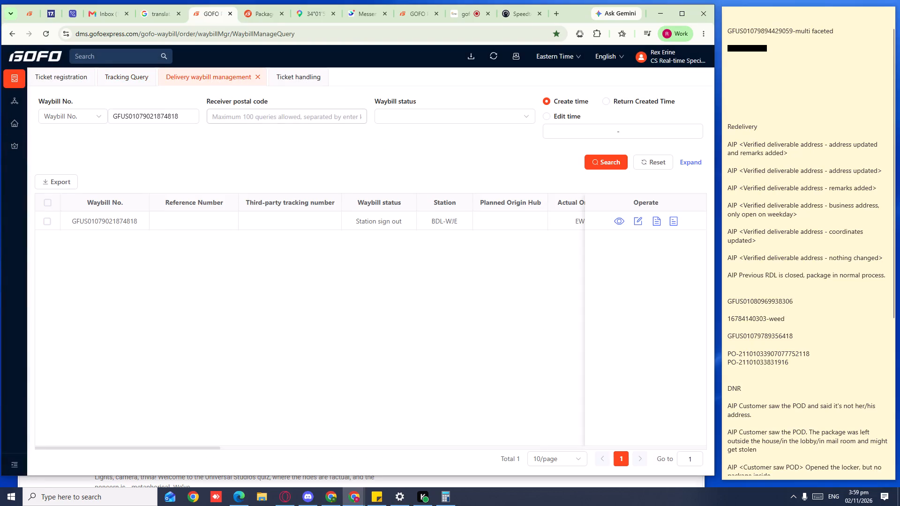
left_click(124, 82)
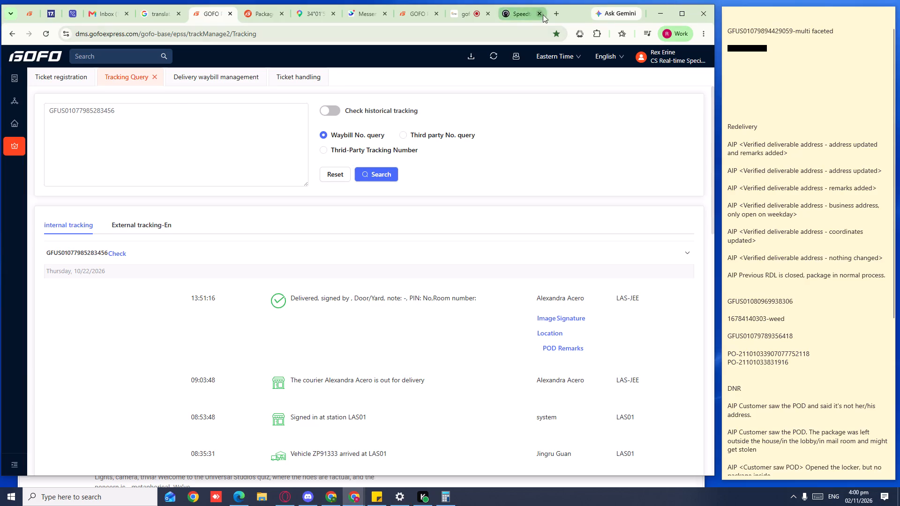
Search Google for "temu custome support" in place of the speed test page.
left_click(515, 15)
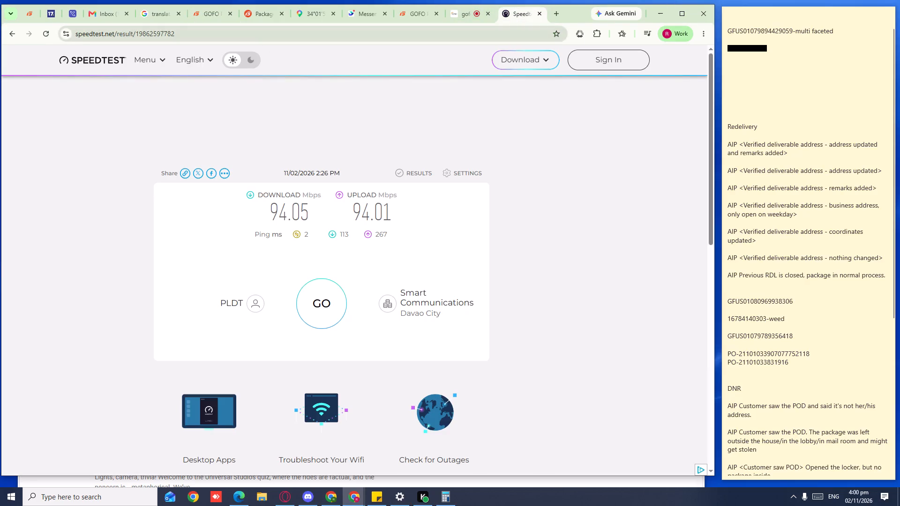
left_click(248, 35)
left_click(248, 35)
double_click(247, 35)
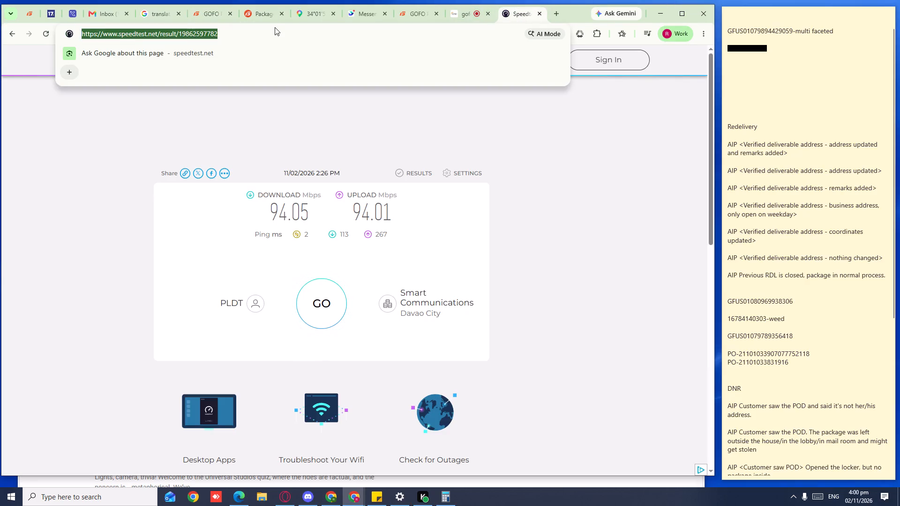
key("g")
type("oo")
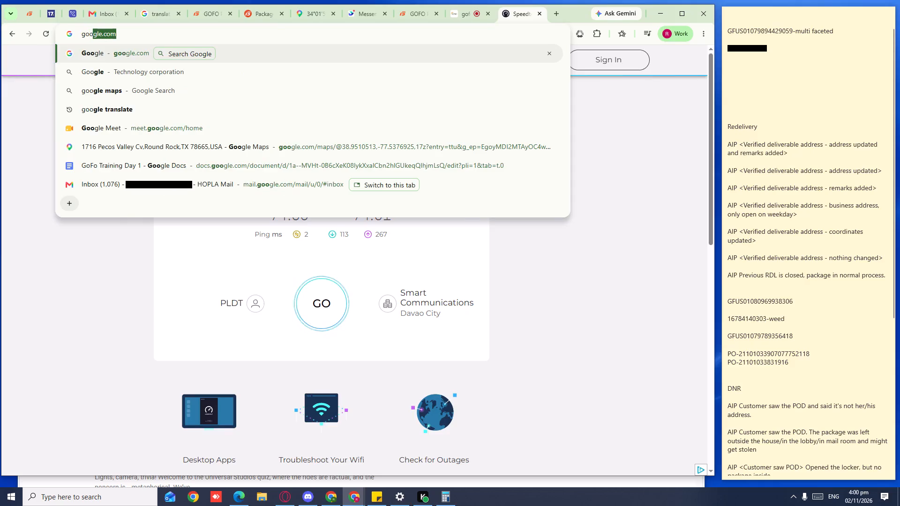
key("Return")
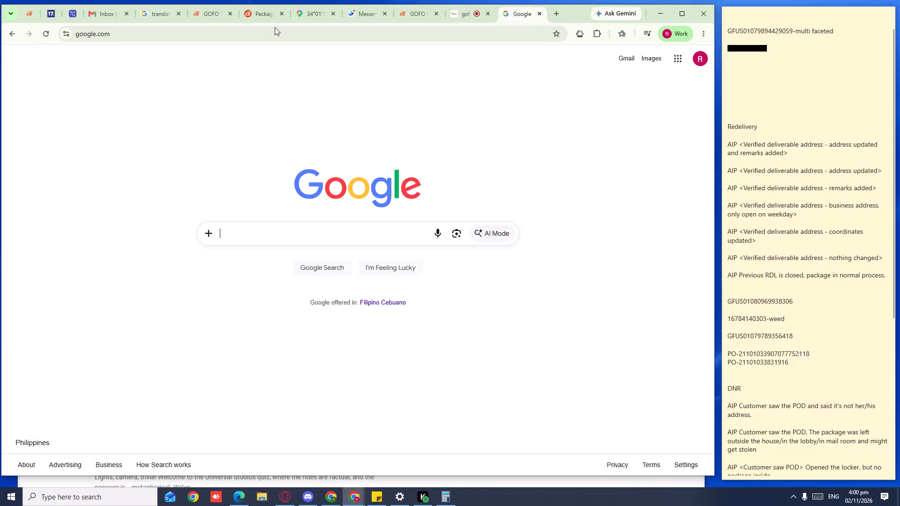
type("te")
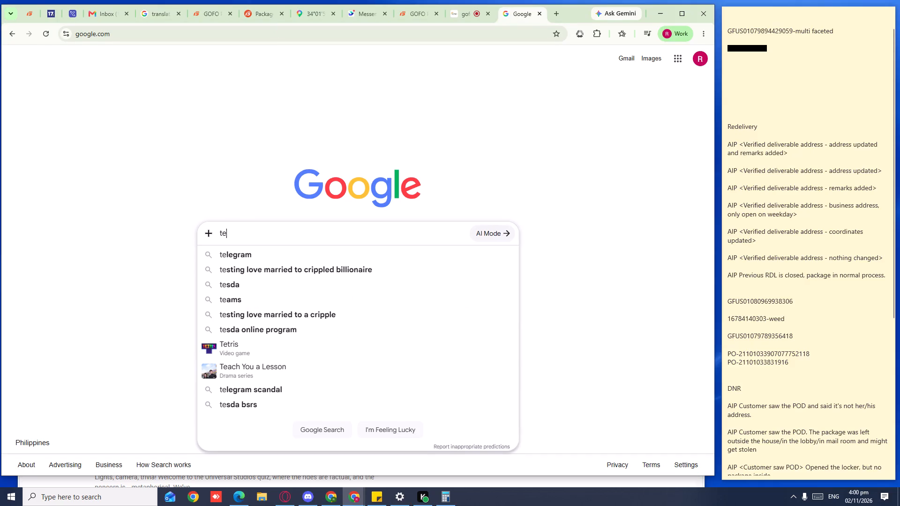
type("mu")
key("space")
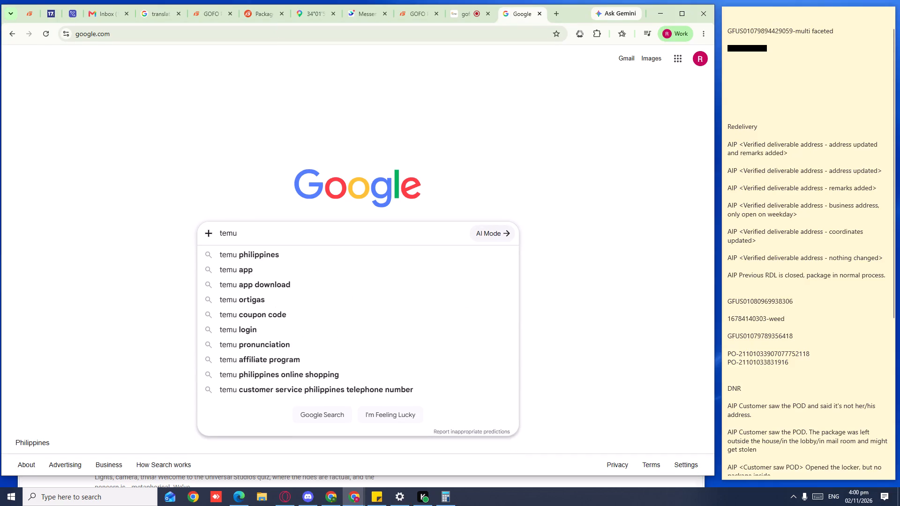
type("custome s")
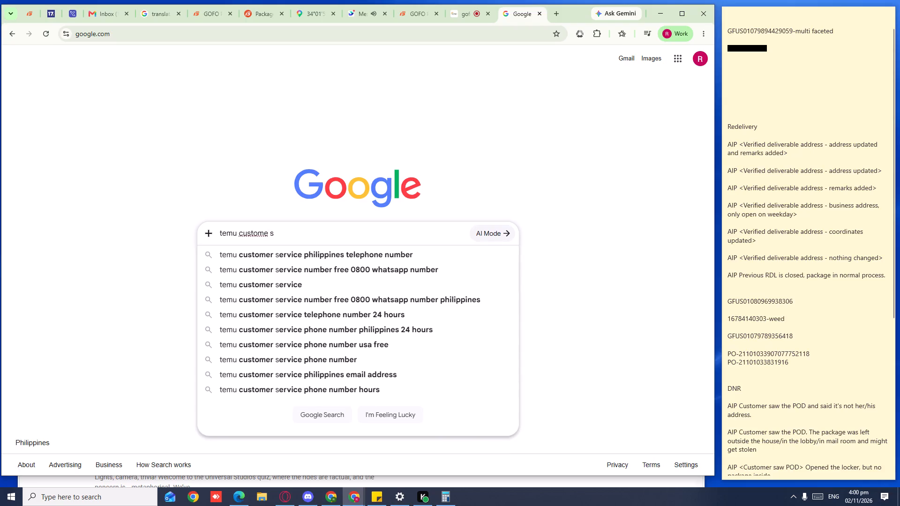
type("upport")
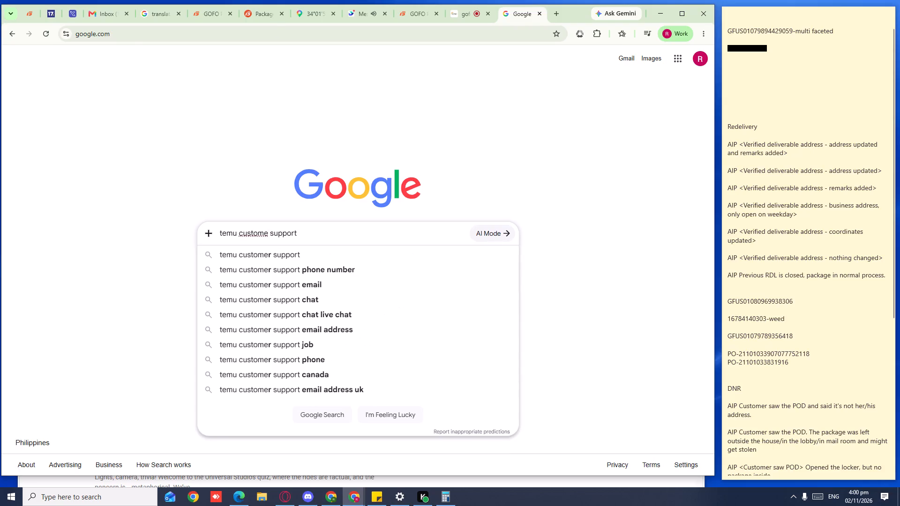
key("Return")
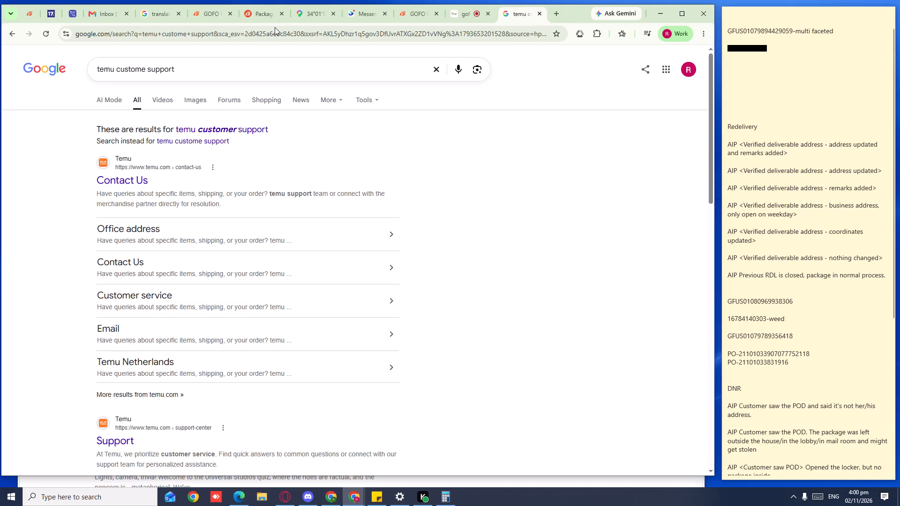
Open Temu's Contact Us page, try its 24/7 chat support without signing in, and examine the other contact options.
left_click(129, 179)
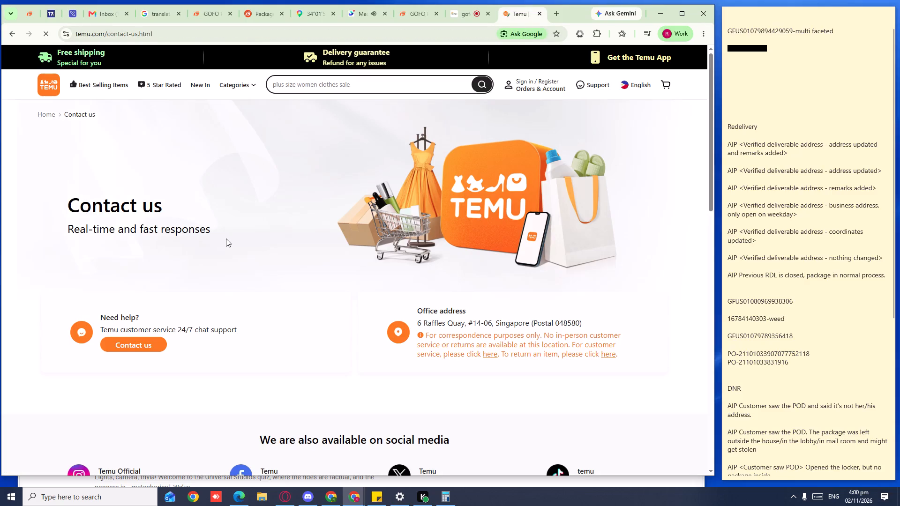
scroll(226, 238, "down", 5)
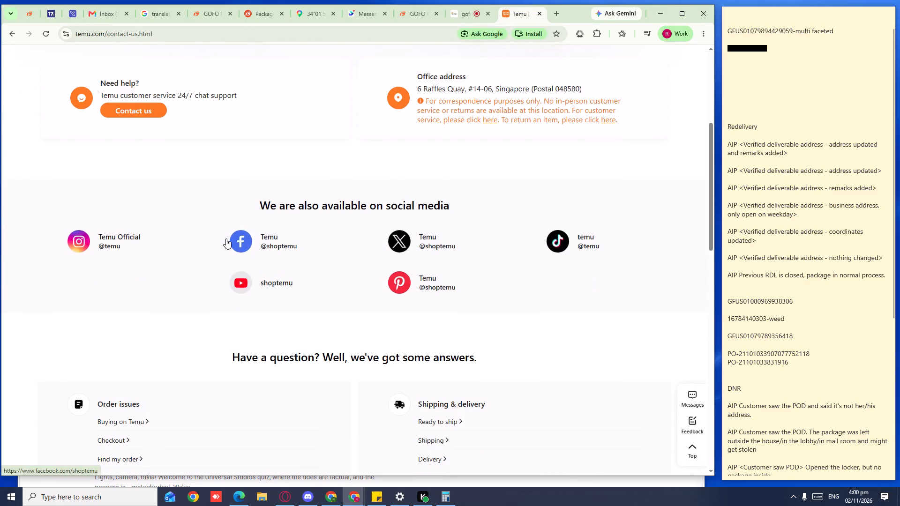
scroll(226, 238, "up", 1)
left_click(126, 155)
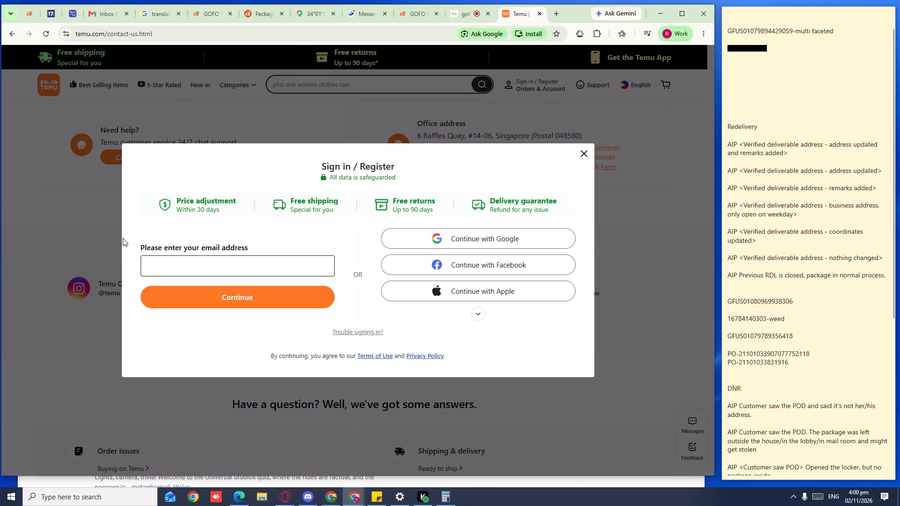
left_click(579, 159)
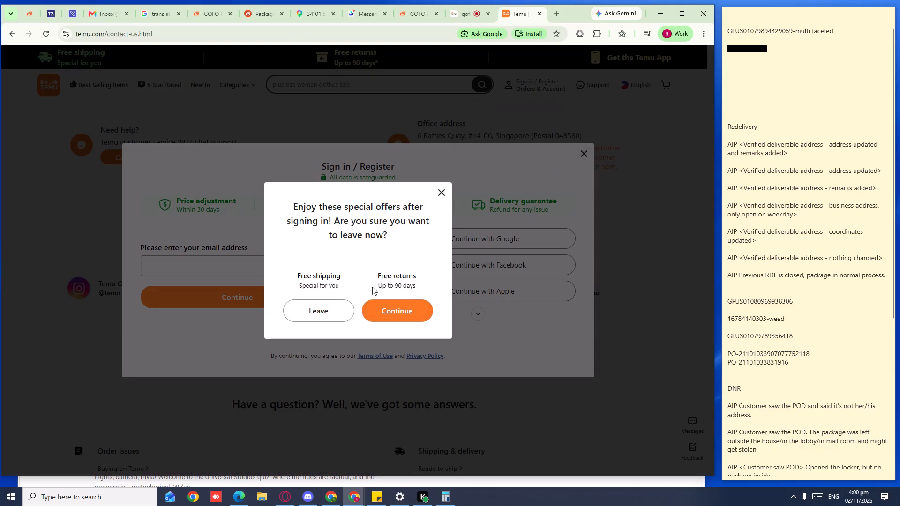
left_click(324, 311)
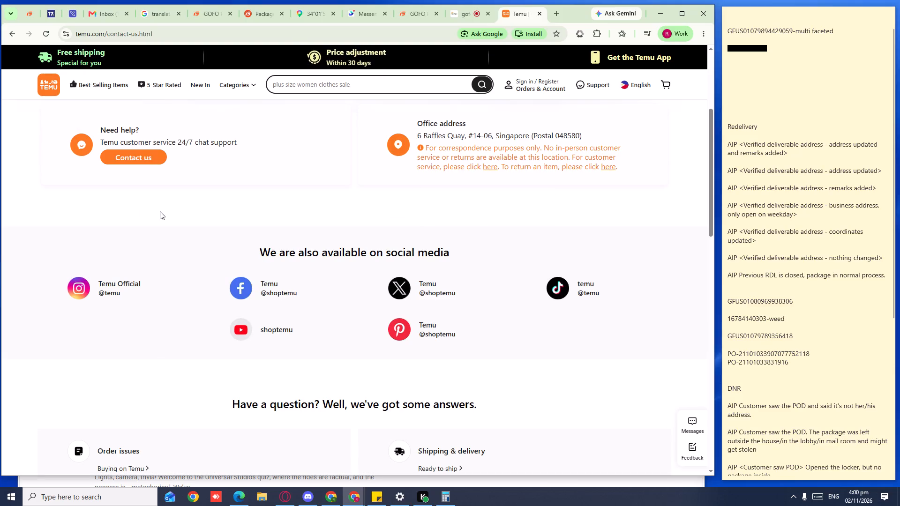
scroll(160, 211, "down", 11)
scroll(160, 213, "up", 9)
scroll(160, 269, "up", 4)
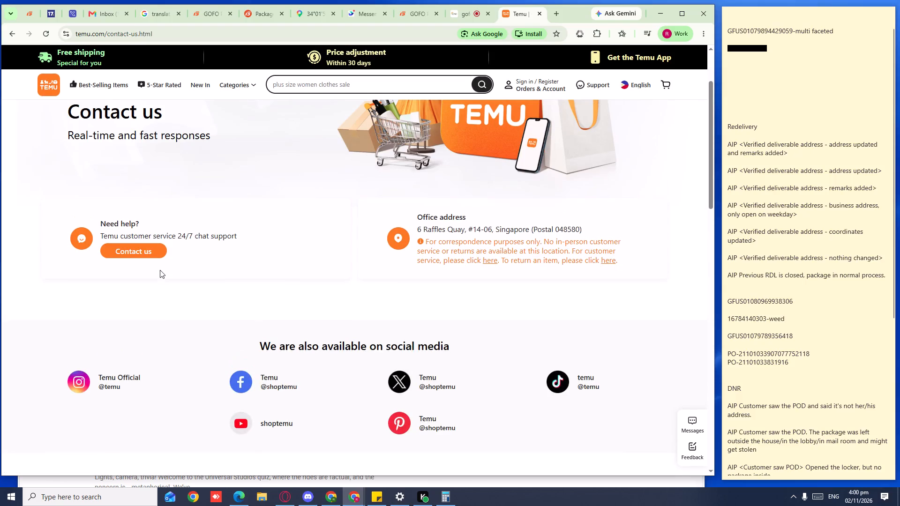
Return to the search results and open the Temu Philippines support article on getting help with a bought item.
left_click(10, 40)
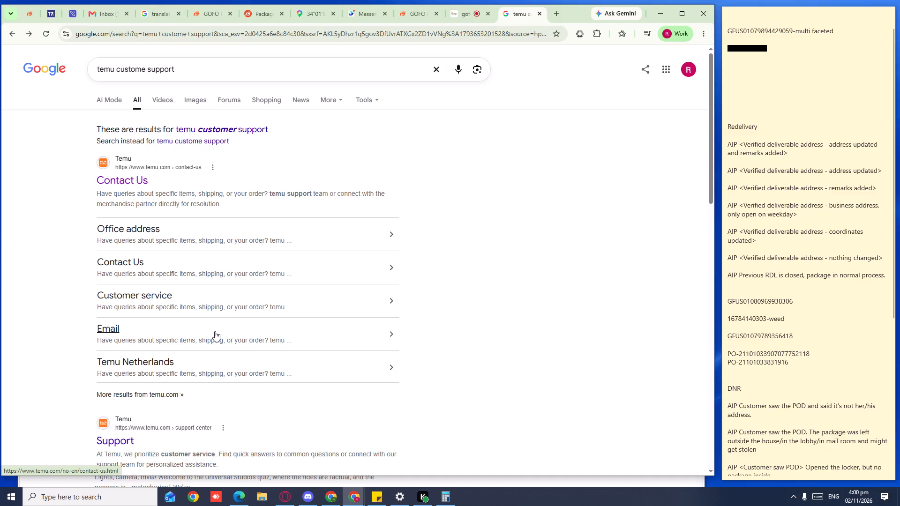
scroll(215, 331, "down", 2)
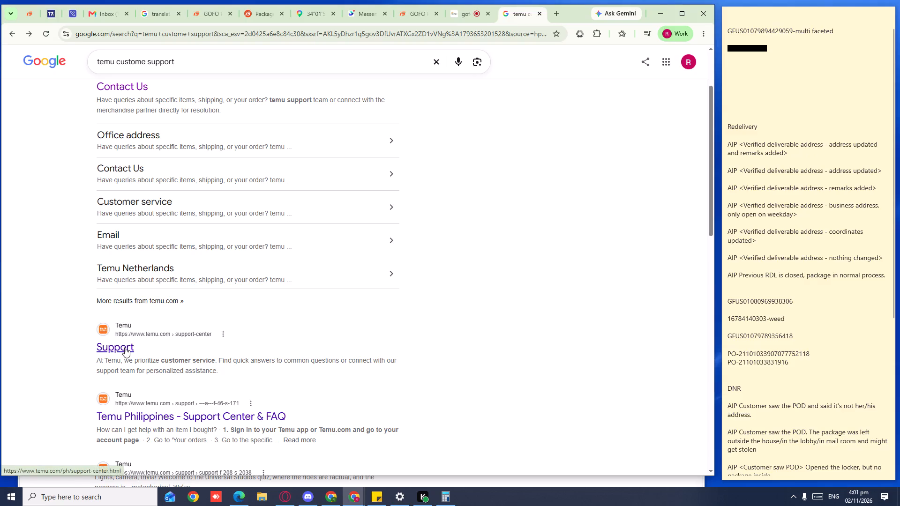
scroll(125, 347, "down", 3)
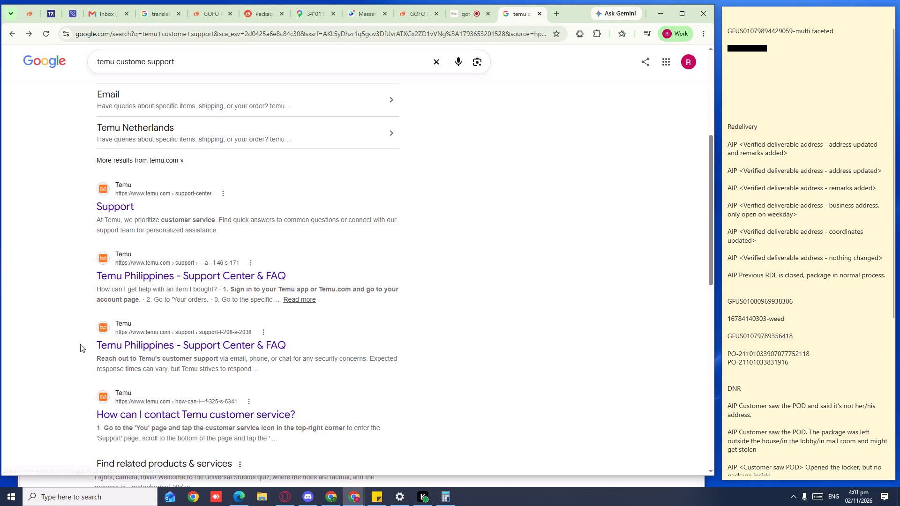
left_click(290, 299)
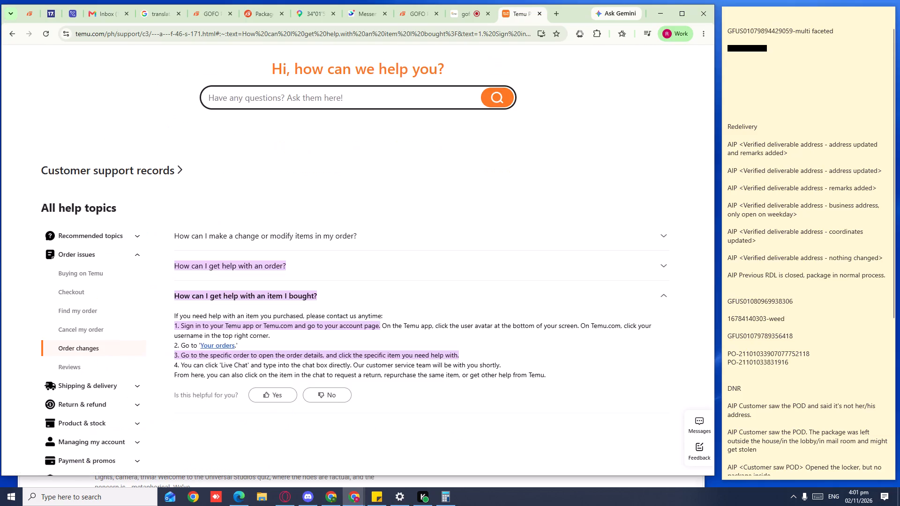
Return to the Google results for Temu support and look over the remaining Temu support entries.
left_click(9, 32)
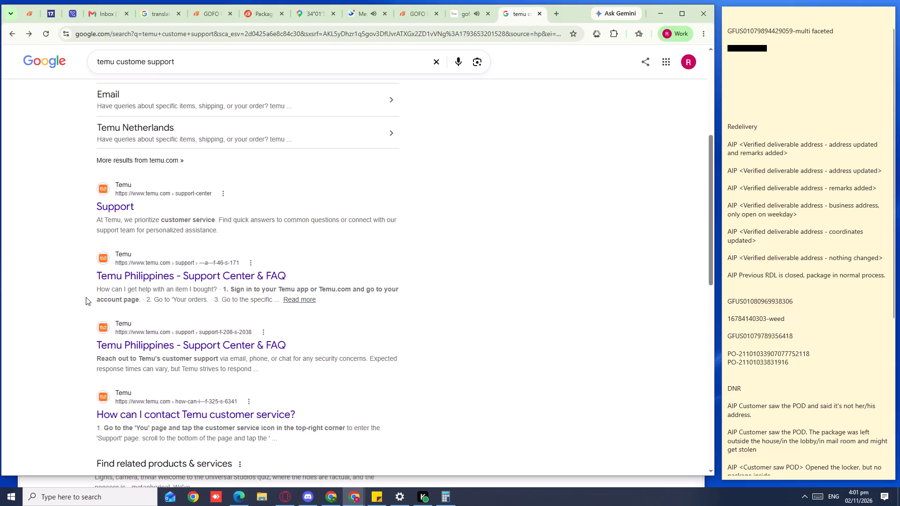
scroll(161, 320, "down", 1)
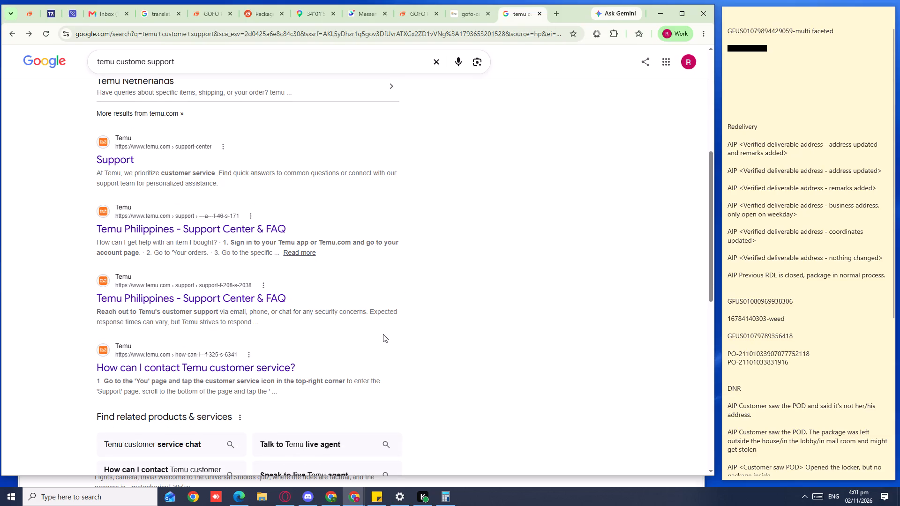
Switch to the GOFO call center's Queue Panel to check the waiting and active calls.
left_click(473, 17)
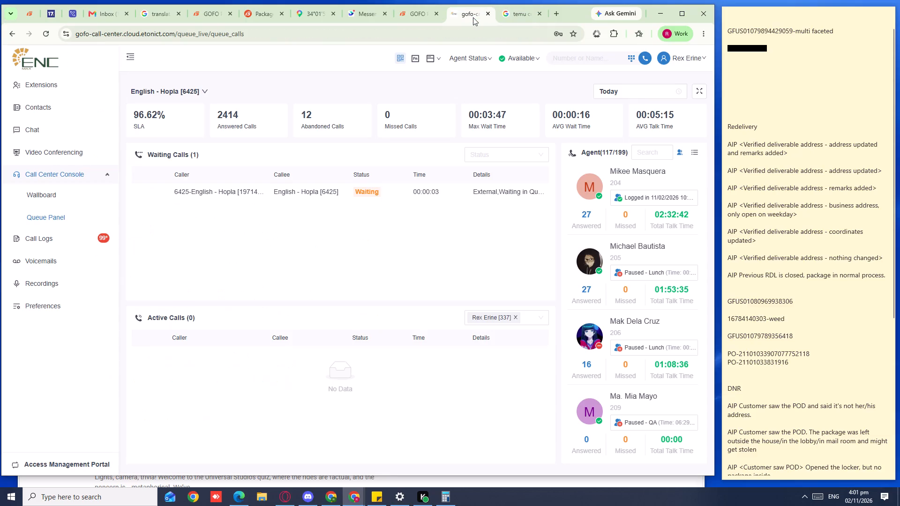
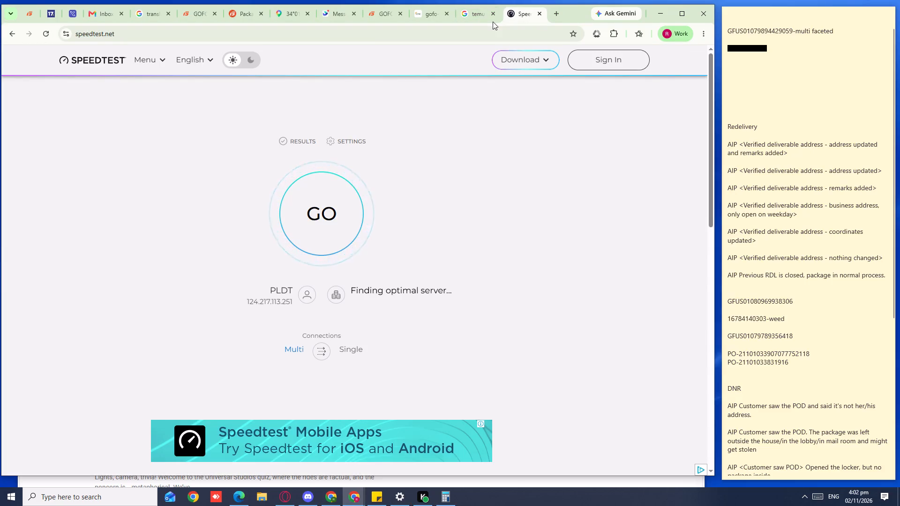
Start an internet speed test on the open Speedtest page.
left_click(287, 231)
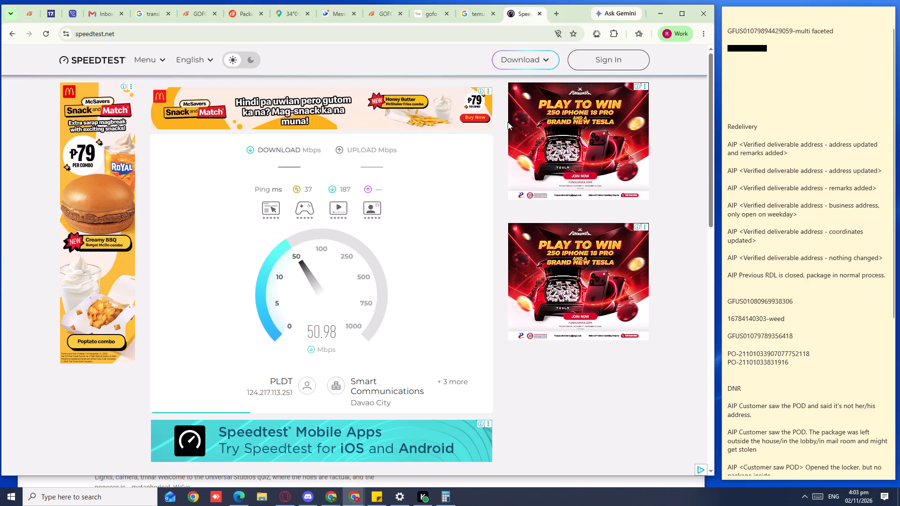
Check the English - Hopla queue panel in the call center console, search its agent list for "rex", and clear the search.
left_click(417, 18)
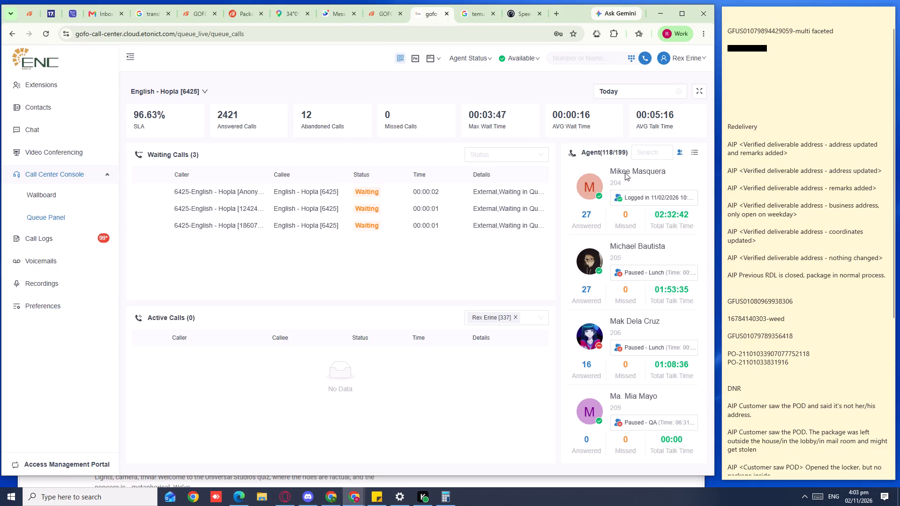
left_click(643, 153)
key("r")
key("e")
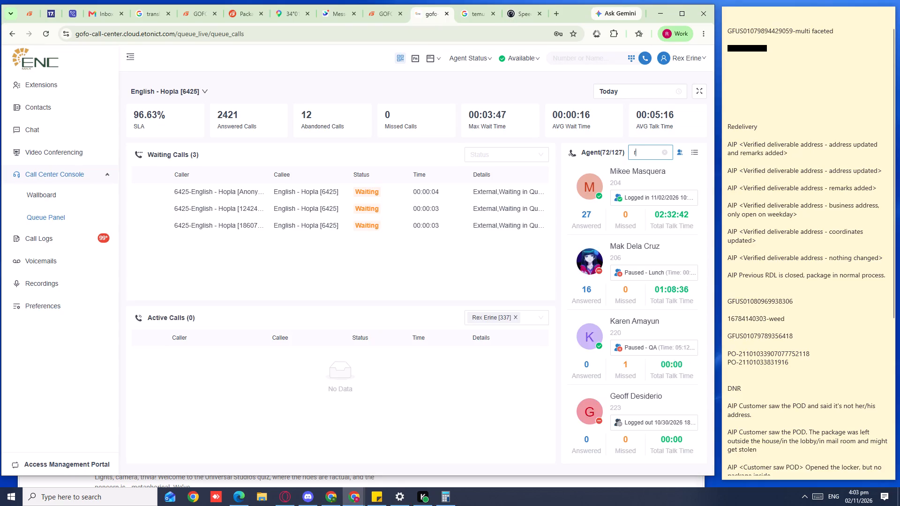
key("x")
key("BackSpace")
key("BackSpace")
key("BackSpace")
key("BackSpace")
key("BackSpace")
key("BackSpace")
key("BackSpace")
key("BackSpace")
key("BackSpace")
key("BackSpace")
key("BackSpace")
key("BackSpace")
key("BackSpace")
key("BackSpace")
key("BackSpace")
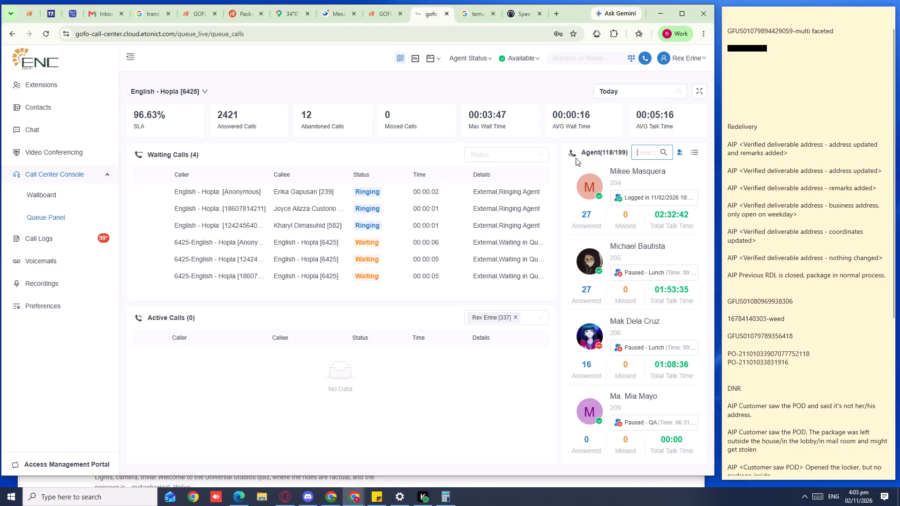
Return to the speed test page and start a new screen snip of the result with Snipping Tool.
left_click(518, 14)
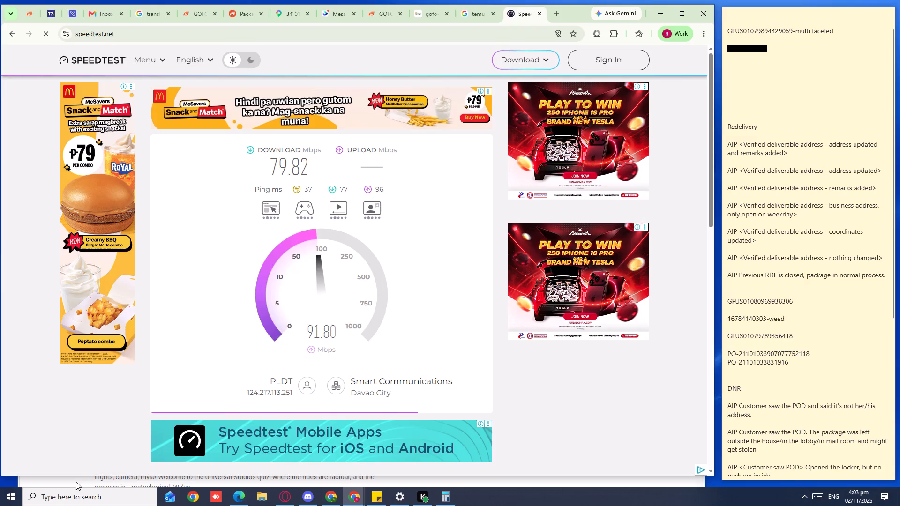
left_click(73, 496)
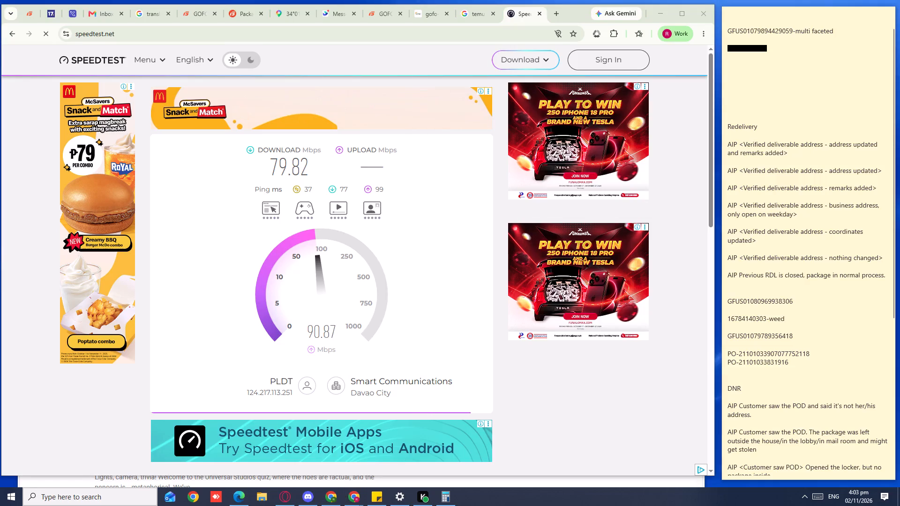
left_click(72, 496)
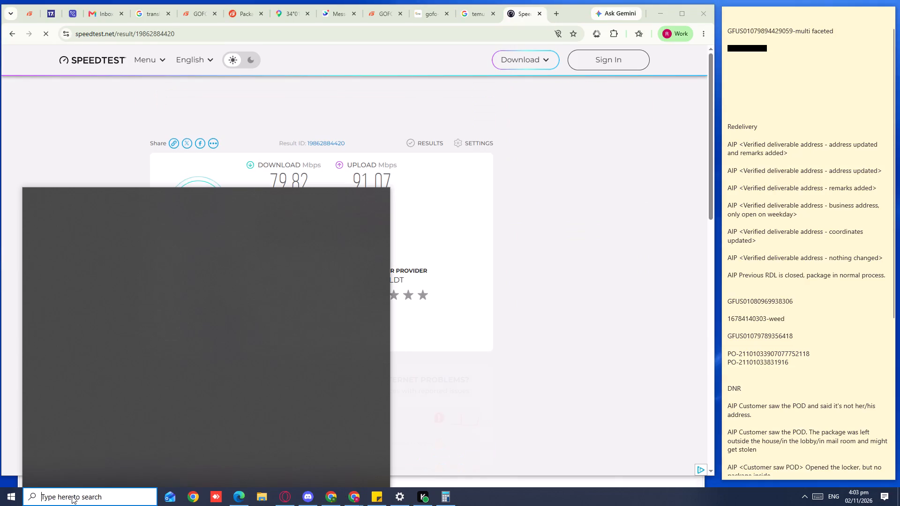
type("sn")
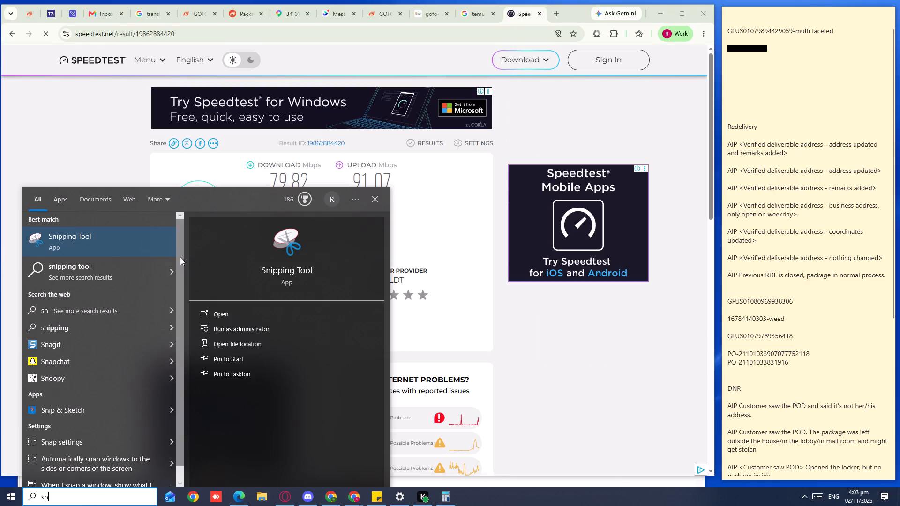
left_click(87, 229)
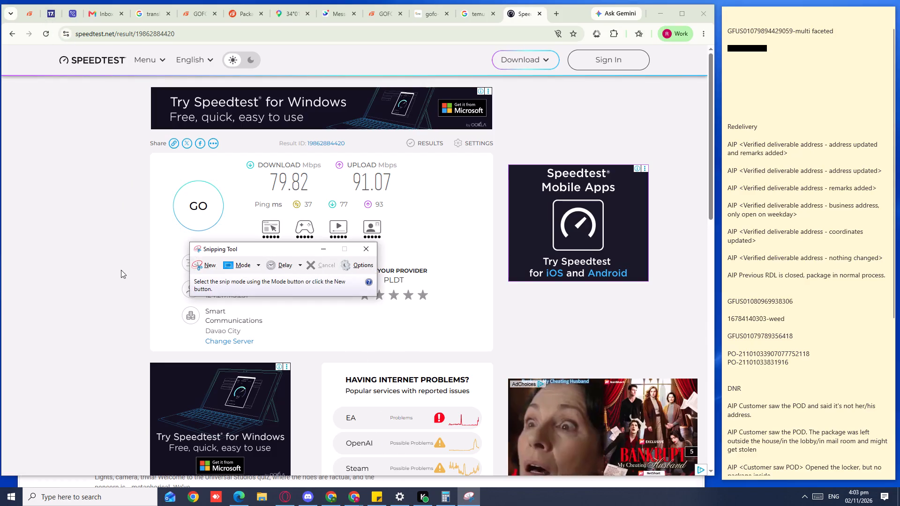
left_click(201, 260)
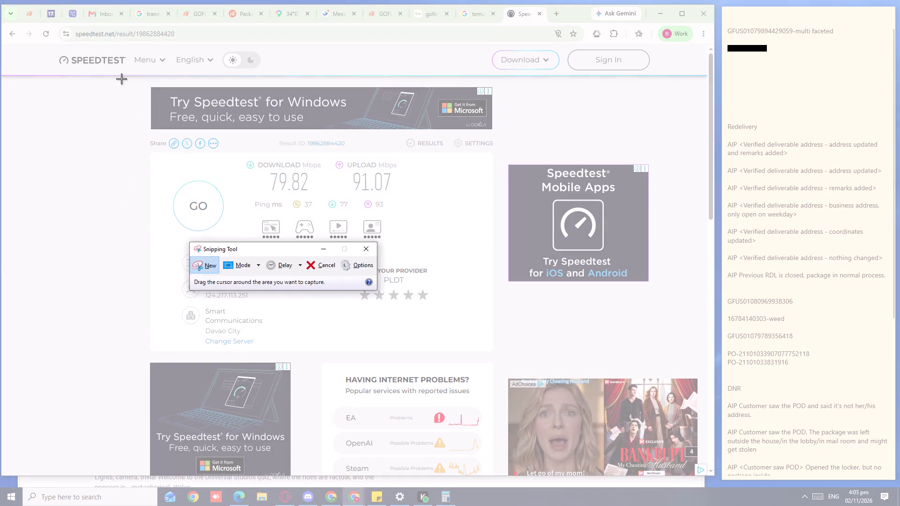
Capture the screen area showing the speed test result, copy the snip to the clipboard, and minimize Snipping Tool.
left_click_drag(90, 24, 899, 505)
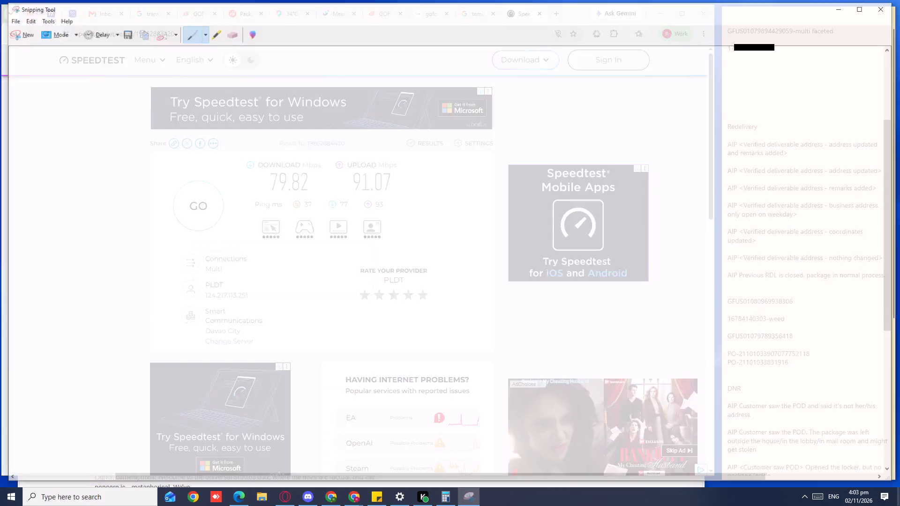
key("ctrl+c")
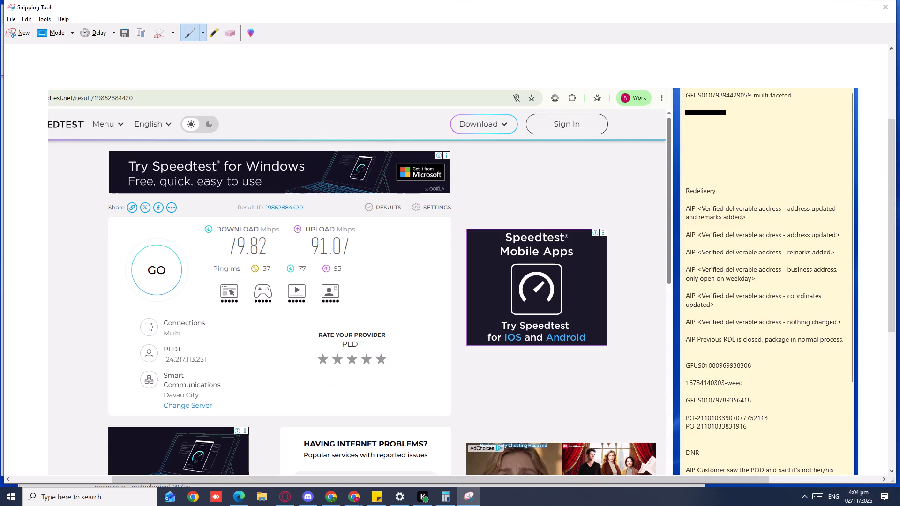
key("ctrl+c")
key("ctrl+c")
key("ctrl+c")
left_click(839, 8)
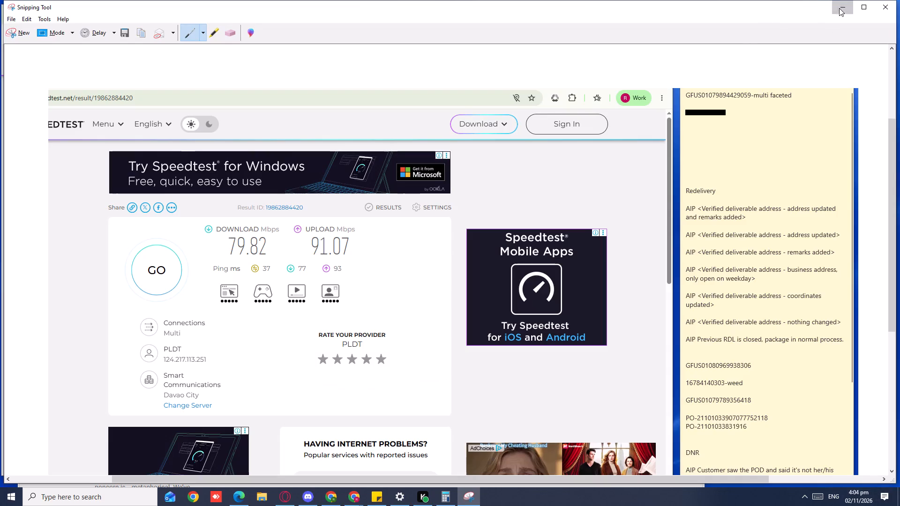
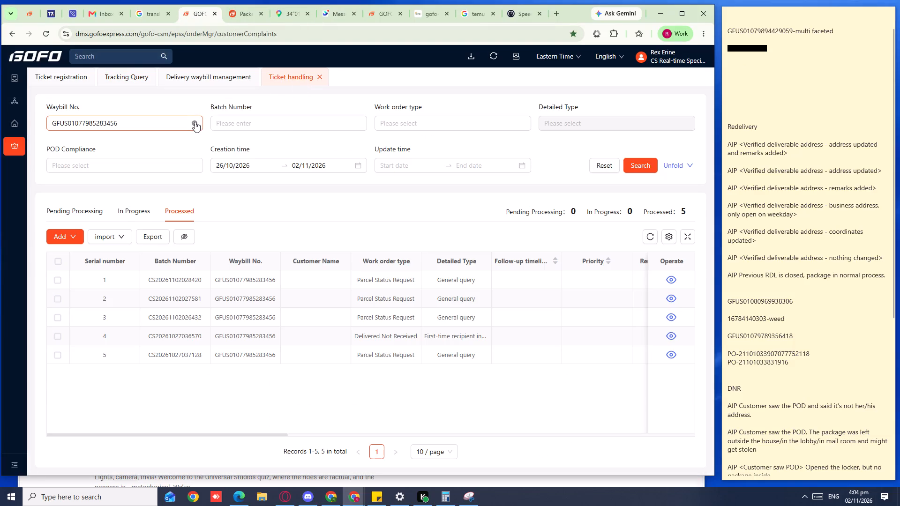
Open a ticket registration form, set its source to Hotline, and try to fill in the waybill number.
left_click(64, 74)
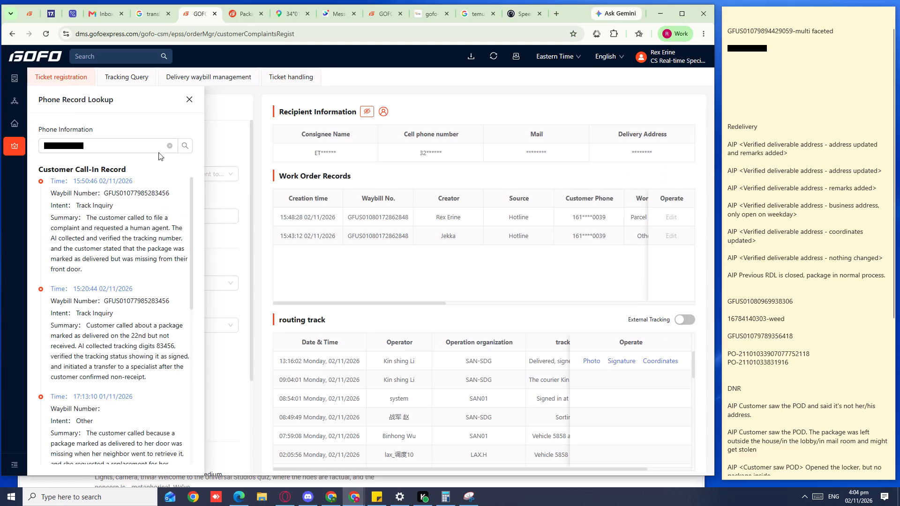
left_click(193, 98)
left_click(122, 170)
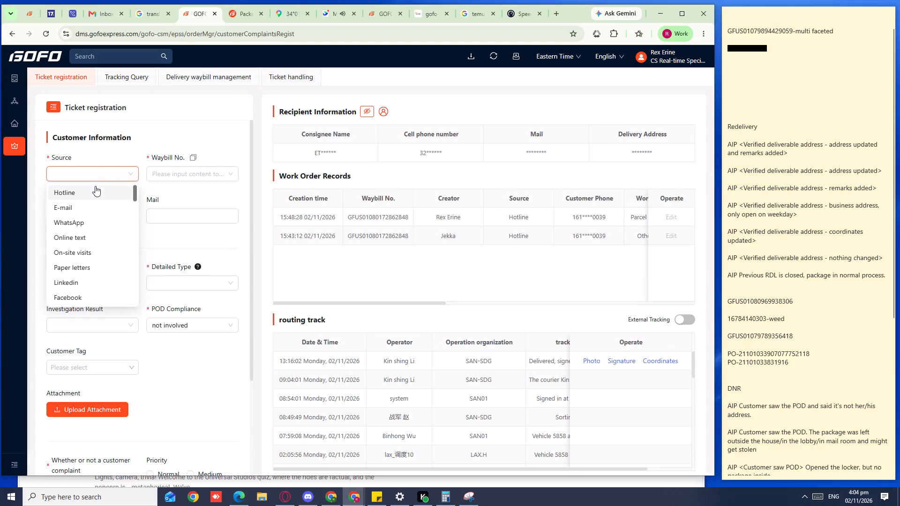
left_click(95, 186)
left_click(159, 172)
key("ctrl+v")
Copy the customer's phone number from the sticky note into the ticket's Phone number field.
left_click(100, 206)
left_click(88, 218)
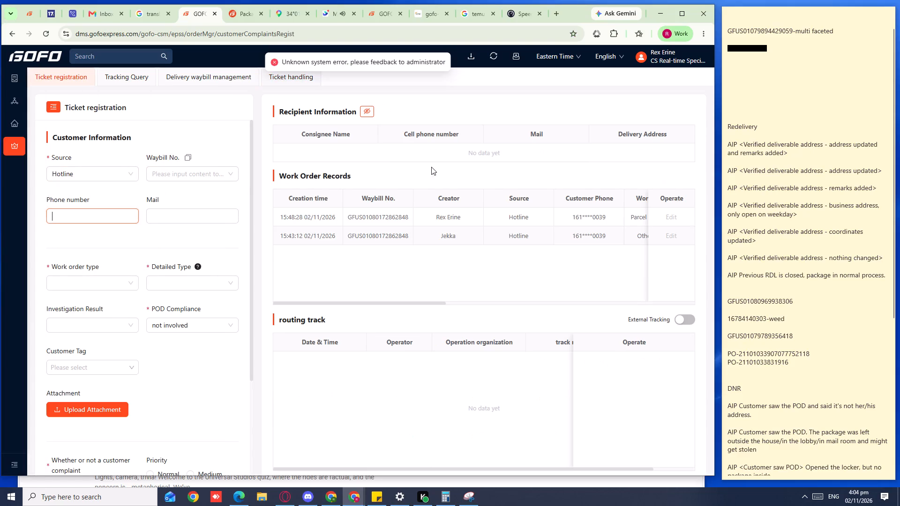
double_click(757, 50)
key("ctrl+c")
key("ctrl+c")
key("ctrl+c")
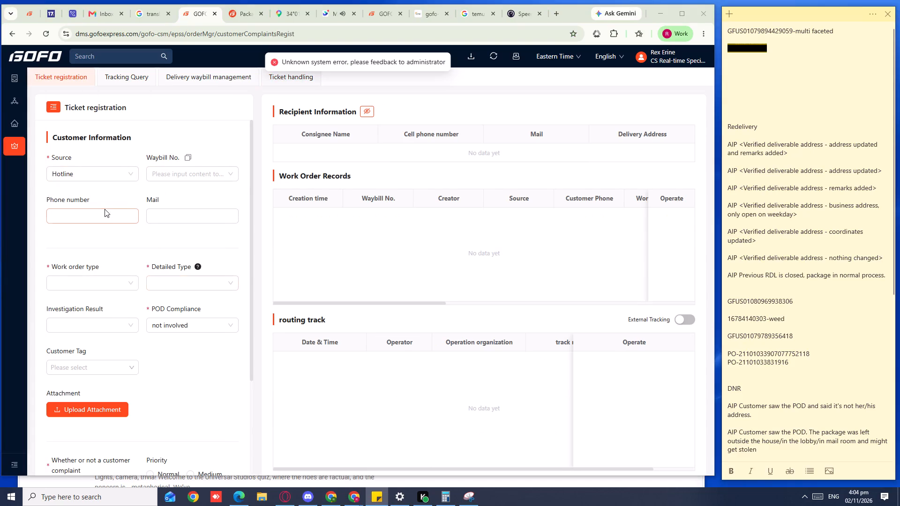
left_click(103, 212)
key("ctrl+v")
left_click(120, 79)
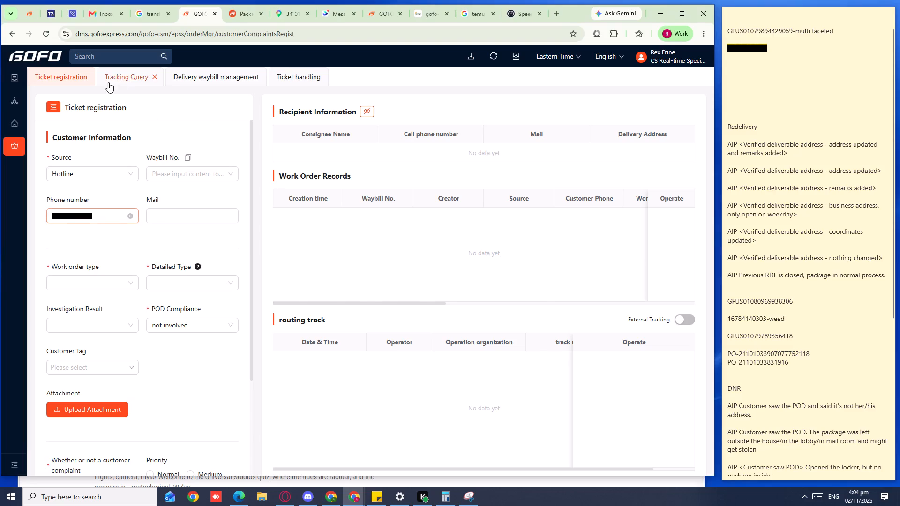
double_click(127, 113)
key("ctrl+c")
key("ctrl+c")
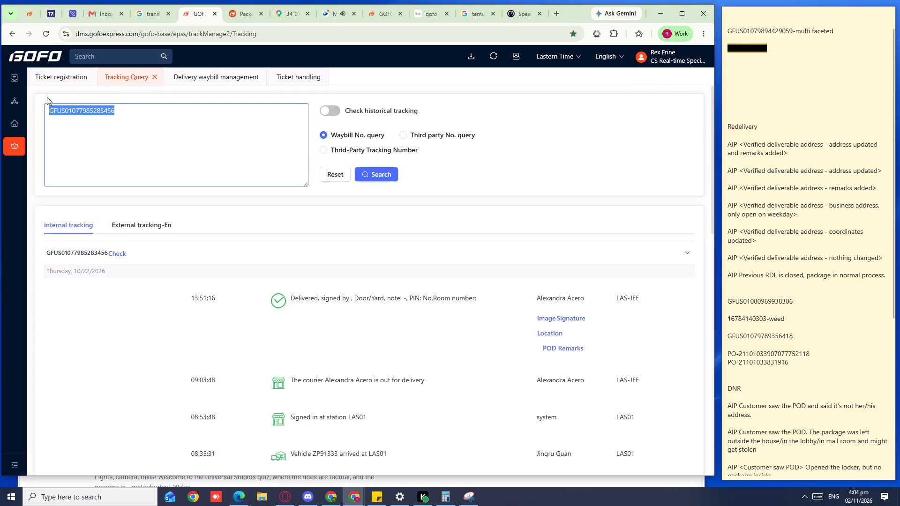
left_click(76, 82)
left_click(176, 160)
left_click(166, 178)
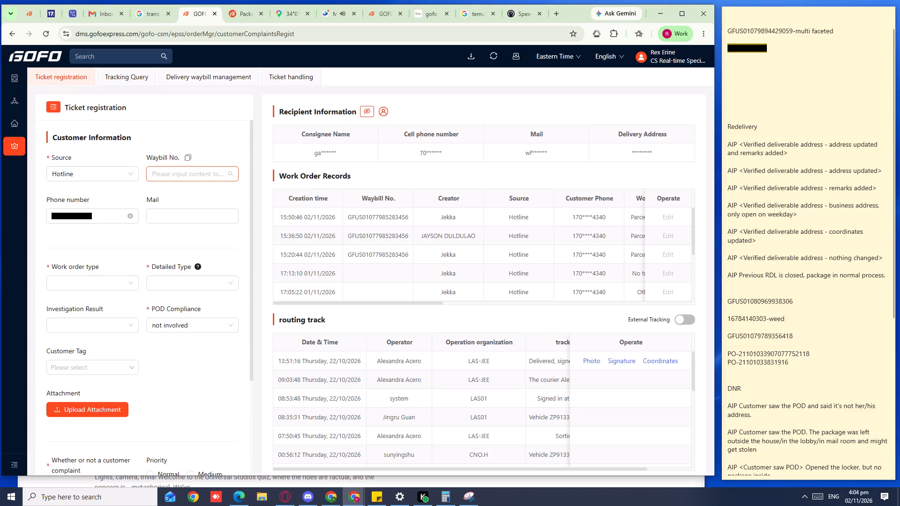
key("ctrl+v")
Classify the ticket as Parcel Status Request with detailed type General query, and mark it as not a customer complaint.
left_click(104, 288)
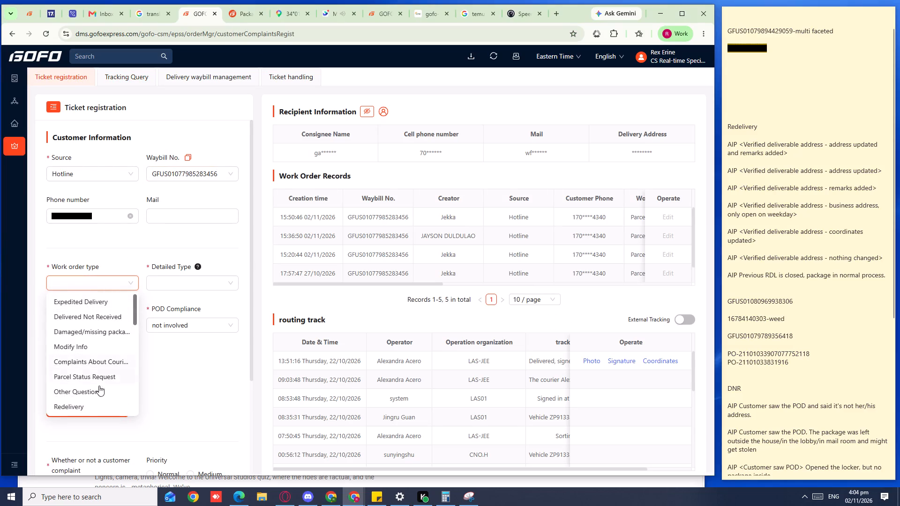
left_click(94, 380)
left_click(191, 284)
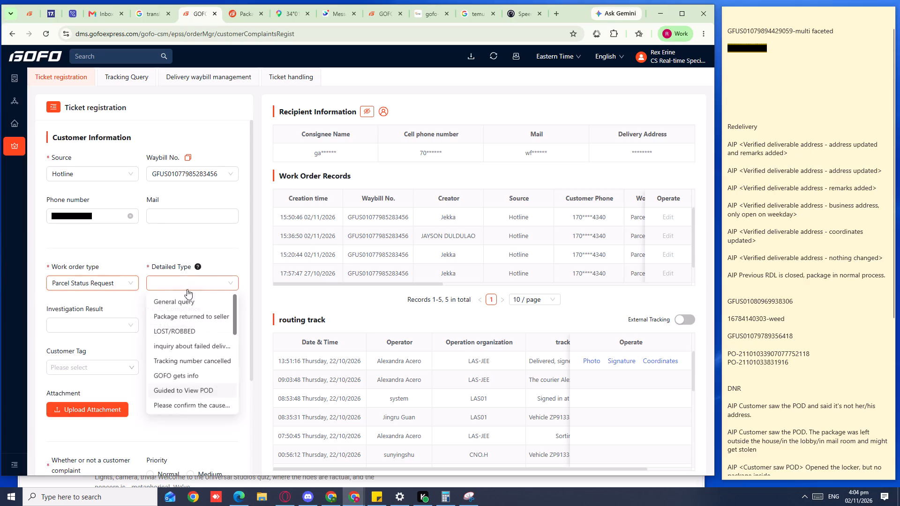
left_click(179, 305)
scroll(113, 400, "down", 3)
left_click(52, 352)
Check the waybill's existing tickets in Ticket handling, and write the ticket remark "AIP, ticket inquiry, non claimba".
scroll(125, 402, "up", 4)
left_click(270, 74)
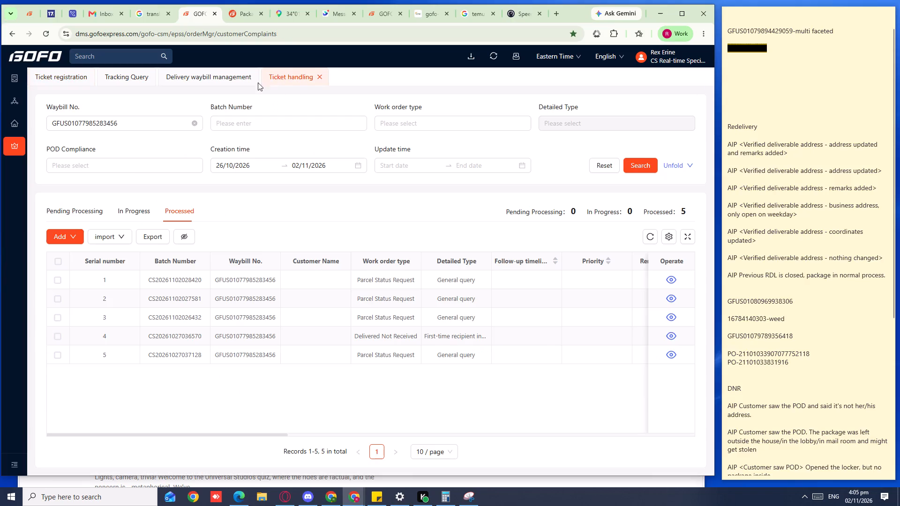
left_click(41, 72)
scroll(134, 359, "down", 3)
left_click(69, 402)
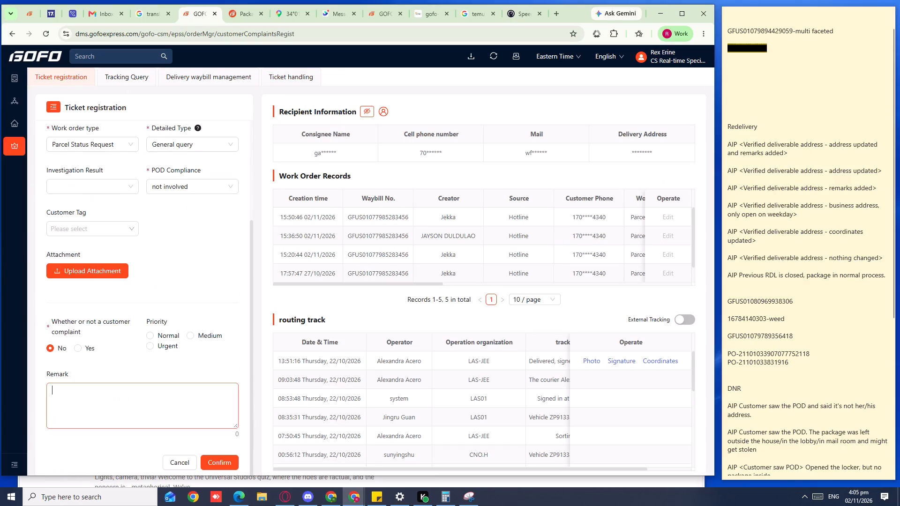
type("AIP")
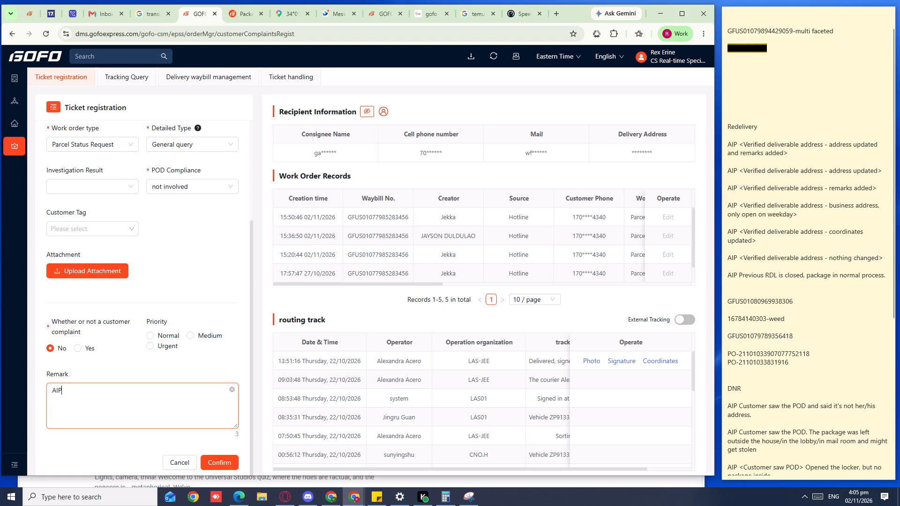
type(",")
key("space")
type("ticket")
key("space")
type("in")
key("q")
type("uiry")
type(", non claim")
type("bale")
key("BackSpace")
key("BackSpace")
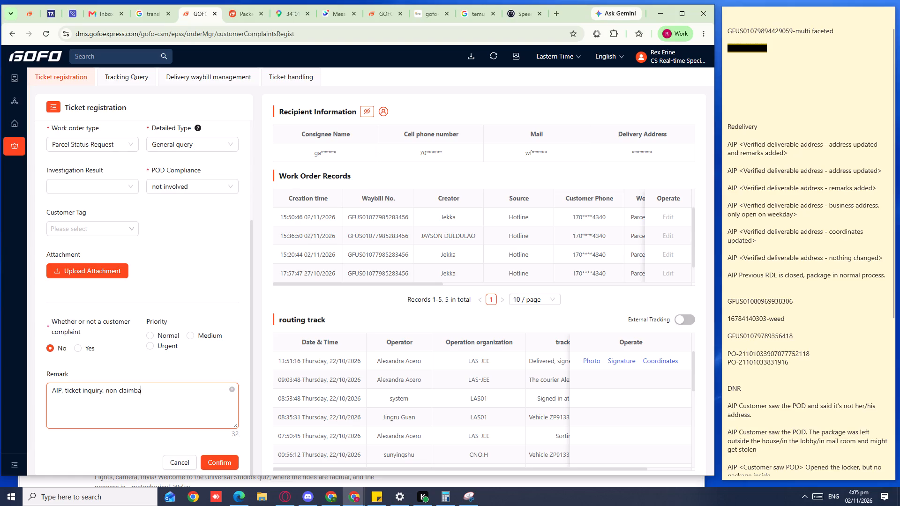
Complete the ticket remark with ", advise to reach out seller" and correct the misspelled word to "claimable".
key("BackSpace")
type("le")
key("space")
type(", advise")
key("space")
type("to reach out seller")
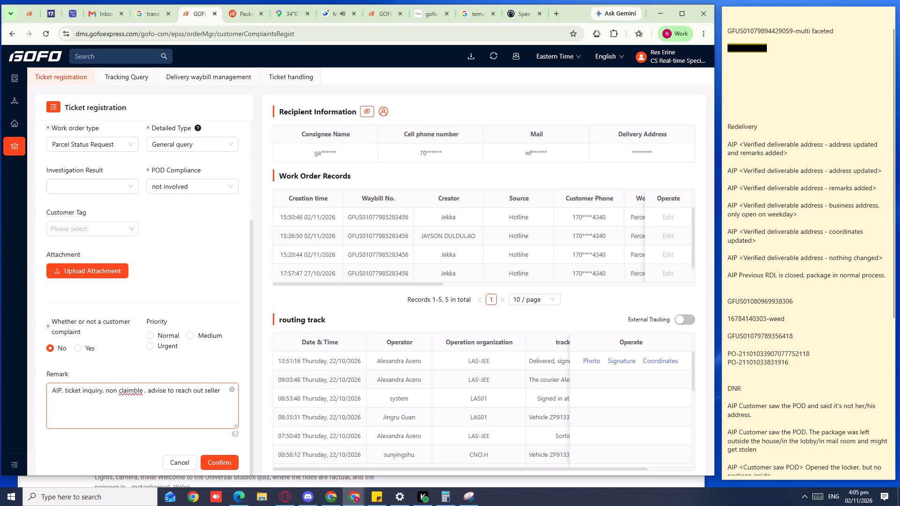
right_click(121, 388)
left_click(190, 184)
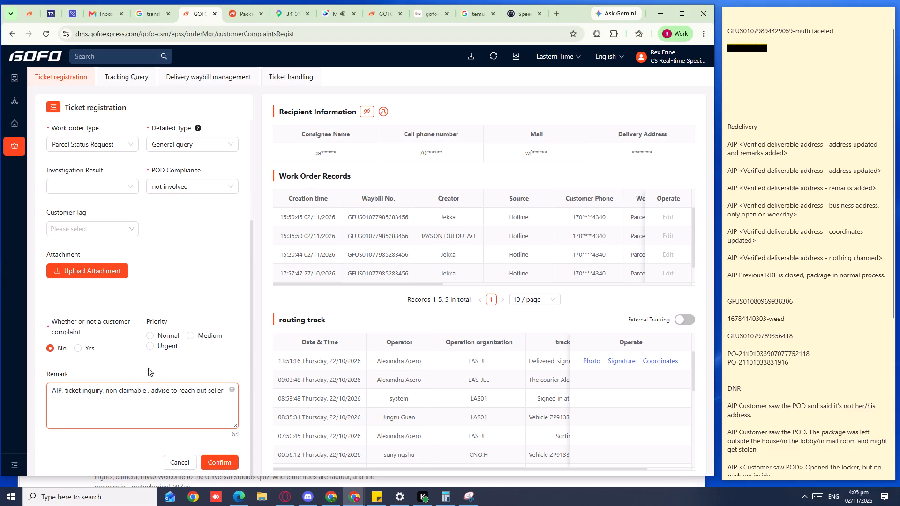
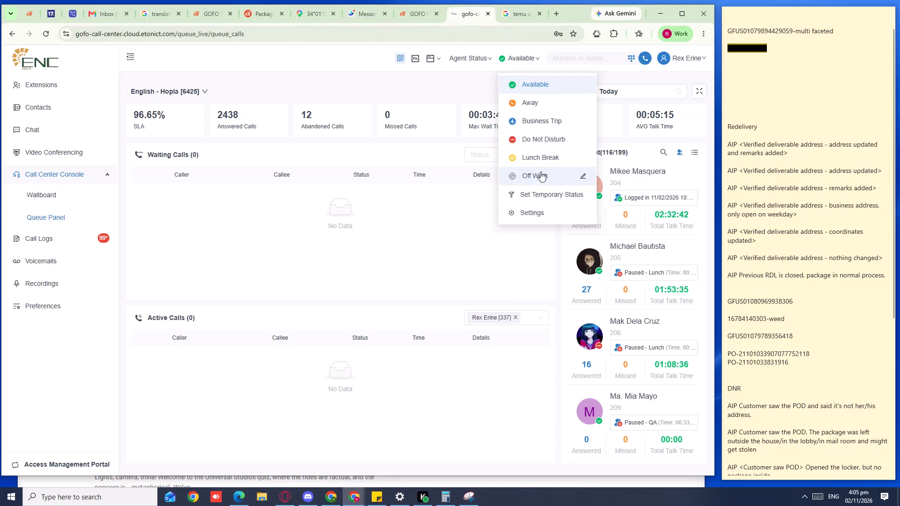
Set the extension's presence status to Do Not Disturb.
left_click(540, 136)
Open the agent status pause reasons for the English - Hopla [6425] queue.
left_click(461, 56)
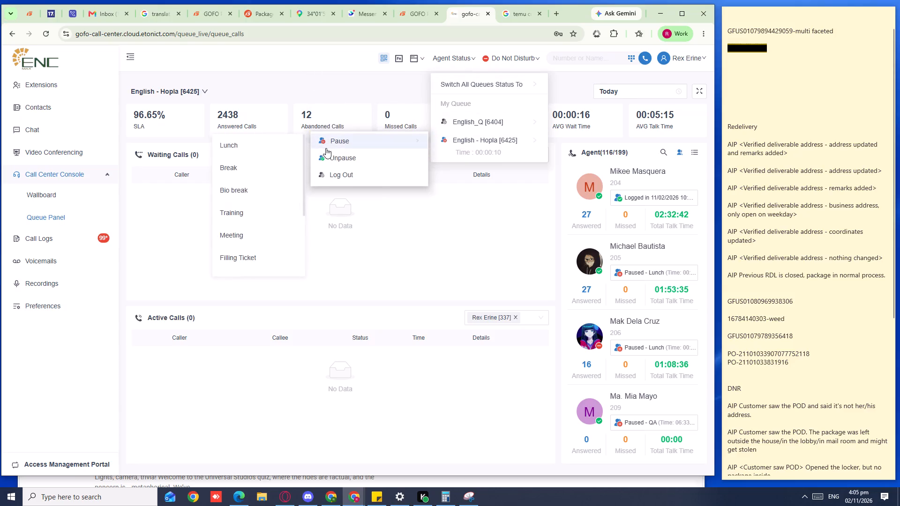
Pause the agent status in the English - Hopla [6425] queue with the reason Break.
left_click(232, 171)
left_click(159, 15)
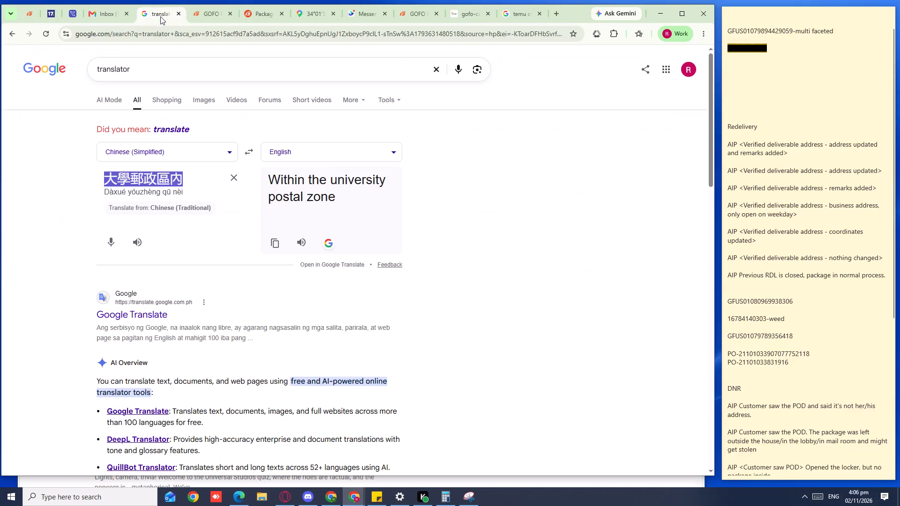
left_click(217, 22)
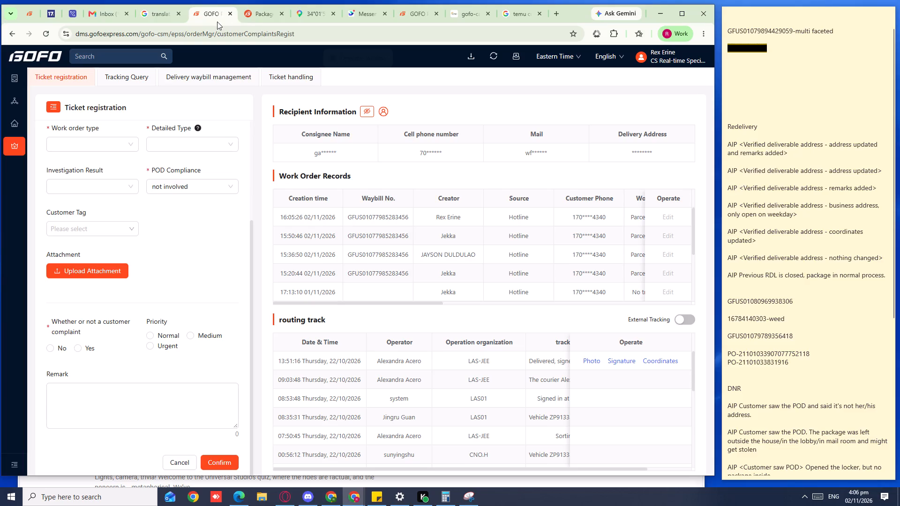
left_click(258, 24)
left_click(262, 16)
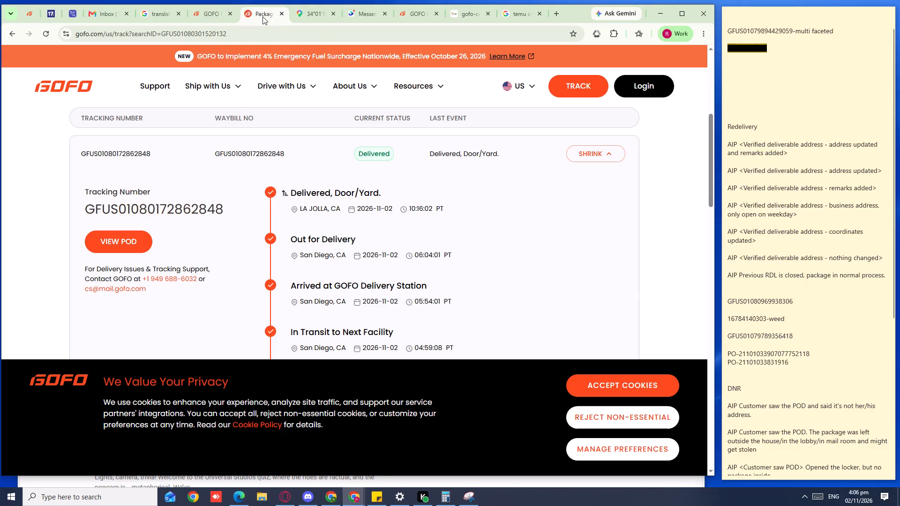
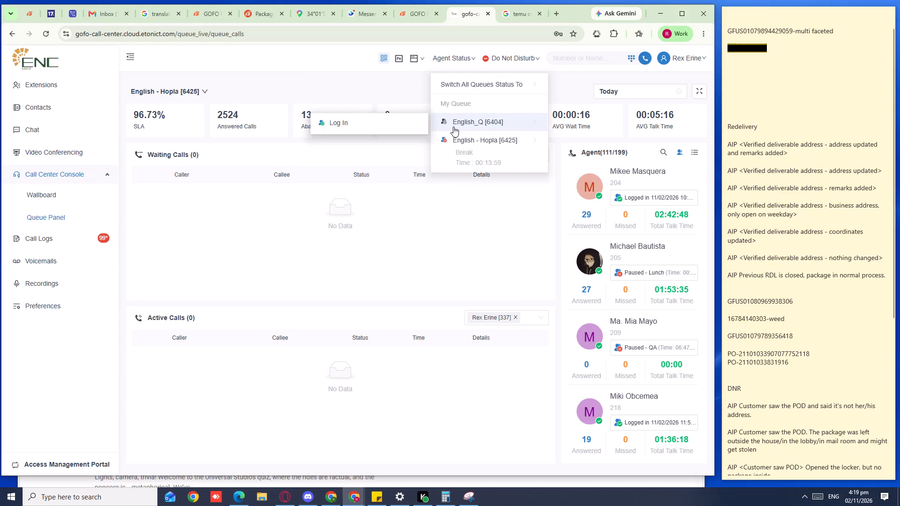
Set the extension's presence status to Available.
left_click(508, 61)
left_click(518, 88)
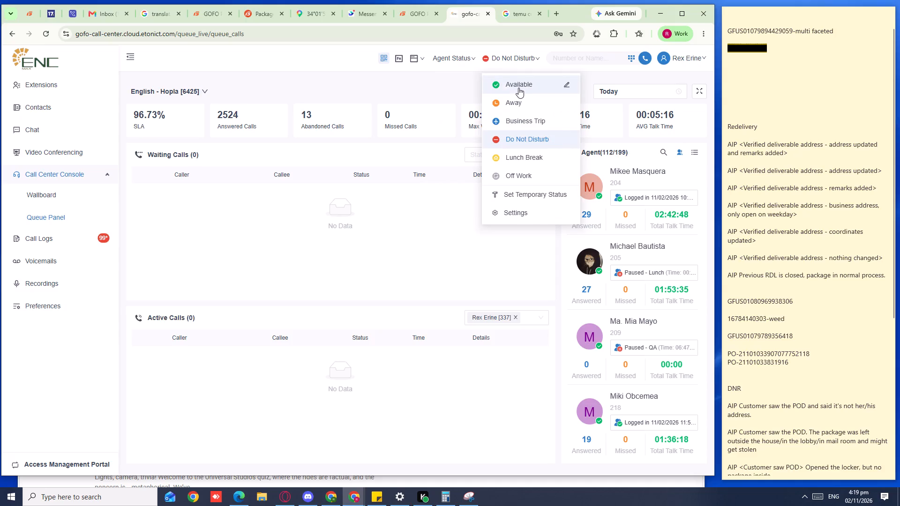
Switch the agent status of all queues to Log In.
left_click(464, 67)
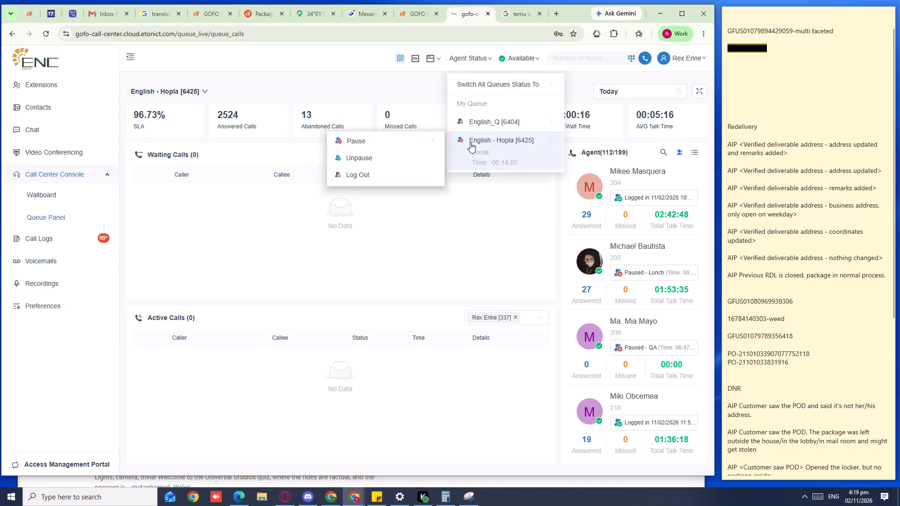
left_click(424, 87)
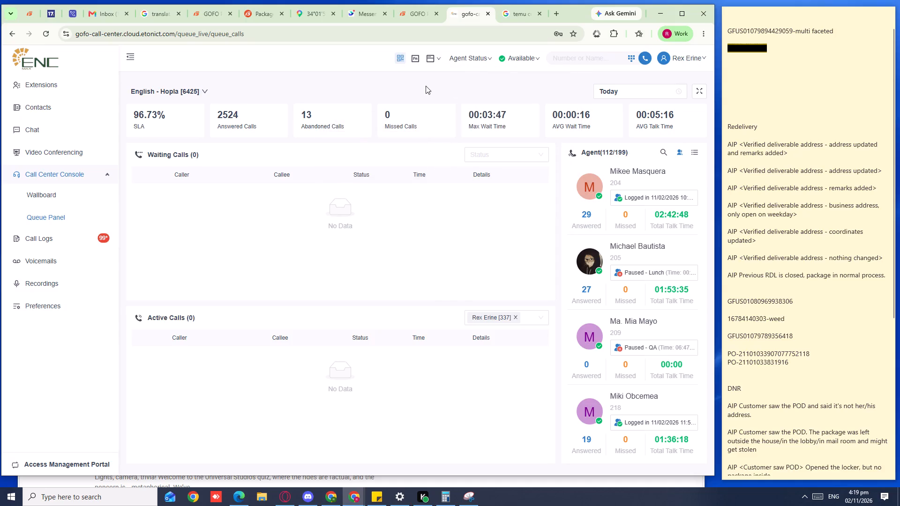
Log the agent out of the English_Q [6404] queue.
left_click(471, 53)
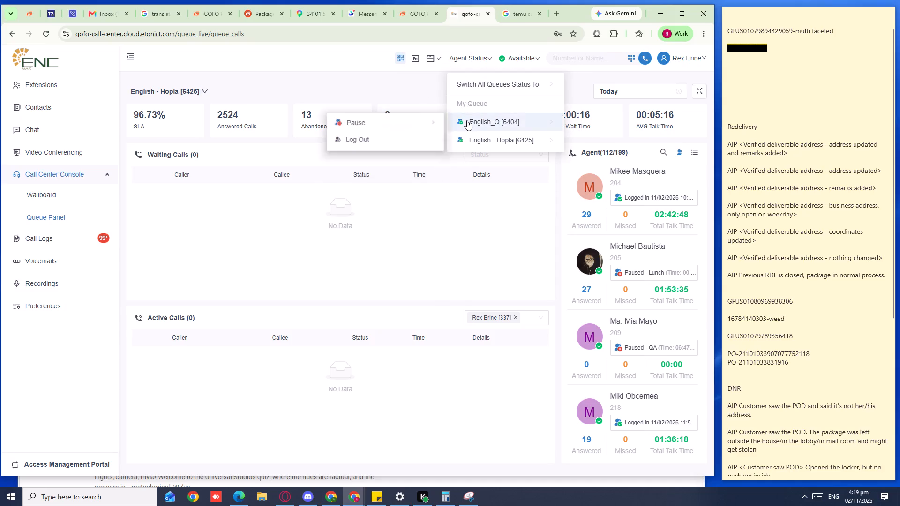
left_click(389, 143)
left_click(446, 234)
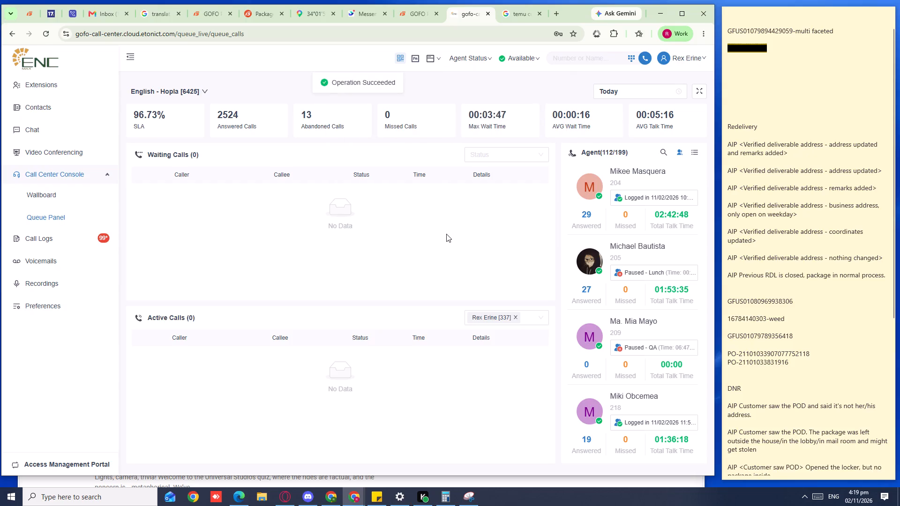
Search the queue panel's agent list for "rex", and clear the search text.
left_click(663, 152)
type("re")
key("x")
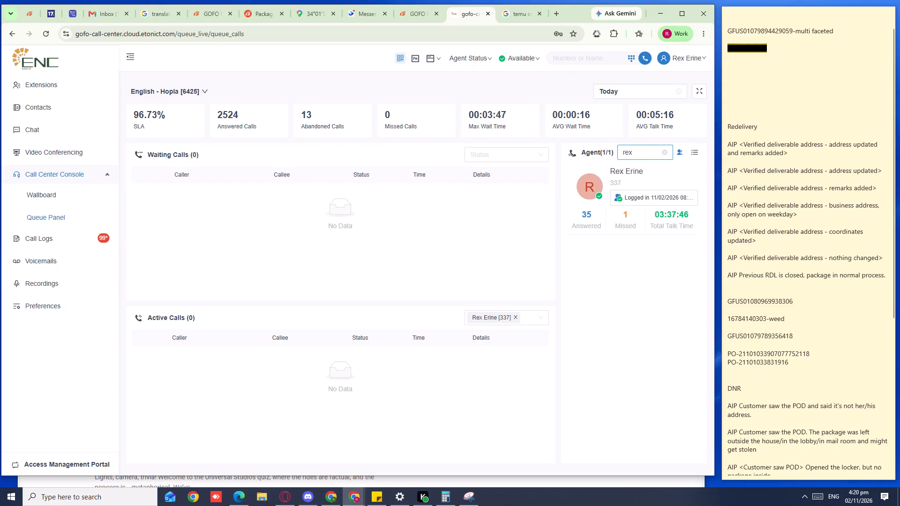
key("BackSpace")
key("BackSpace")
key("BackSpace")
key("BackSpace")
key("BackSpace")
key("BackSpace")
key("BackSpace")
key("BackSpace")
key("BackSpace")
key("BackSpace")
key("BackSpace")
key("BackSpace")
key("BackSpace")
key("BackSpace")
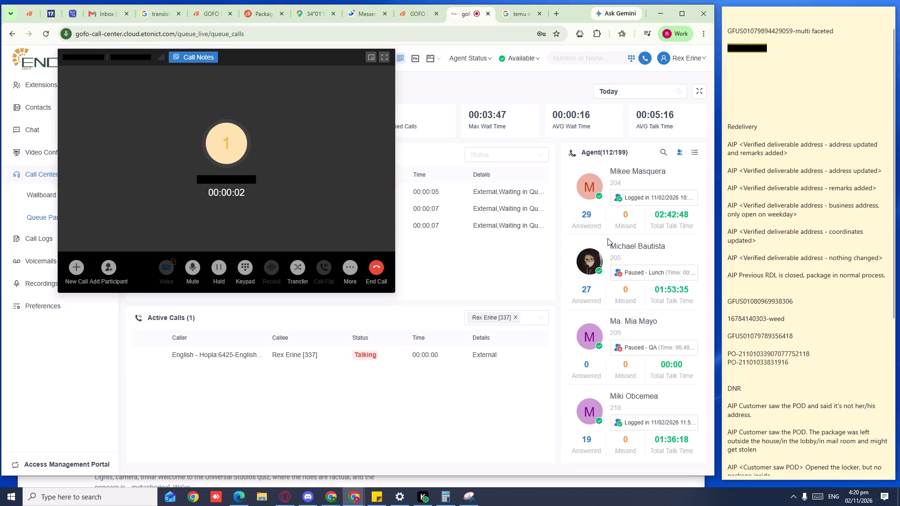
Search the agent list for "rex" again during the incoming call, and clear the search text.
left_click(662, 151)
type("re")
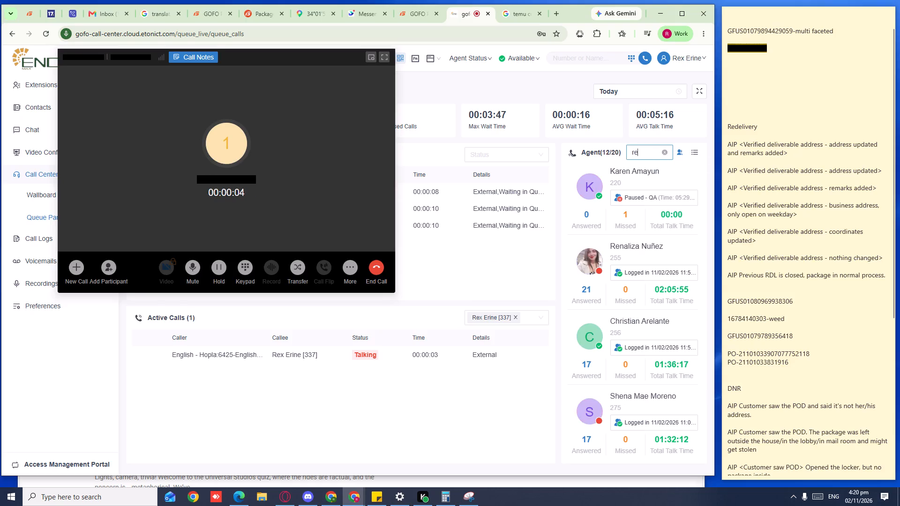
key("x")
key("BackSpace")
key("BackSpace")
key("BackSpace")
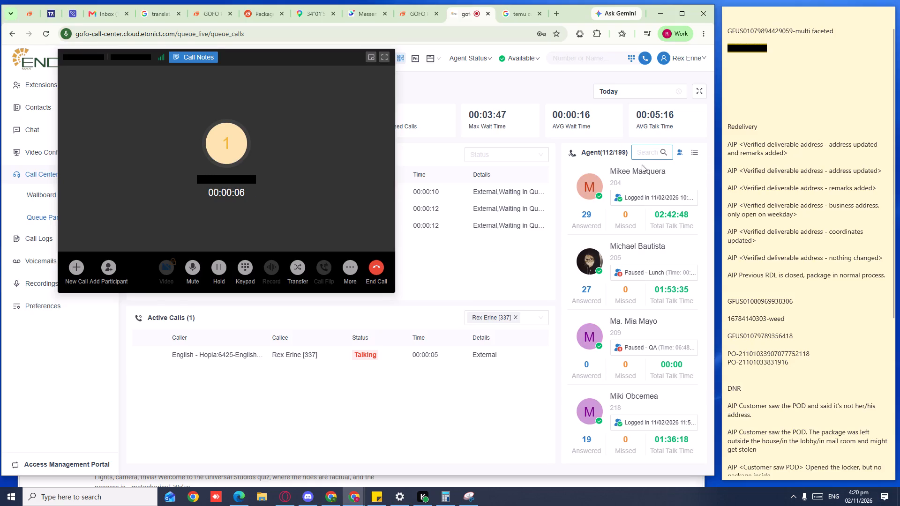
Replace the previous caller's phone number in the sticky note with the current caller's number copied from the call window.
left_click(796, 43)
left_click_drag(780, 49, 723, 42)
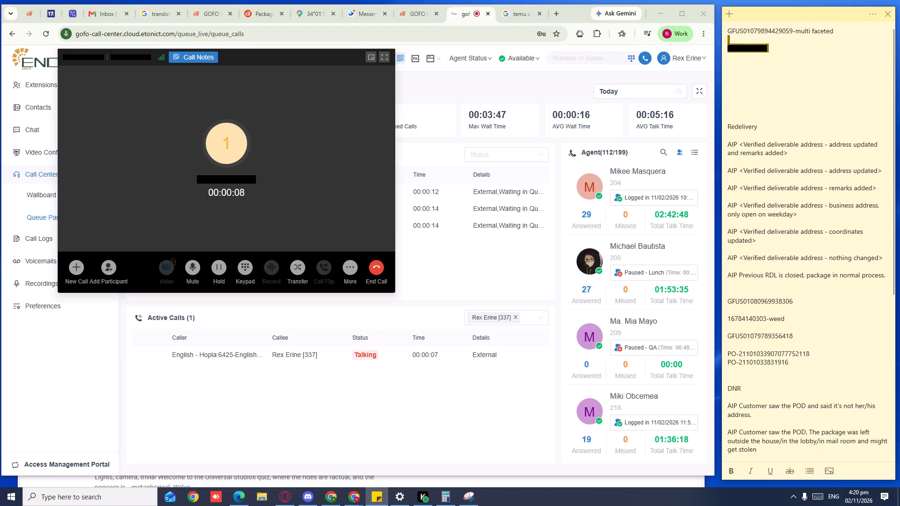
left_click_drag(723, 42, 723, 42)
key("Delete")
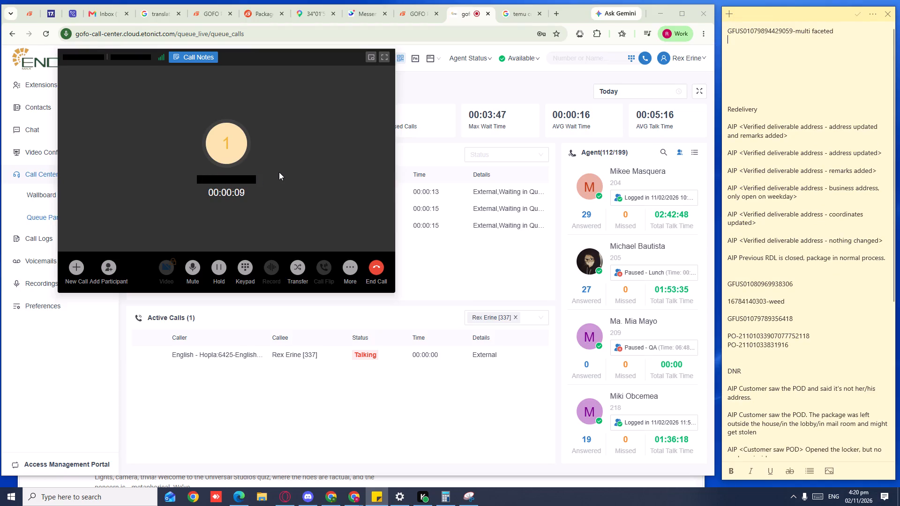
left_click(259, 178)
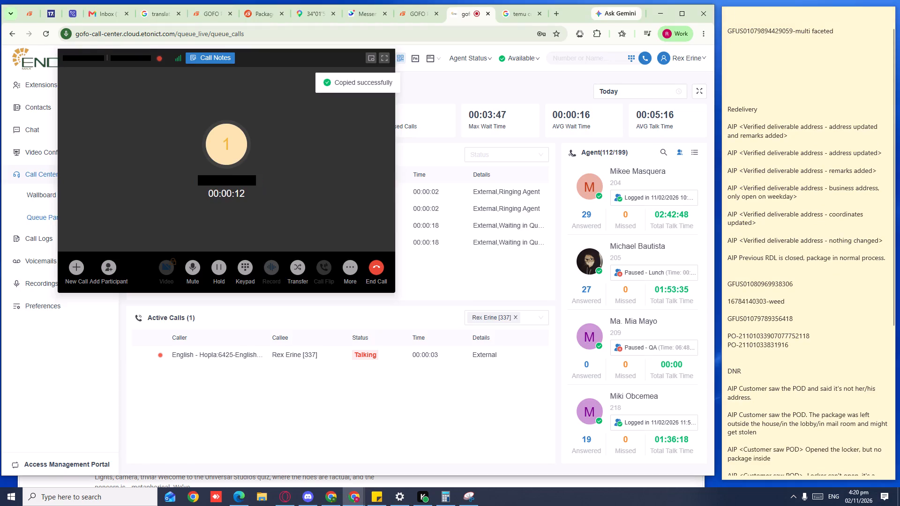
left_click(798, 58)
key("ctrl+v")
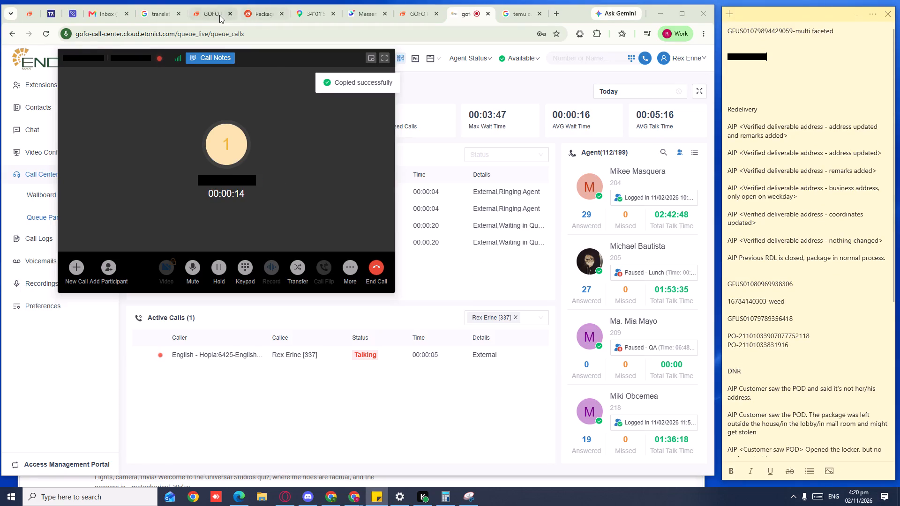
Look up the caller's phone number in the GOFO ticket registration's Phone Record Lookup.
left_click(217, 15)
left_click(54, 106)
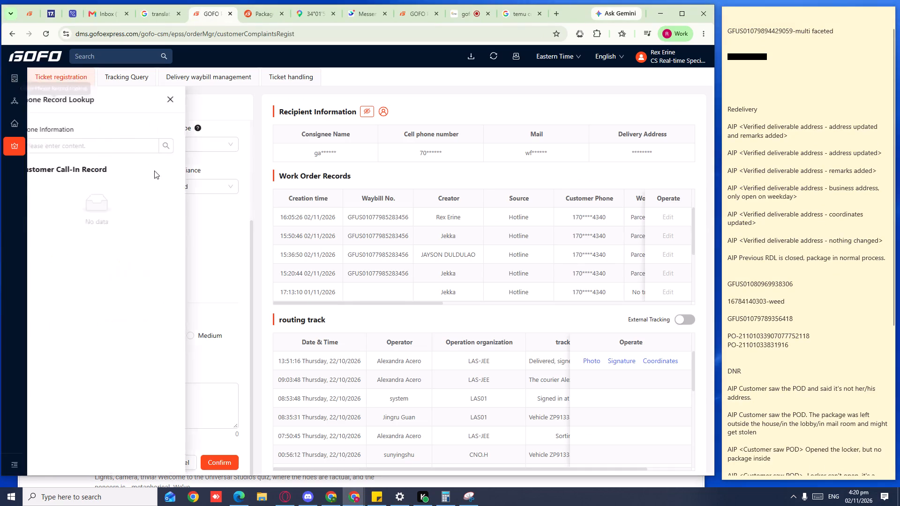
left_click(155, 145)
key("ctrl+v")
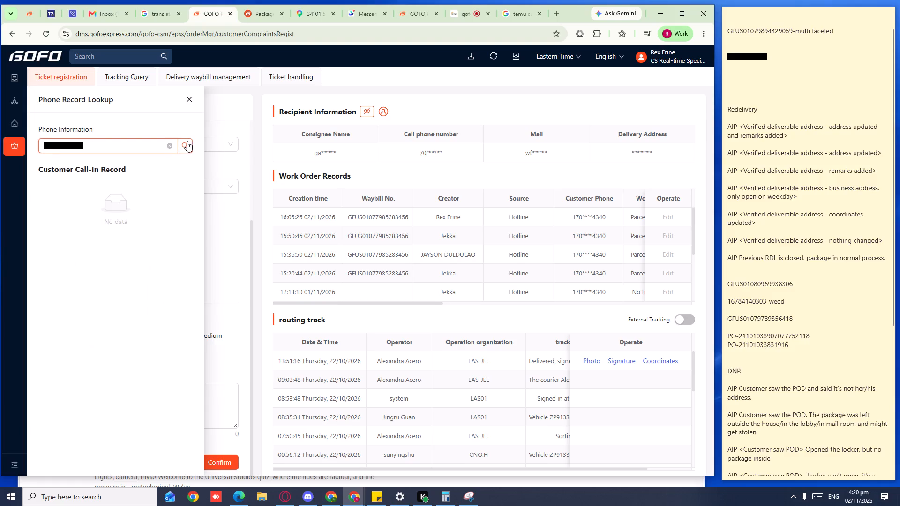
left_click(187, 141)
double_click(152, 190)
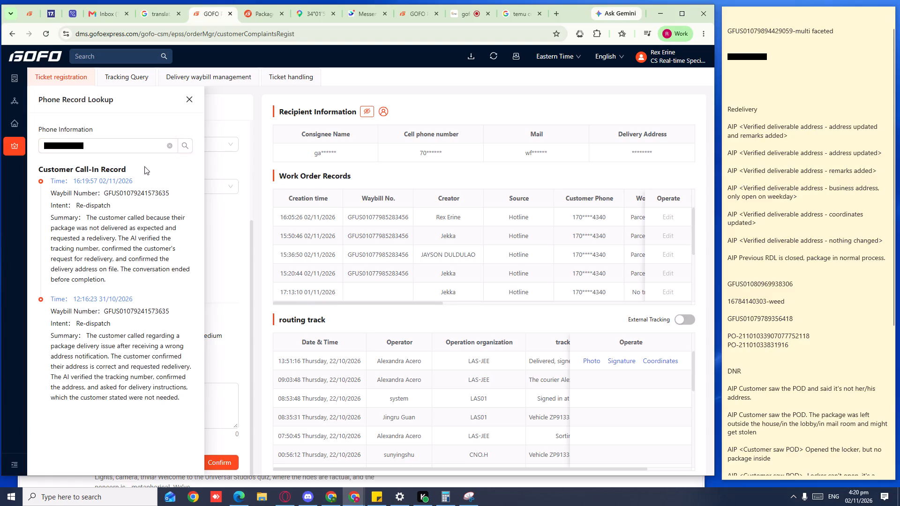
left_click(136, 188)
double_click(136, 194)
key("ctrl+c")
key("ctrl+c")
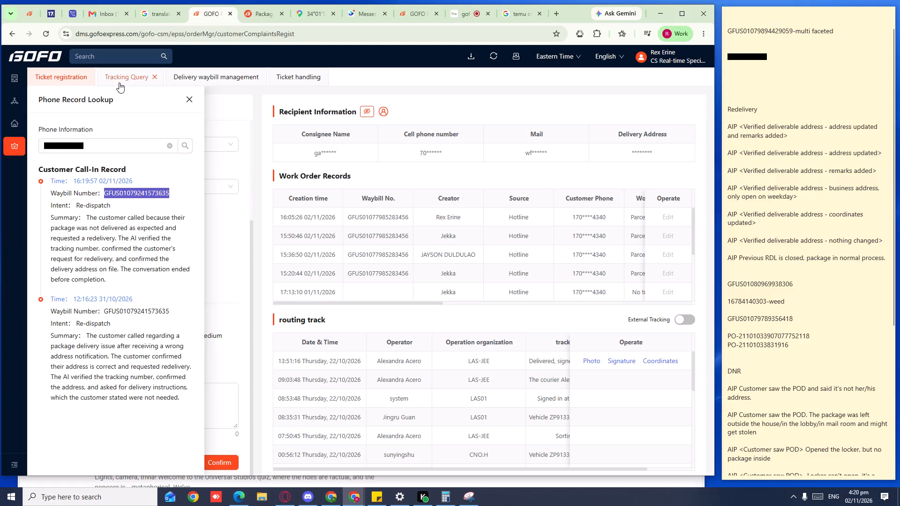
left_click(119, 82)
double_click(105, 133)
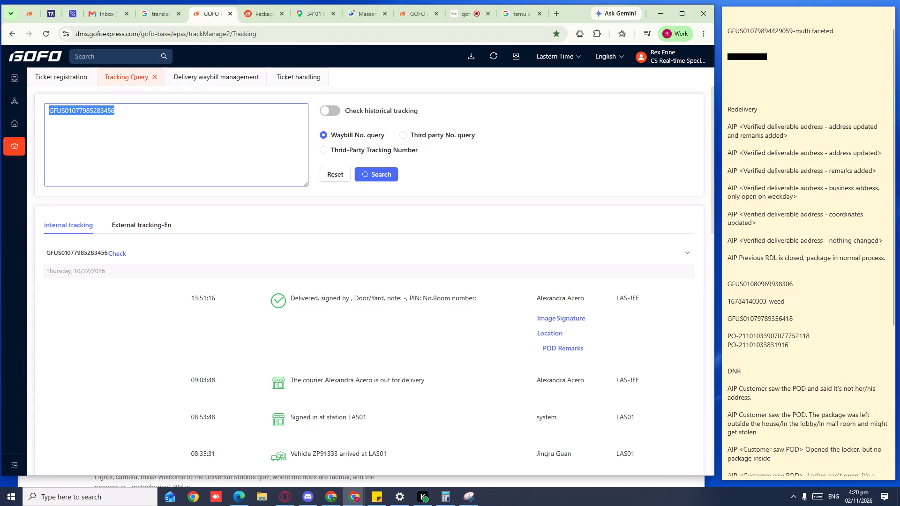
key("Delete")
key("ctrl+v")
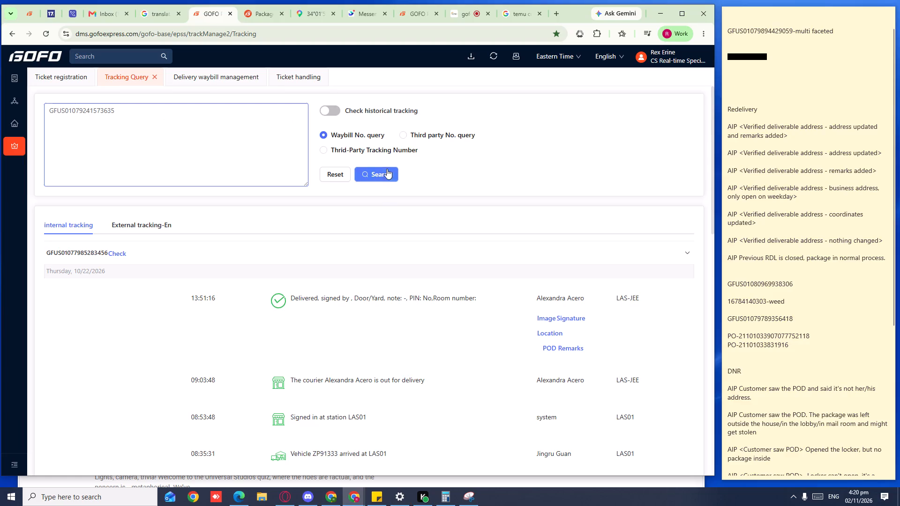
left_click(387, 167)
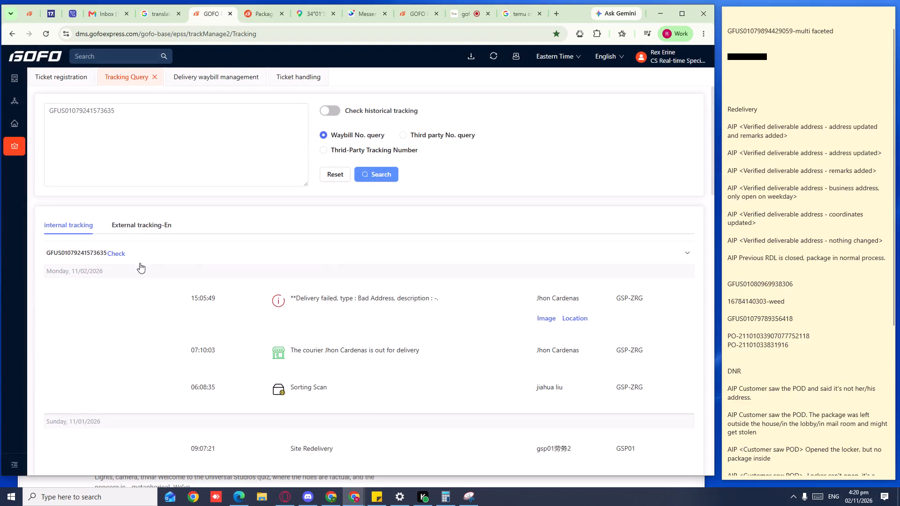
View the receiver information in the waybill's details, and close the details.
left_click(120, 251)
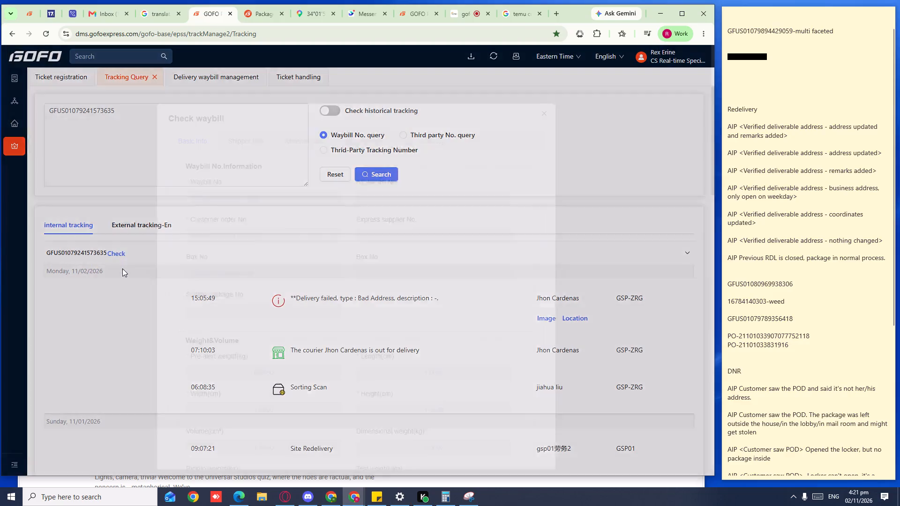
left_click(305, 144)
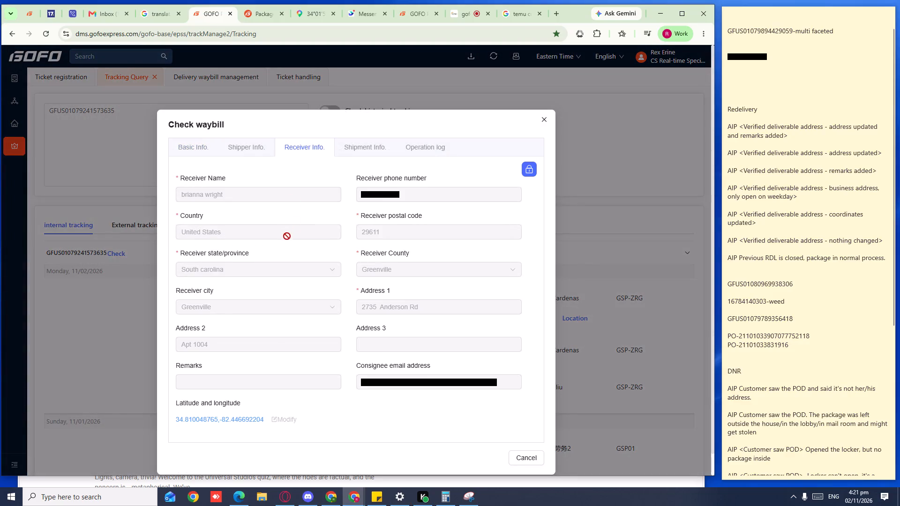
left_click(546, 115)
Examine the waybill's internal tracking history for delivery attempts, station returns and address corrections.
scroll(241, 238, "down", 3)
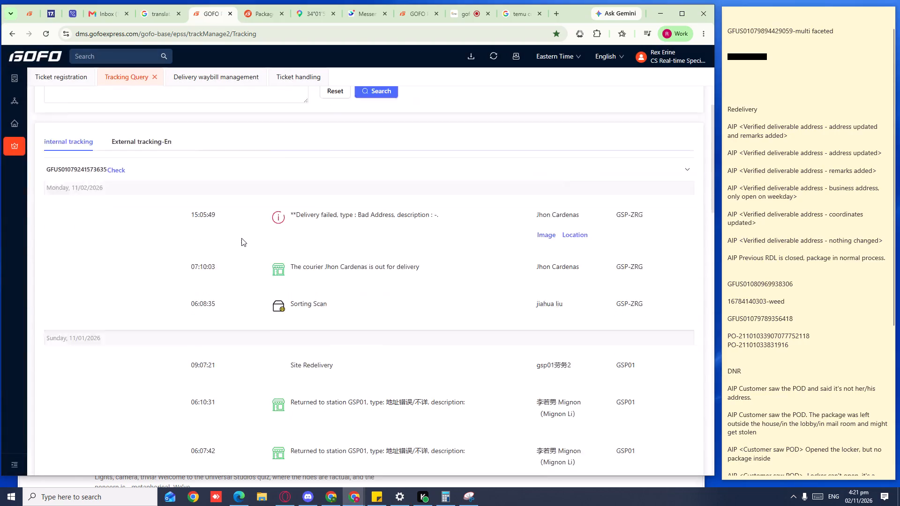
scroll(241, 238, "down", 10)
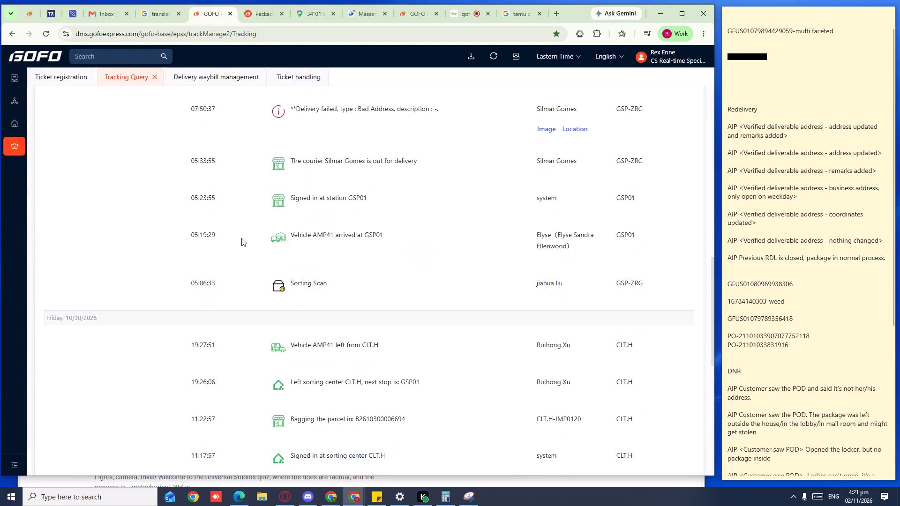
scroll(241, 238, "down", 3)
scroll(241, 238, "up", 8)
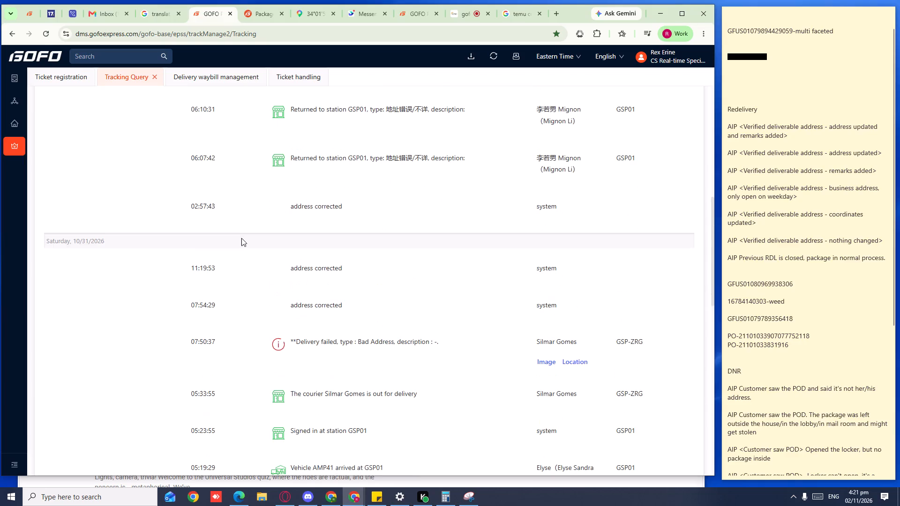
scroll(241, 240, "down", 4)
scroll(240, 241, "up", 2)
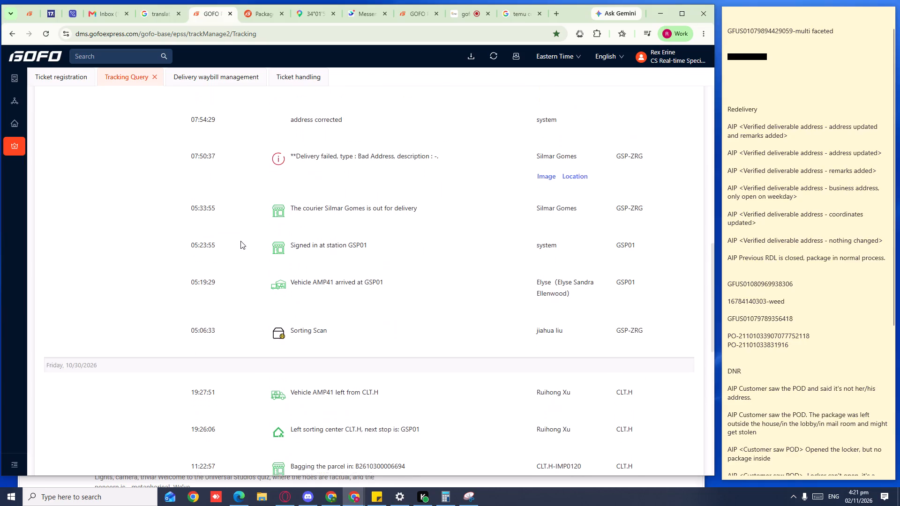
scroll(240, 241, "up", 6)
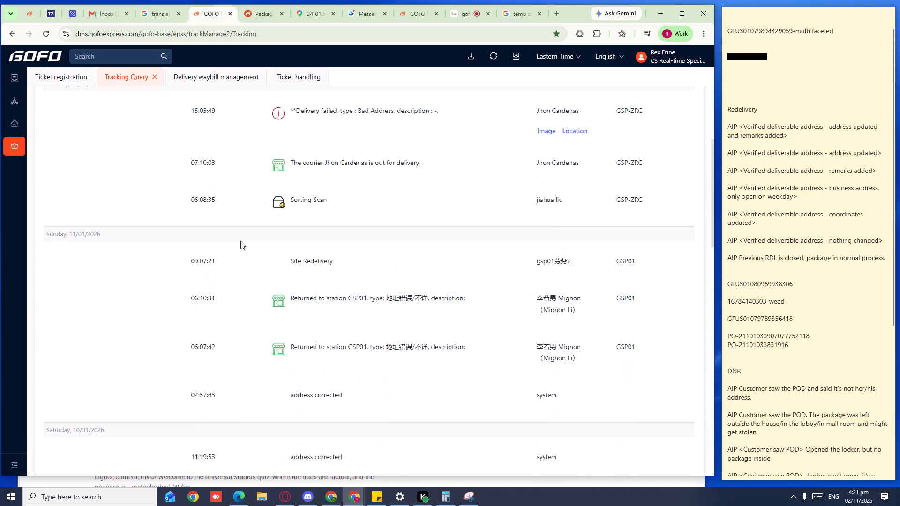
scroll(240, 241, "up", 4)
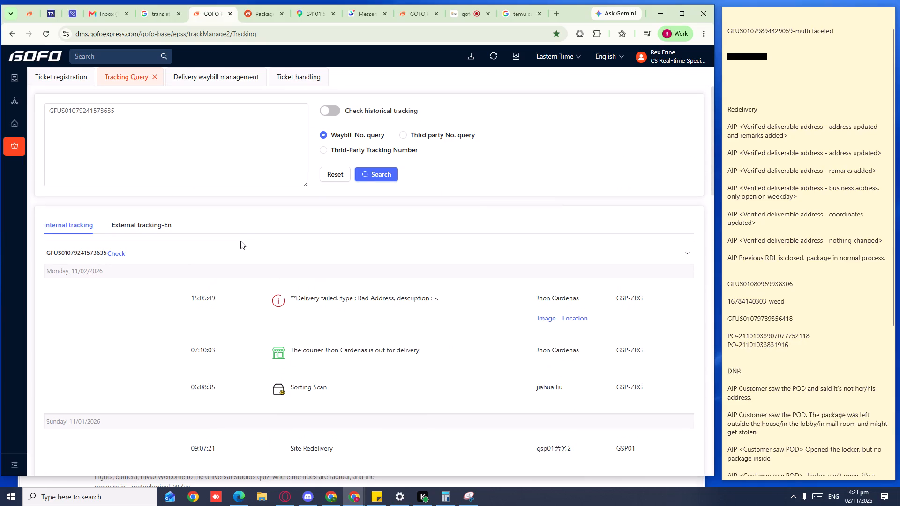
double_click(183, 120)
key("ctrl+c")
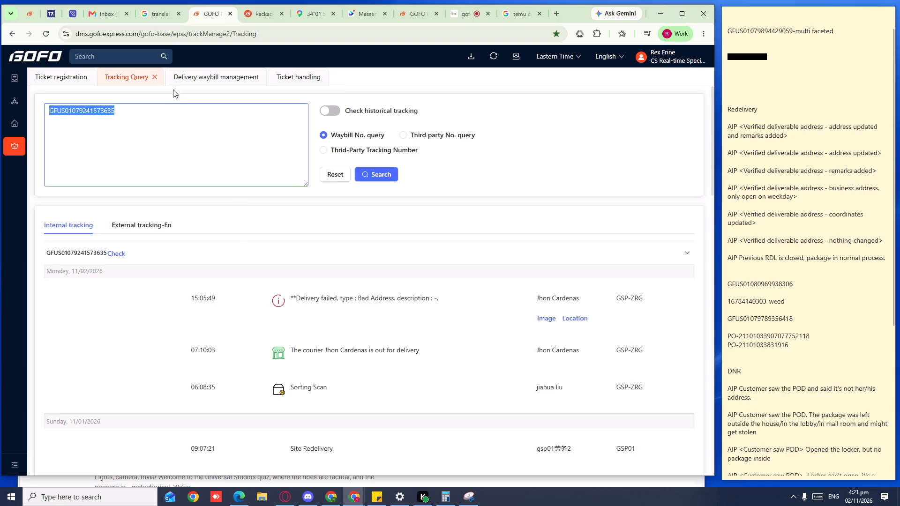
key("ctrl+c")
key("ctrl+c")
left_click(285, 80)
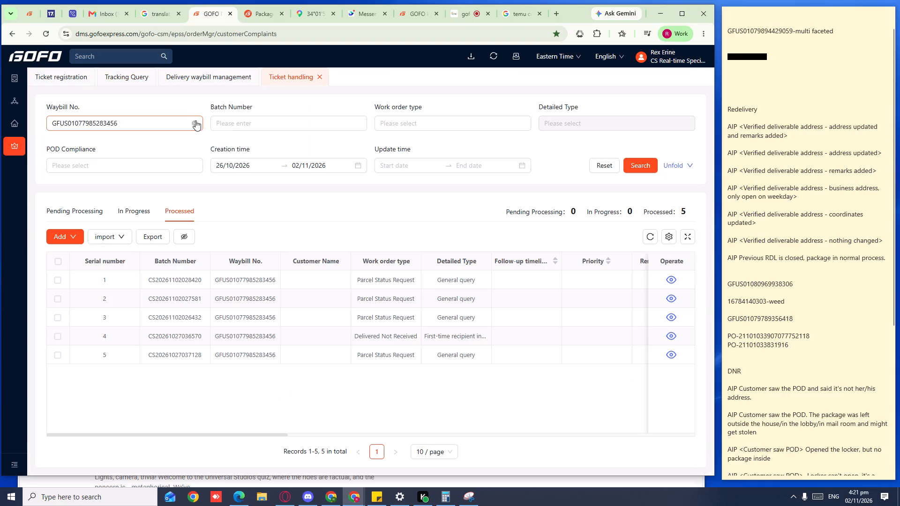
left_click(193, 121)
key("ctrl+v")
left_click(640, 171)
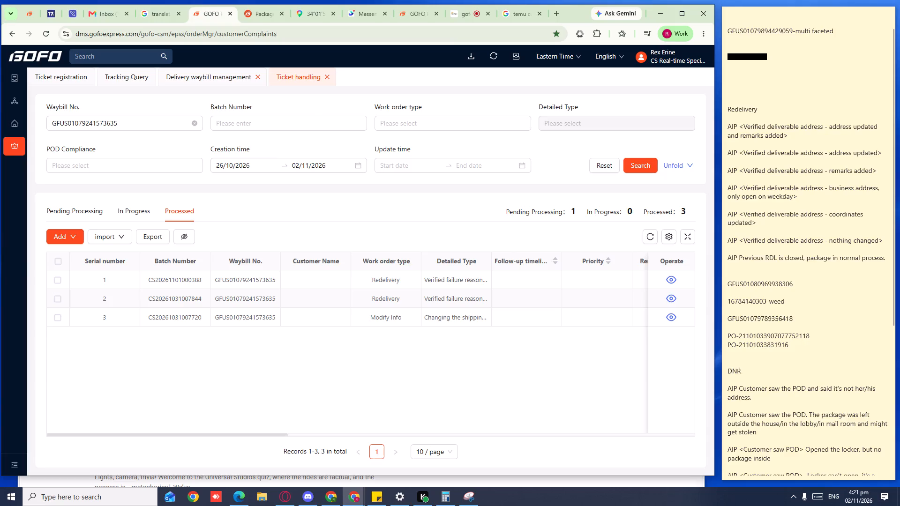
left_click(111, 78)
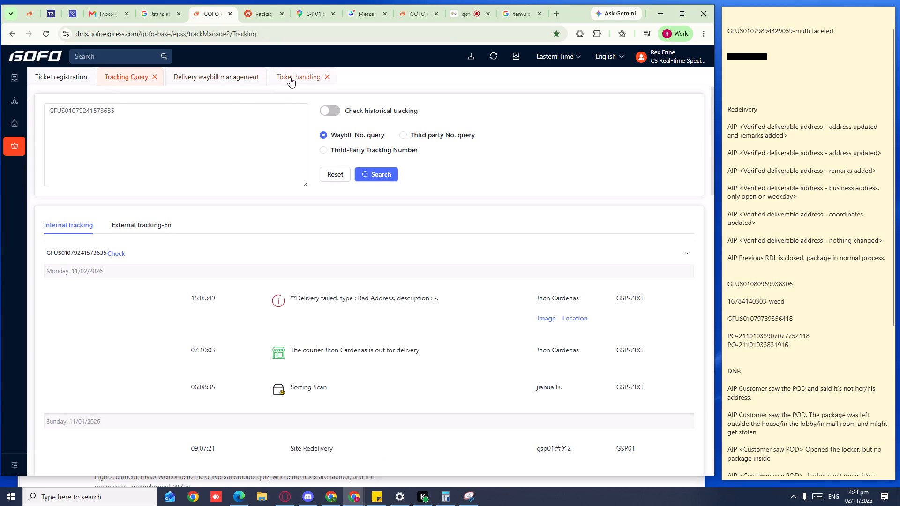
left_click(290, 77)
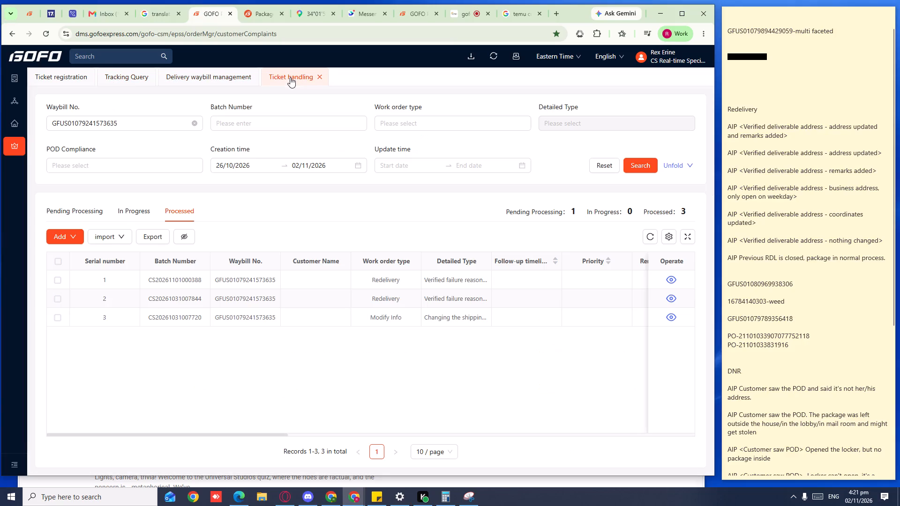
left_click(672, 281)
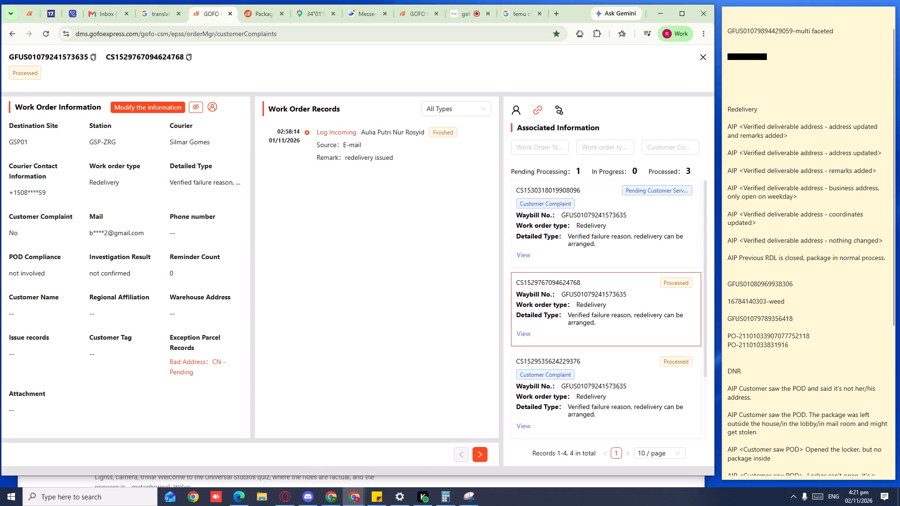
left_click(700, 55)
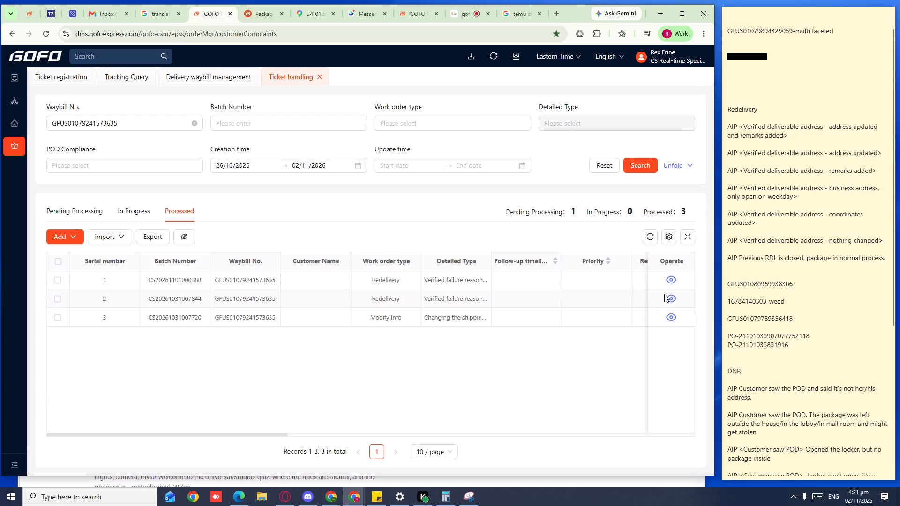
left_click(667, 297)
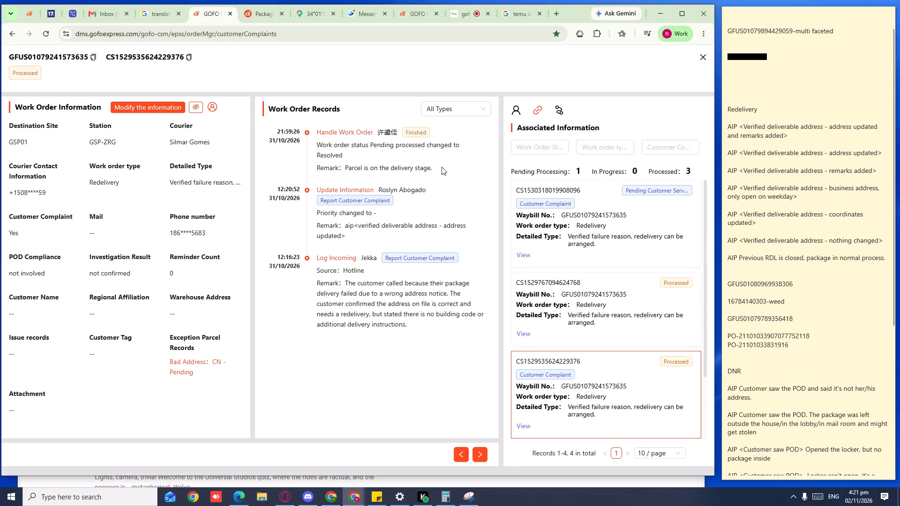
left_click(698, 66)
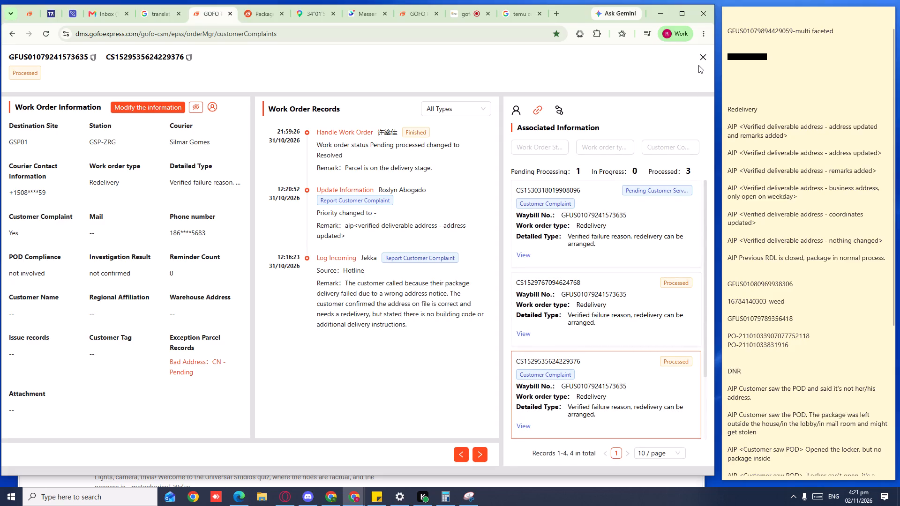
left_click(698, 60)
left_click(703, 58)
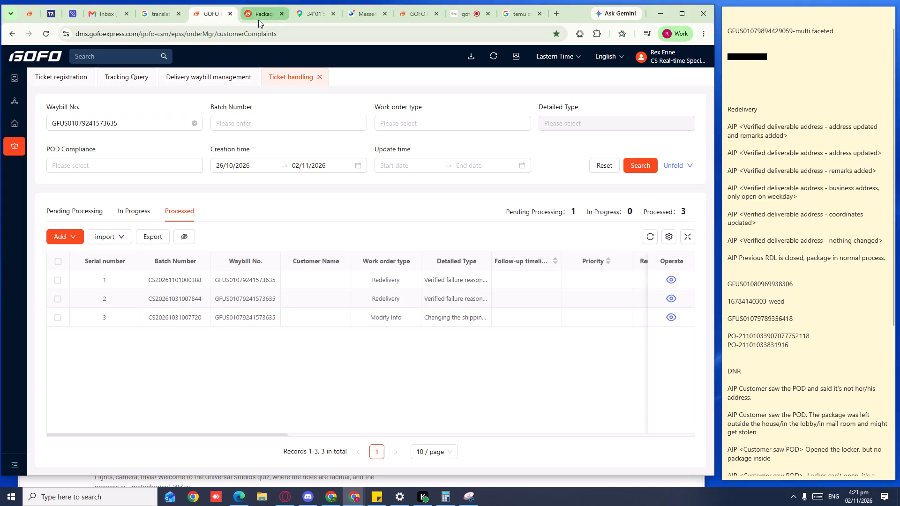
left_click(303, 7)
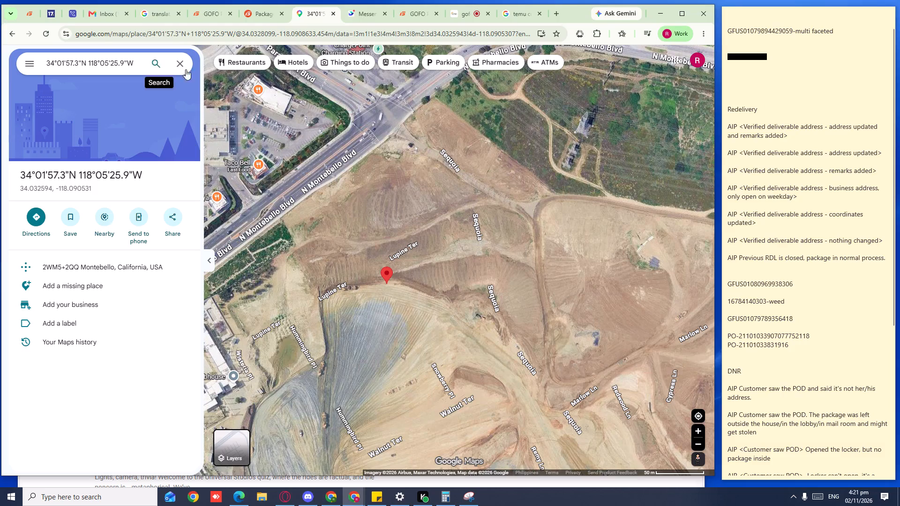
left_click(204, 15)
left_click(198, 79)
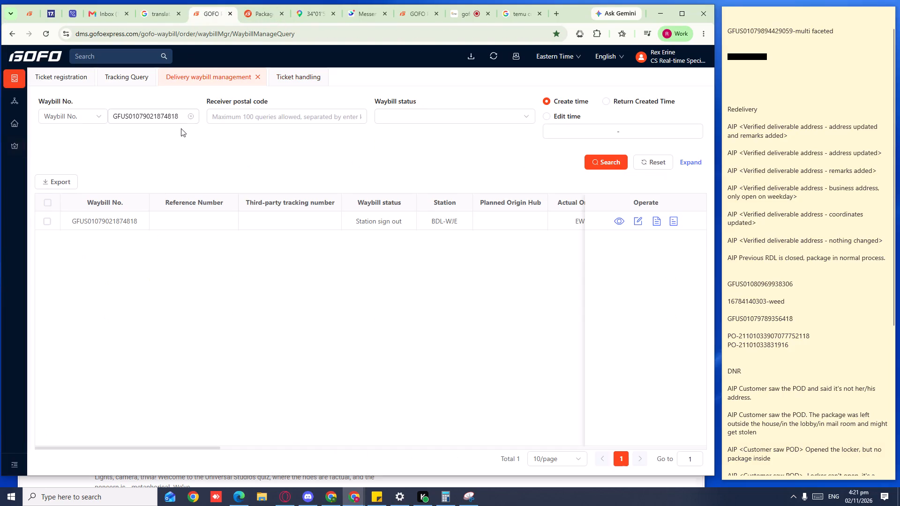
left_click(141, 79)
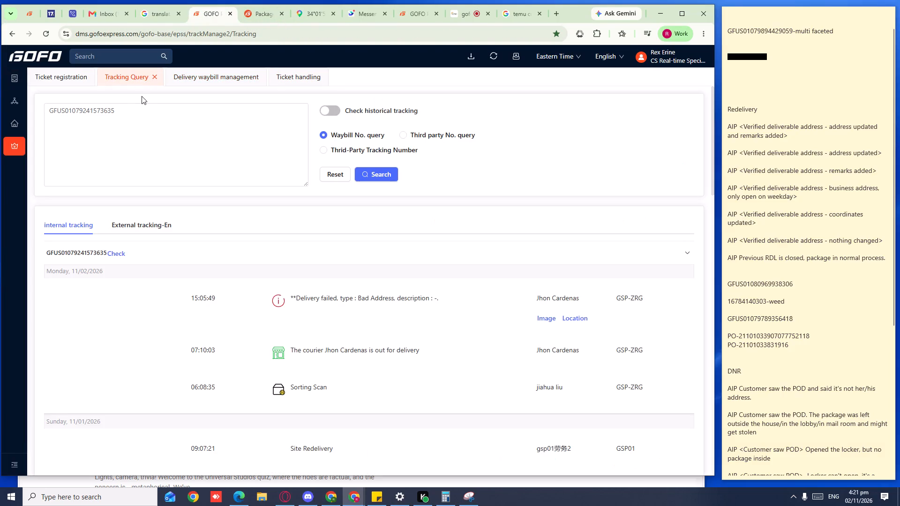
double_click(138, 115)
key("ctrl+c")
key("ctrl+c")
left_click(213, 82)
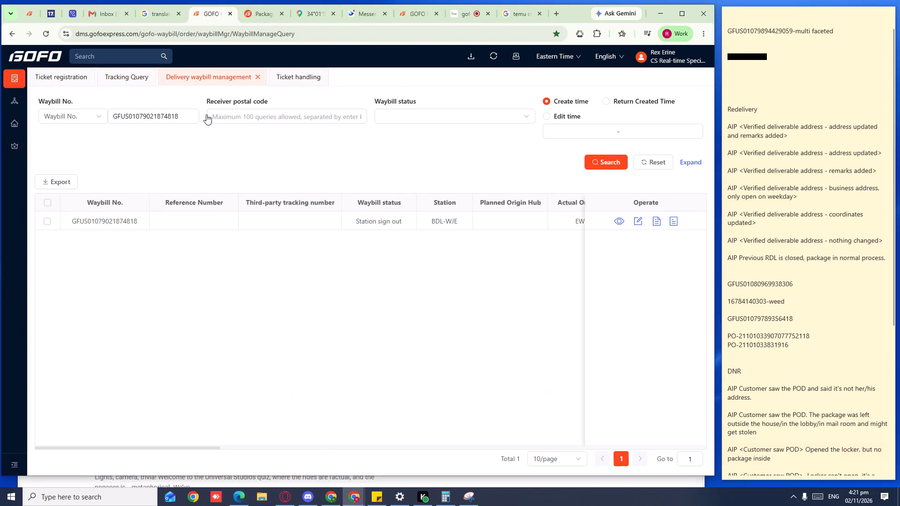
left_click(192, 116)
key("ctrl+v")
left_click(605, 166)
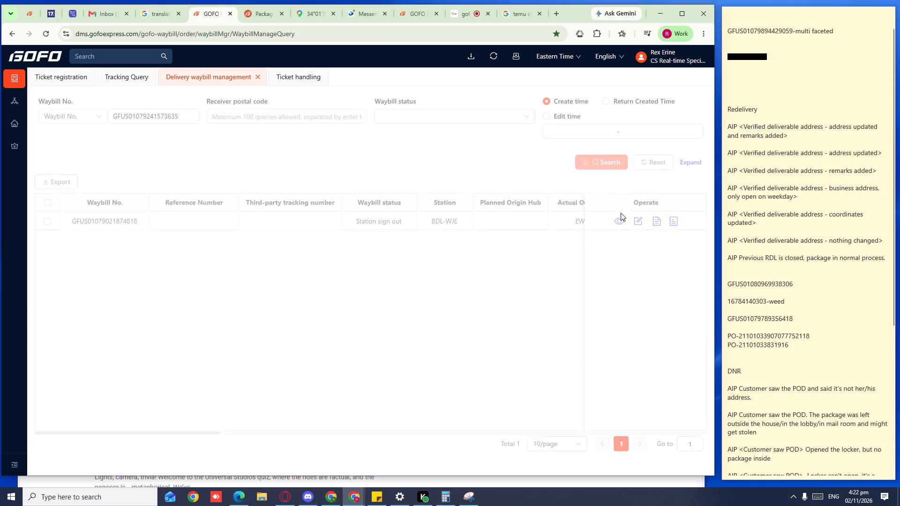
left_click(118, 78)
left_click(225, 80)
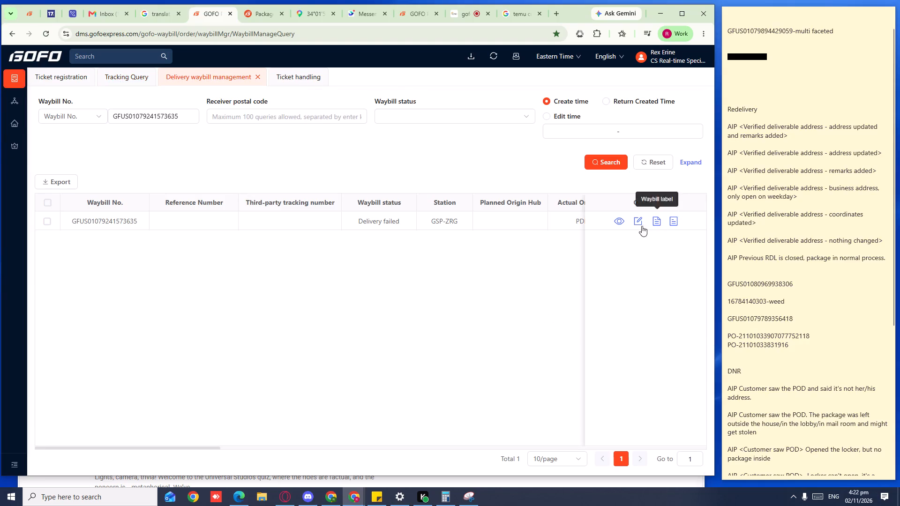
left_click(639, 226)
left_click(297, 104)
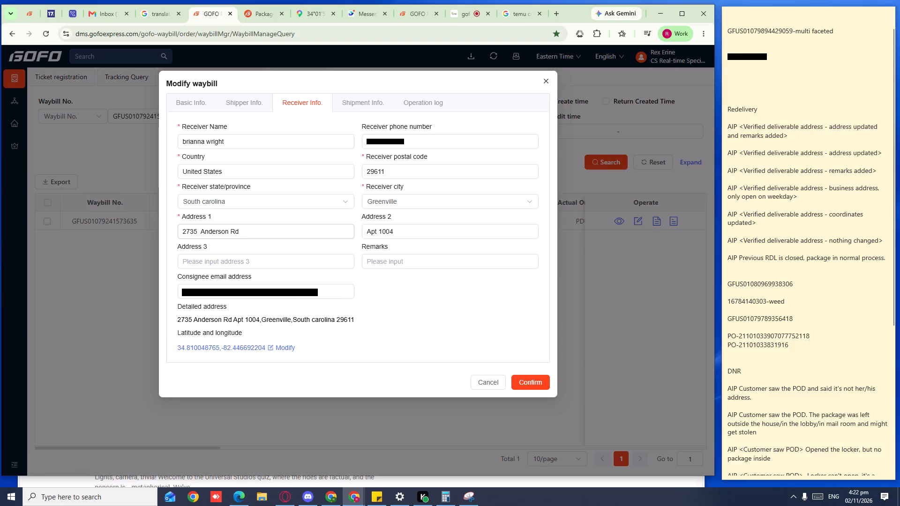
Copy the receiver's detailed address from the waybill and look it up in Google Maps.
left_click(294, 317)
key("ctrl+c")
key("ctrl+c")
key("ctrl+c")
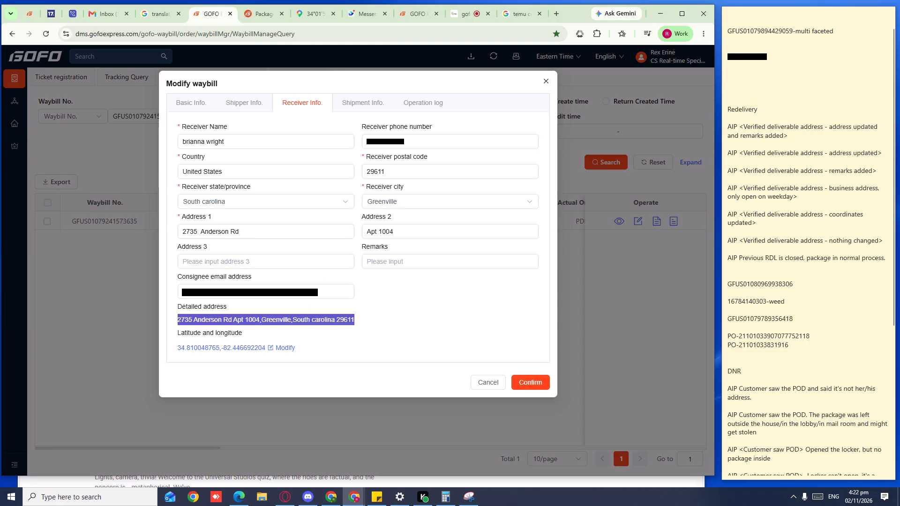
key("ctrl+c")
key("ctrl+c")
left_click(307, 16)
left_click(173, 62)
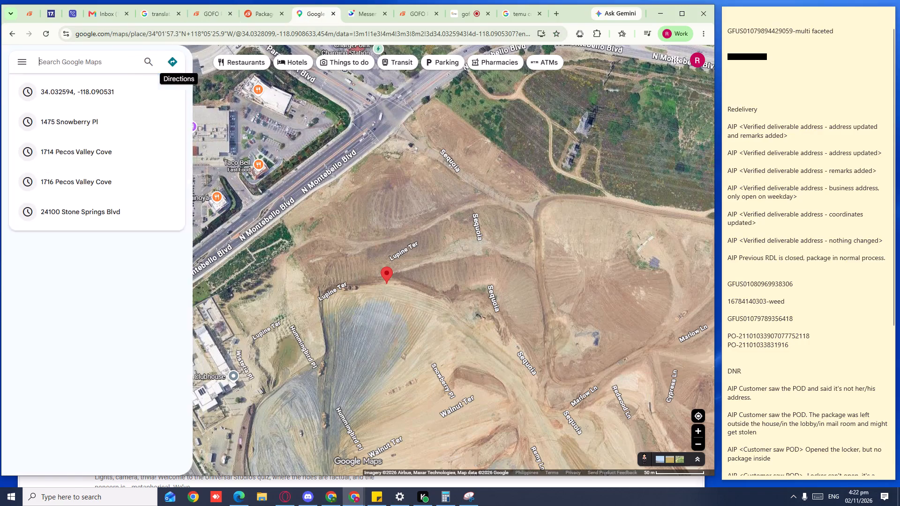
key("ctrl+v")
left_click(137, 66)
left_click(146, 66)
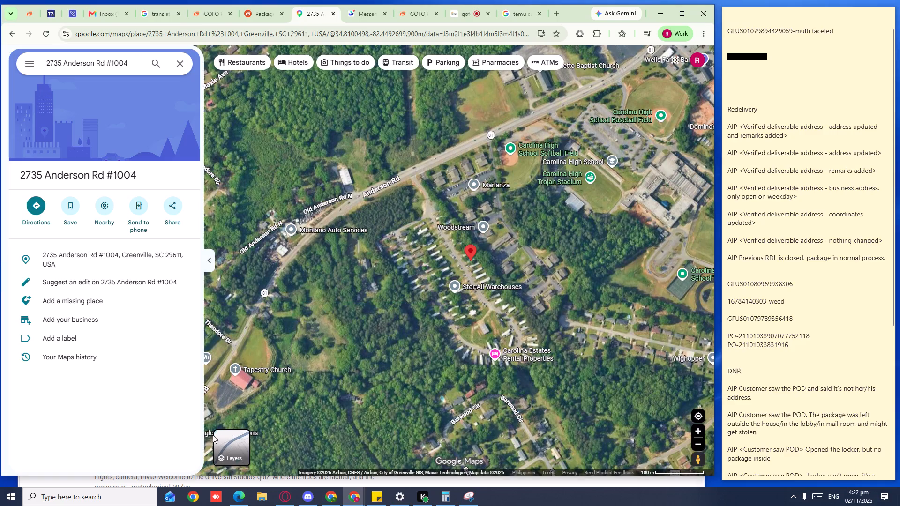
Examine the satellite view around the receiver's address pin, including the neighbouring homes and the access road to the main road.
scroll(447, 321, "up", 3, "ctrl")
left_click_drag(508, 214, 397, 417)
left_click_drag(526, 192, 422, 463)
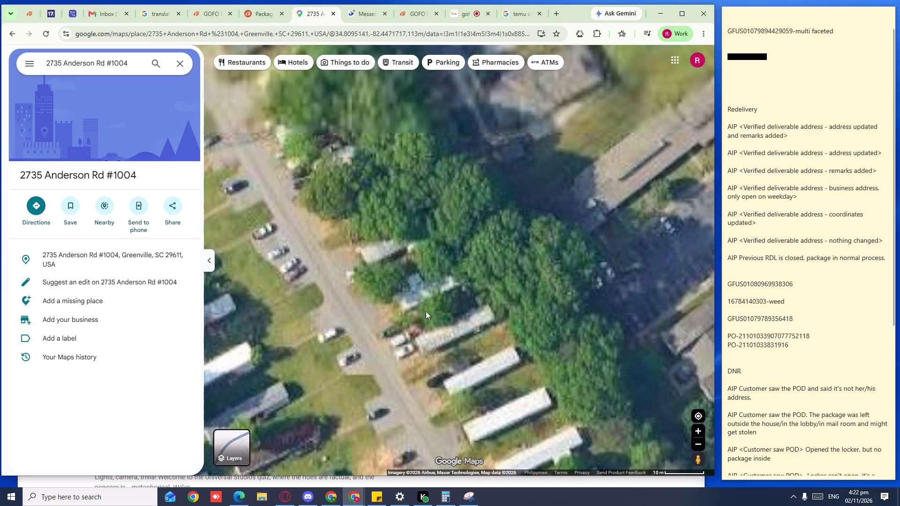
left_click_drag(415, 246, 491, 408)
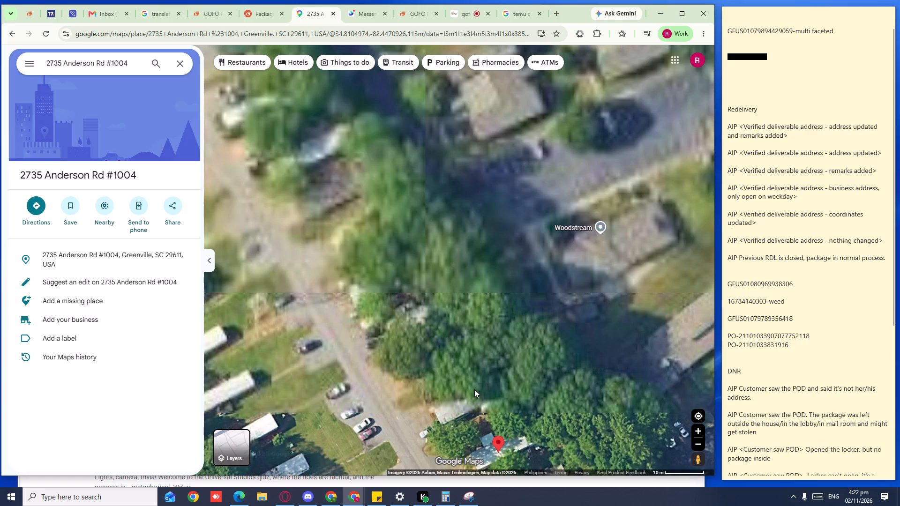
scroll(474, 389, "down", 2, "ctrl")
left_click_drag(694, 459, 526, 420)
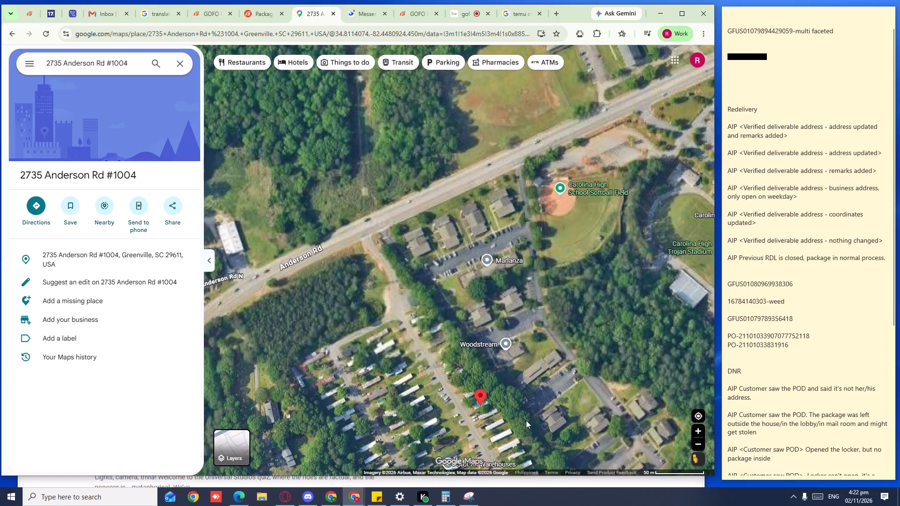
left_click_drag(526, 420, 683, 436)
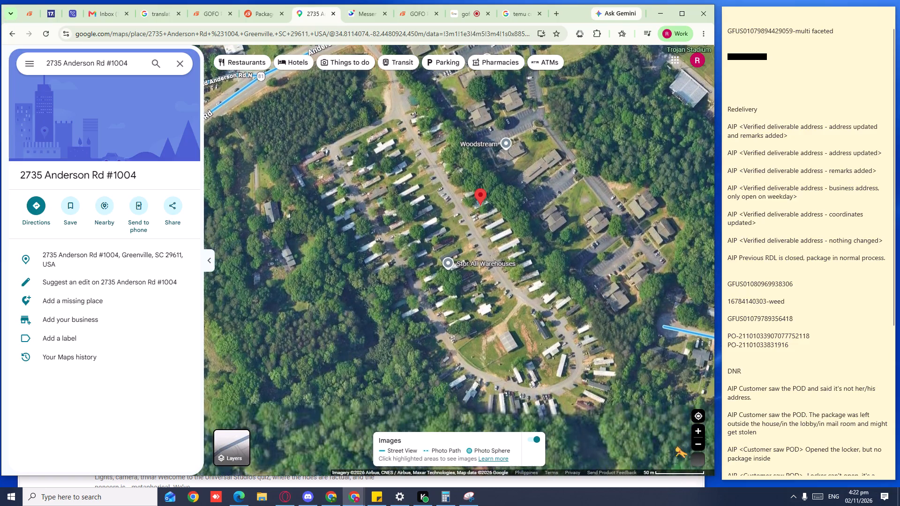
left_click_drag(683, 436, 699, 437)
left_click_drag(527, 300, 519, 309)
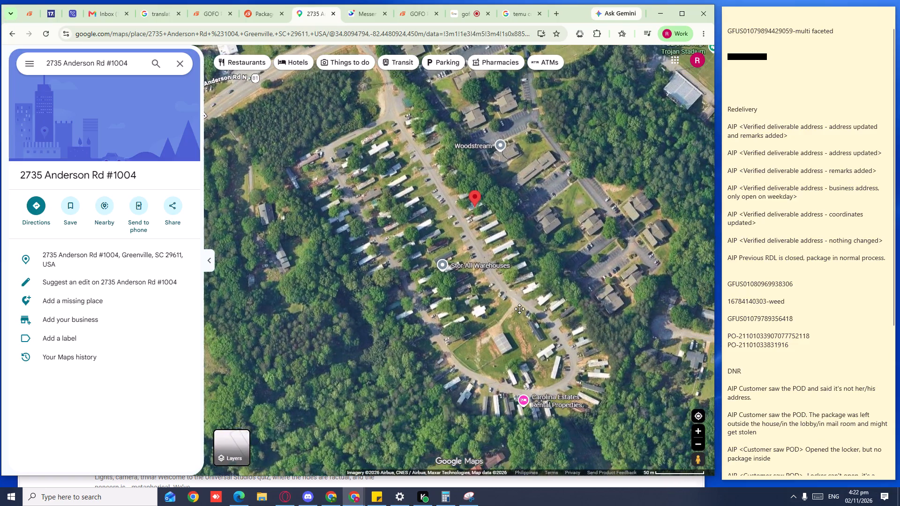
left_click_drag(519, 309, 492, 401)
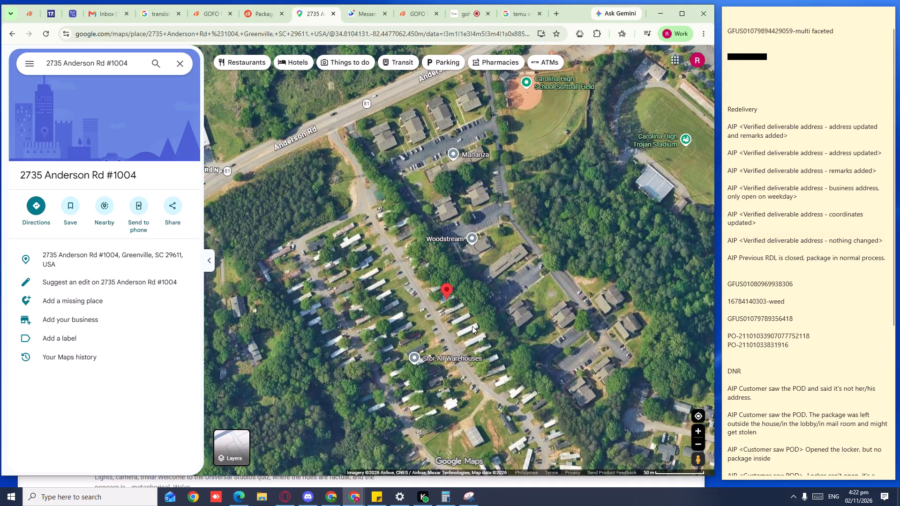
Copy the waybill's latitude and longitude from the receiver information and look up that point in Google Maps.
left_click(252, 22)
left_click(214, 20)
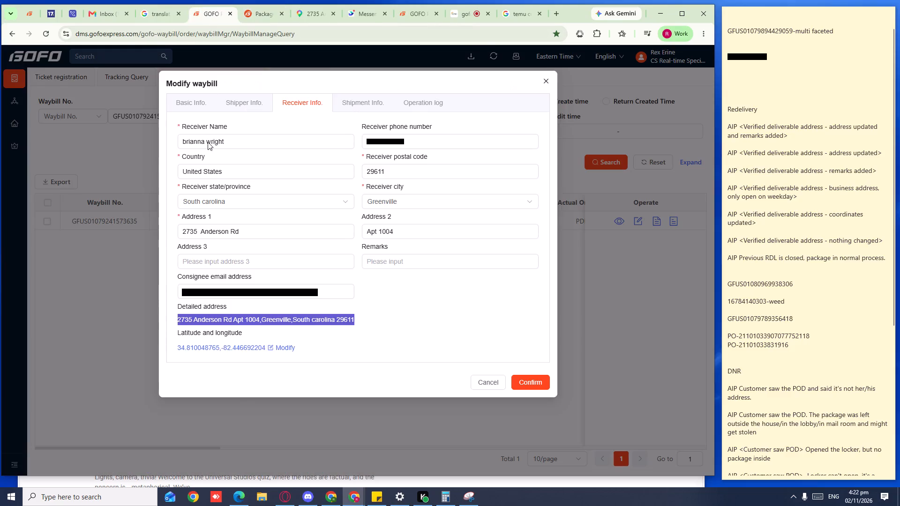
triple_click(236, 347)
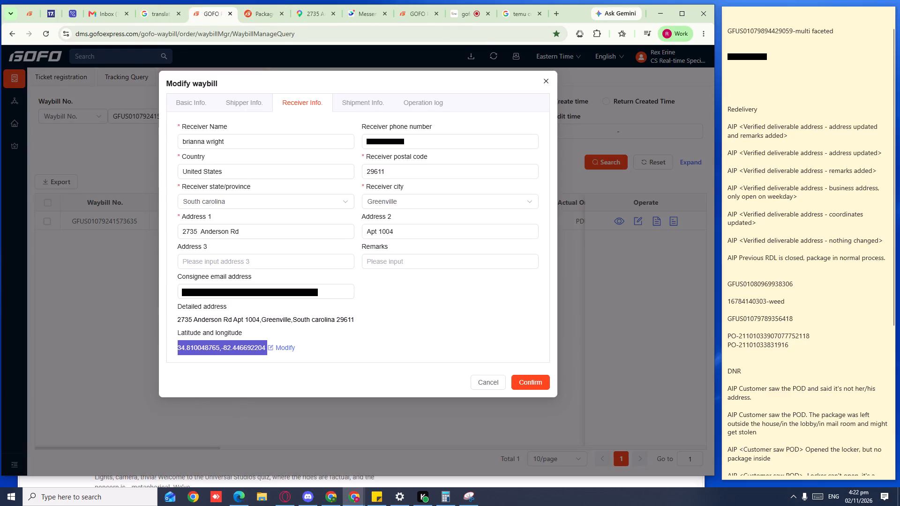
key("ctrl+c")
key("ctrl+c")
key("ctrl+c")
key("ctrl+c")
key("ctrl+c")
key("ctrl+c")
left_click(306, 21)
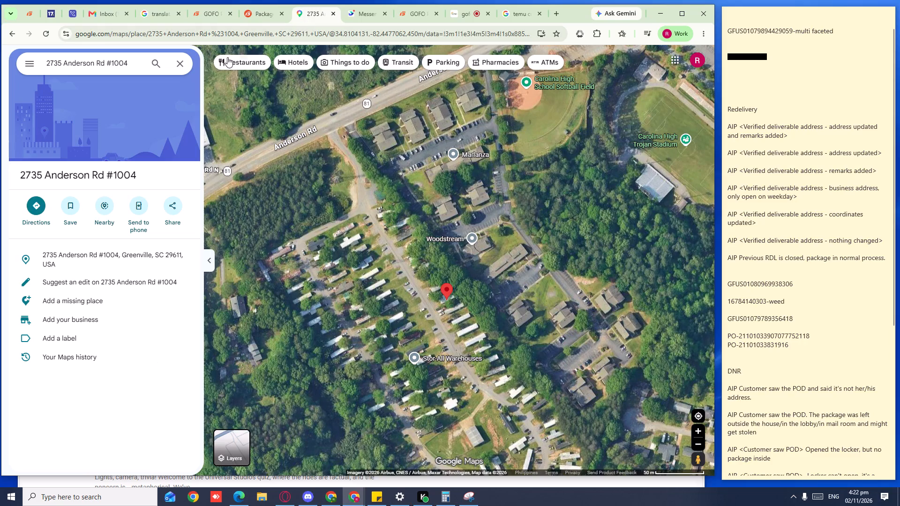
left_click(180, 67)
left_click(112, 61)
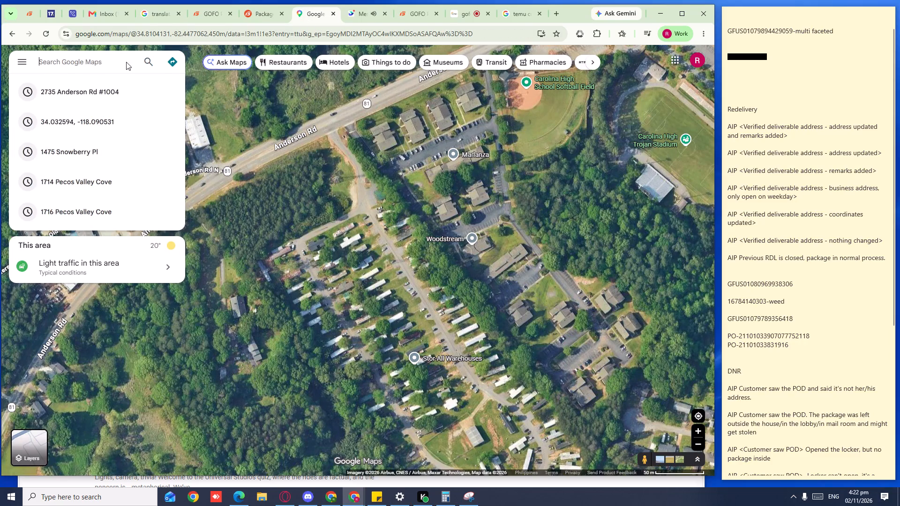
key("ctrl+v")
left_click(147, 61)
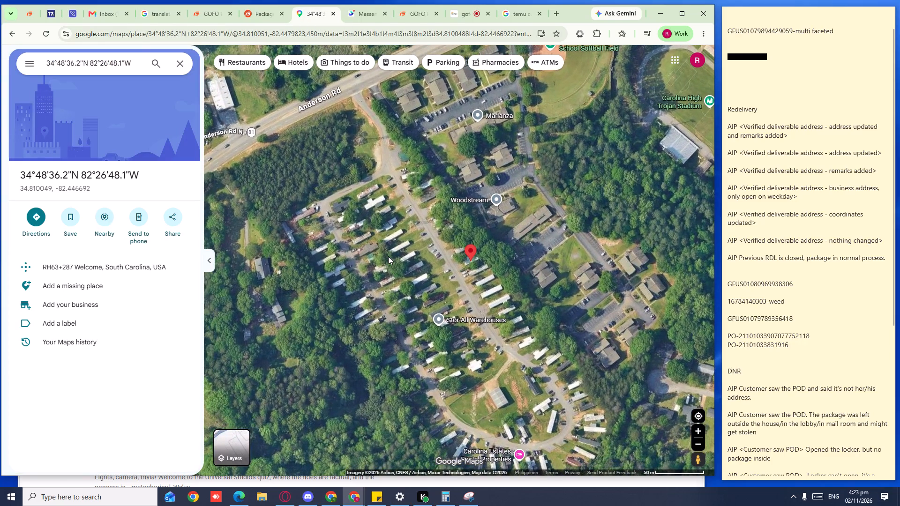
Trace the access road from the coordinates pin to the main road and open Street View at that junction.
left_click_drag(375, 179, 389, 276)
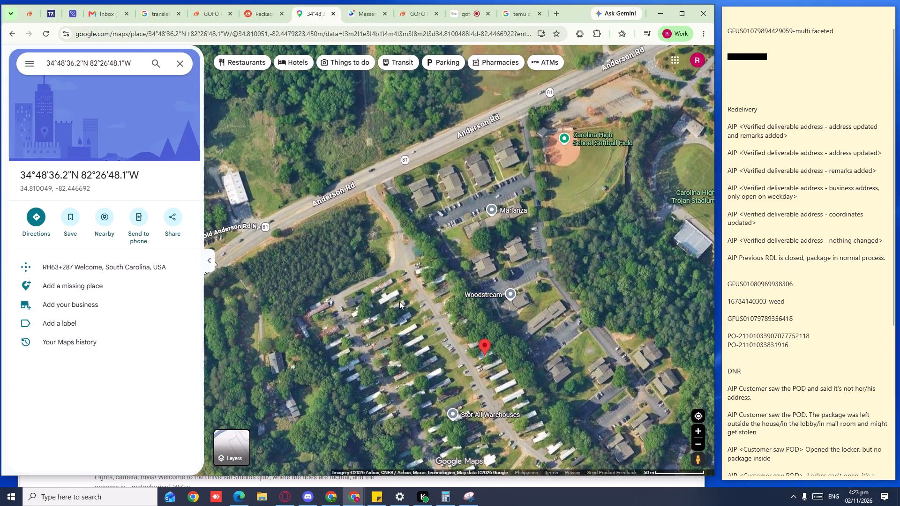
scroll(402, 301, "up", 3, "ctrl")
left_click_drag(403, 157, 414, 505)
left_click_drag(396, 206, 430, 365)
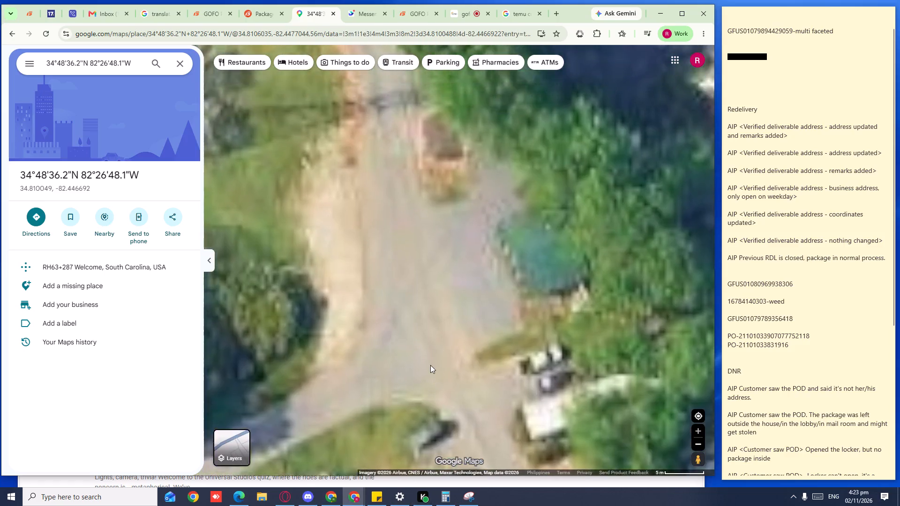
left_click_drag(430, 365, 443, 471)
scroll(323, 293, "down", 1, "ctrl")
left_click_drag(318, 294, 352, 396)
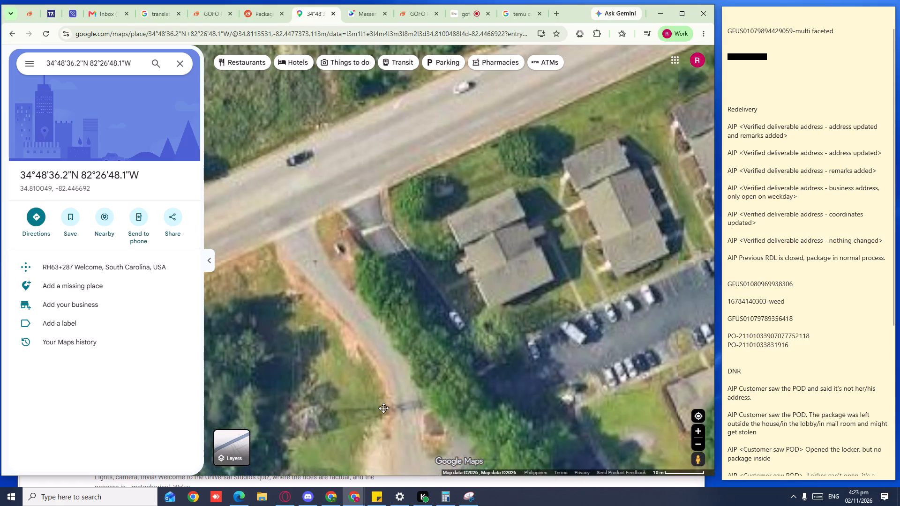
left_click_drag(700, 459, 307, 181)
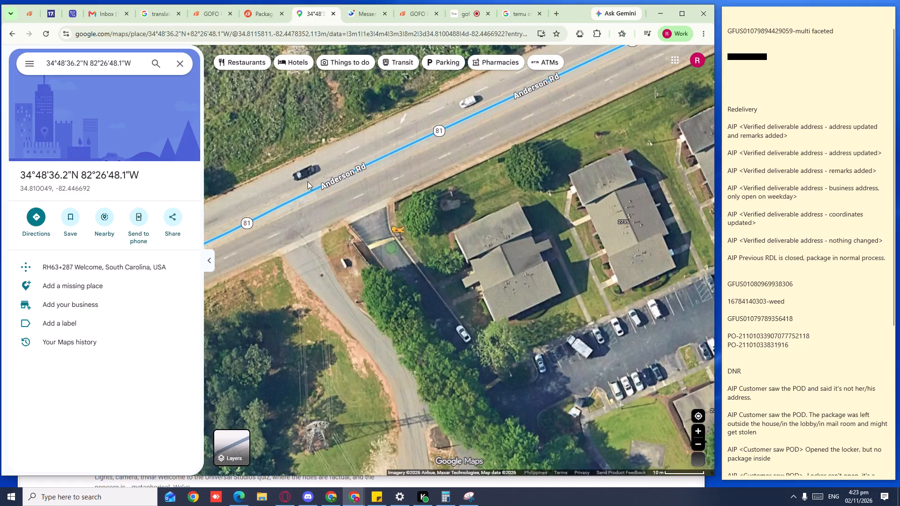
left_click_drag(307, 181, 298, 178)
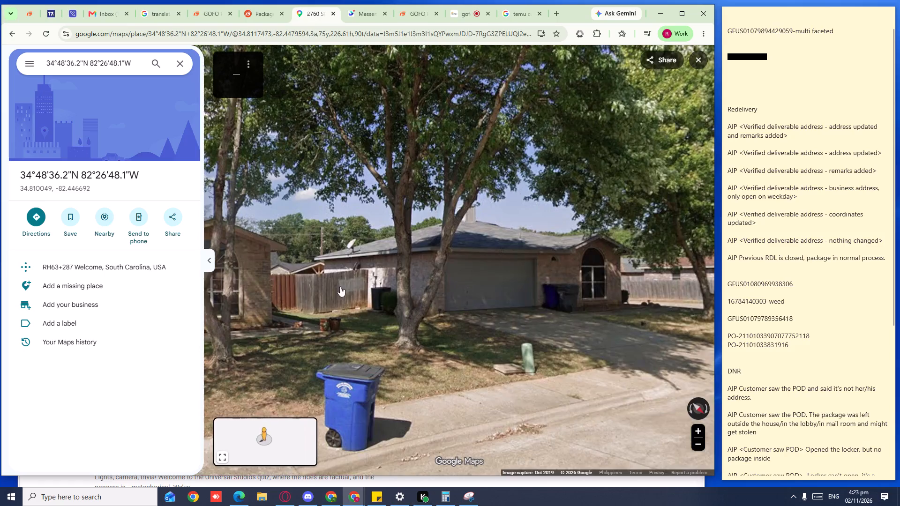
Look around in Street View and move to the community's entrance to examine its sign and driveway.
left_click_drag(541, 352, 338, 332)
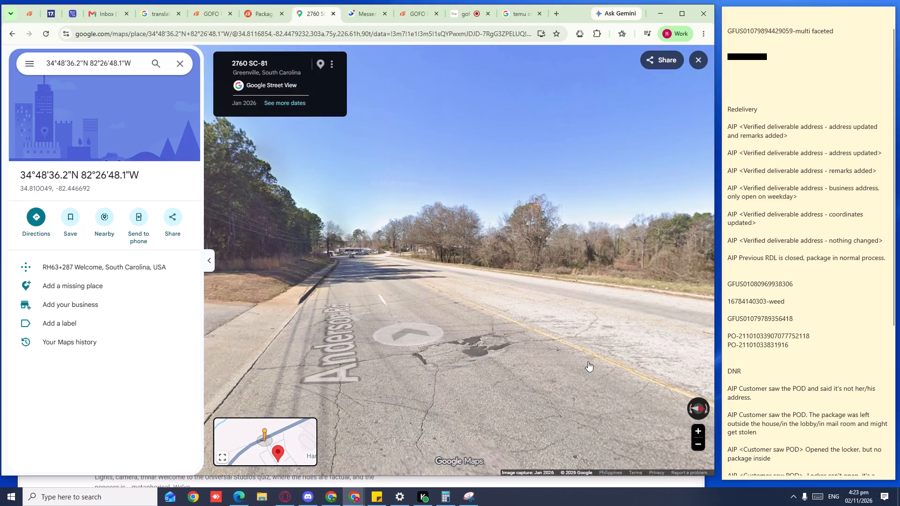
left_click_drag(588, 361, 283, 322)
left_click_drag(370, 298, 749, 389)
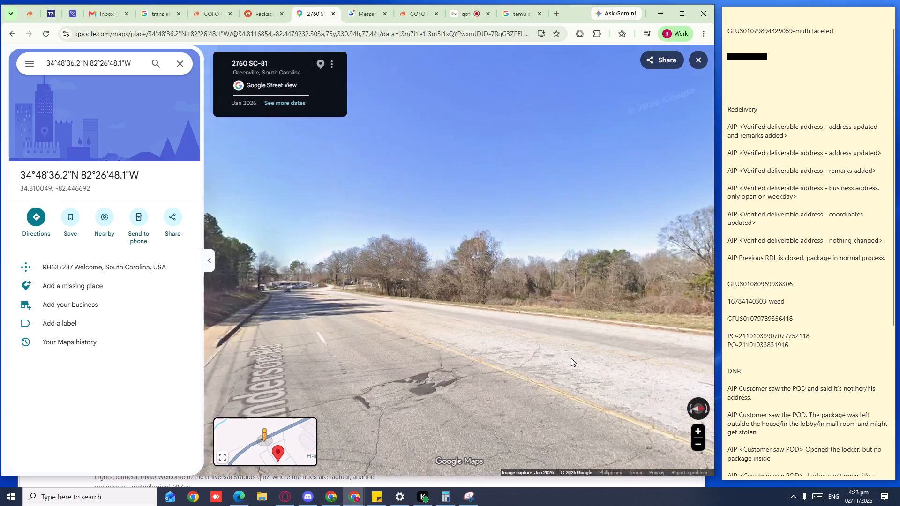
left_click_drag(409, 328, 781, 424)
left_click_drag(535, 379, 486, 251)
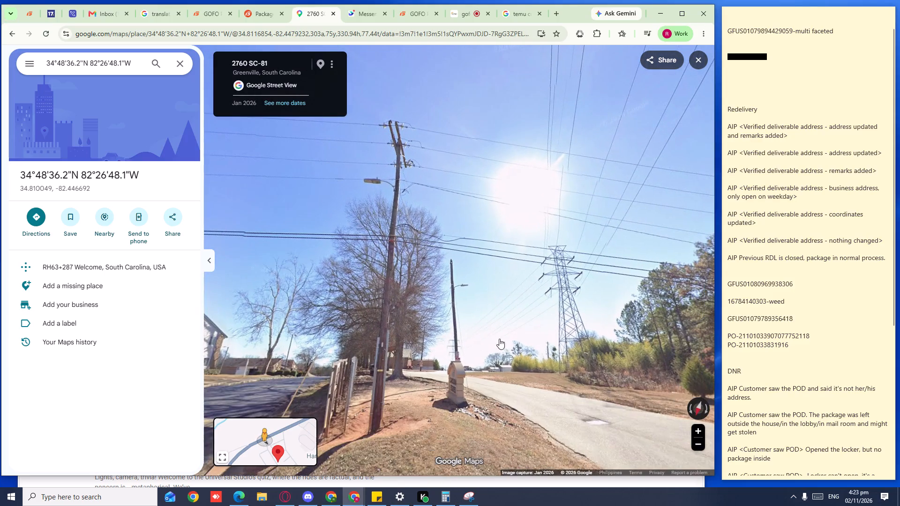
left_click(532, 403)
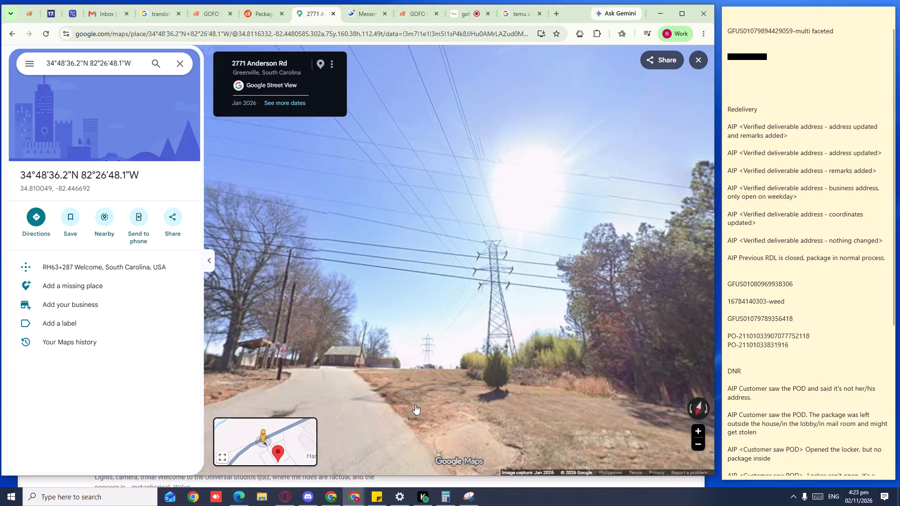
left_click_drag(381, 393, 583, 321)
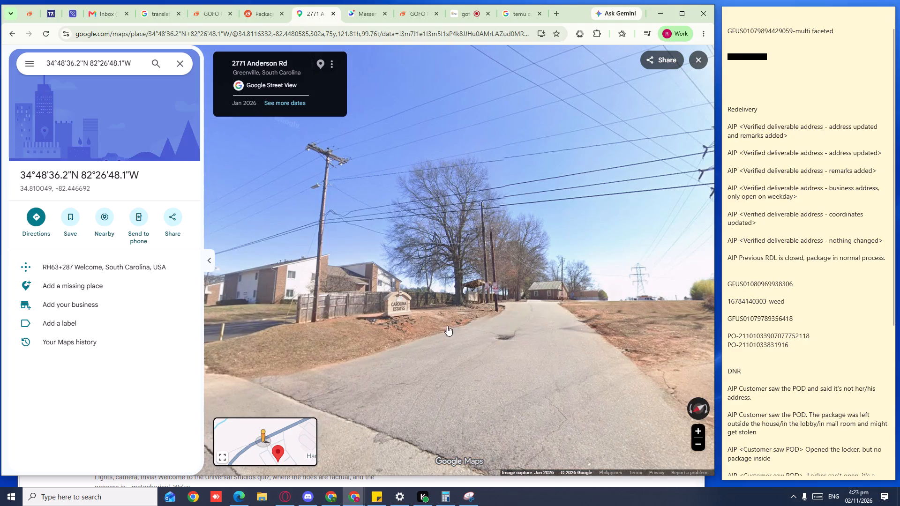
Examine the community's entrance sign up close in Street View and compare it with the waybill's receiver address.
scroll(428, 319, "up", 3, "ctrl")
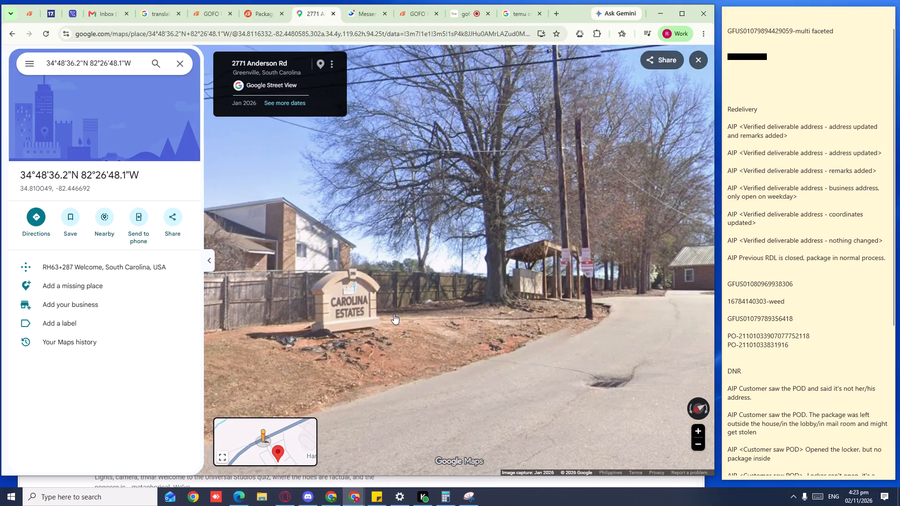
scroll(394, 314, "up", 2, "ctrl")
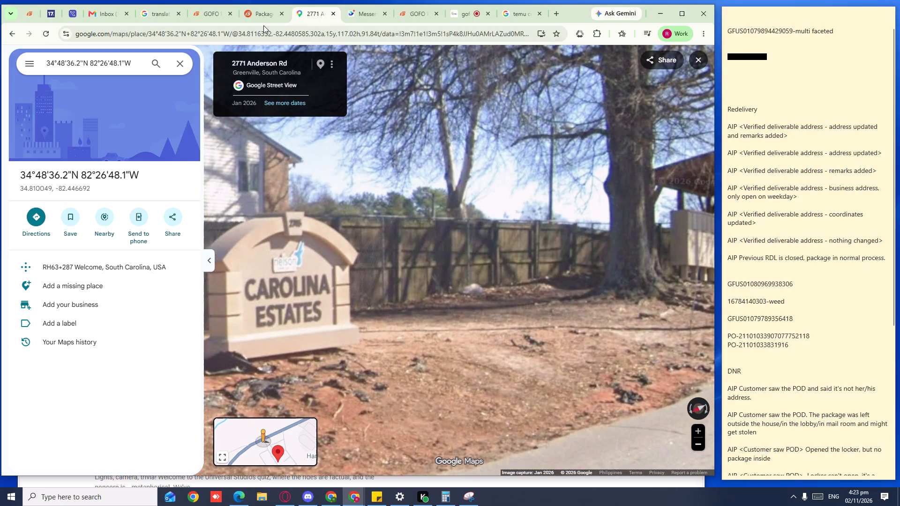
left_click(260, 11)
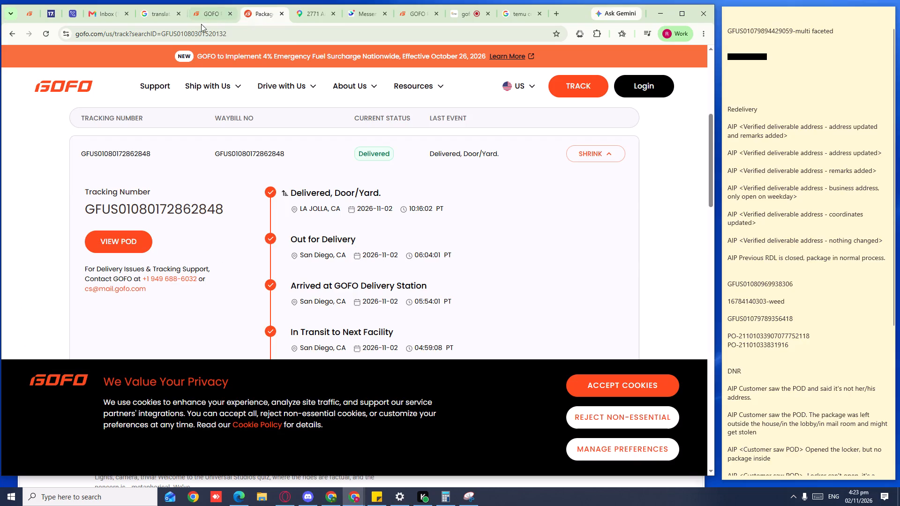
left_click(201, 24)
left_click(203, 17)
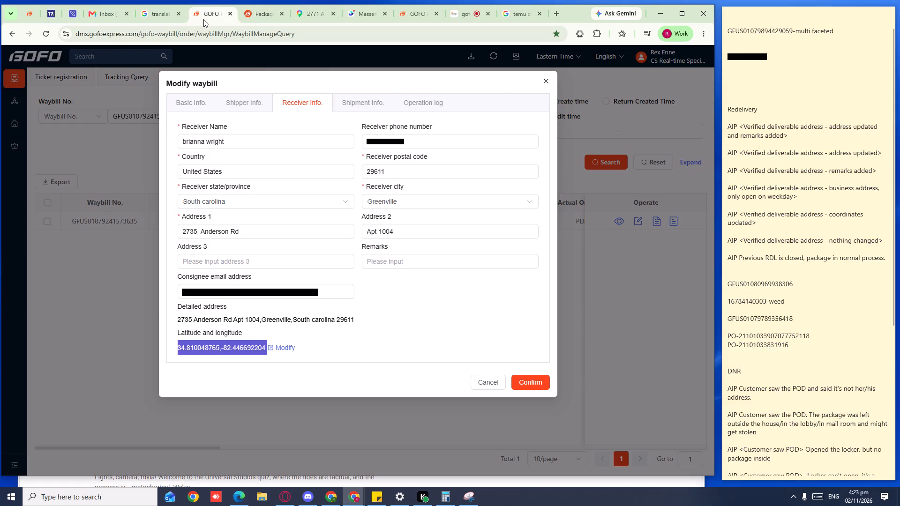
left_click(254, 15)
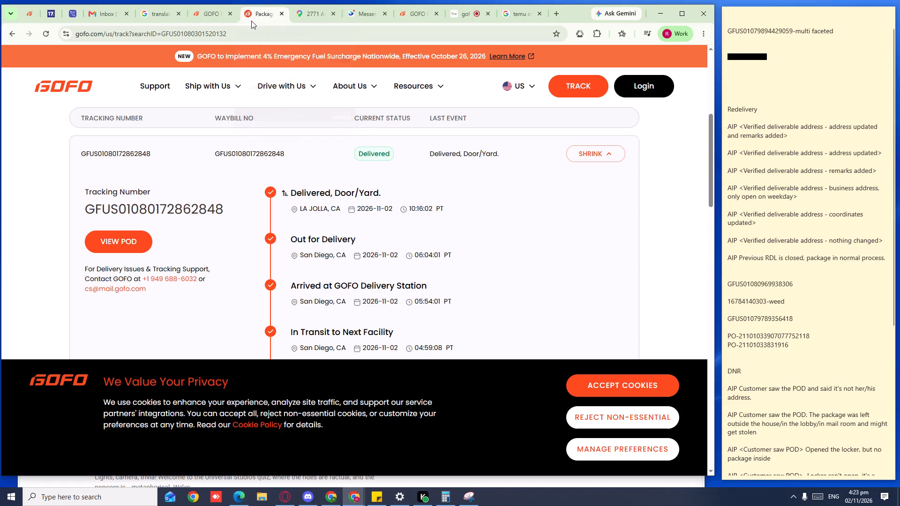
left_click(303, 18)
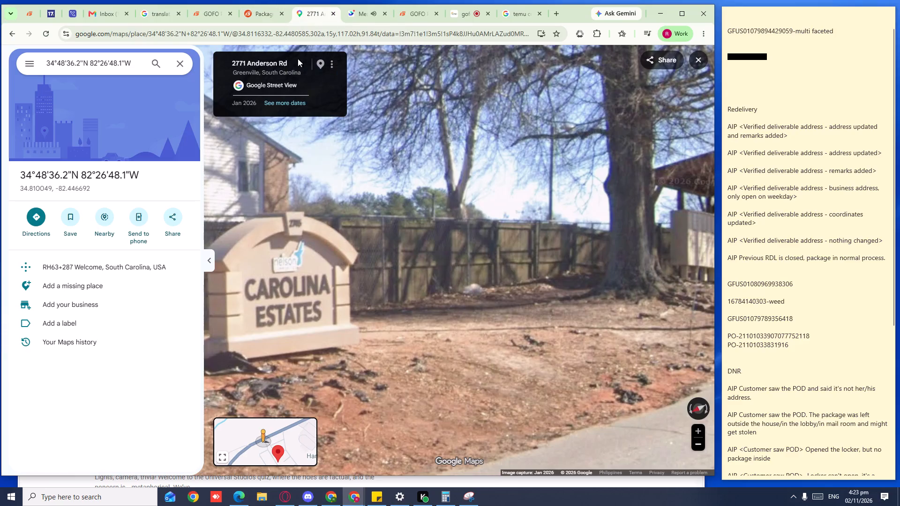
Look around the community entrance in Street View, examining the driveway, the mailbox shelter, the posted signs and the entrance sign.
left_click_drag(557, 293, 642, 225)
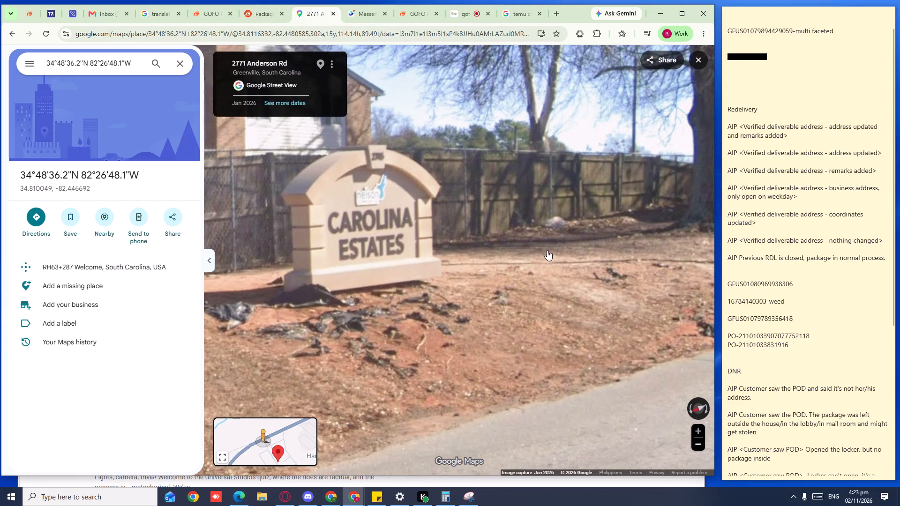
left_click_drag(585, 260, 172, 128)
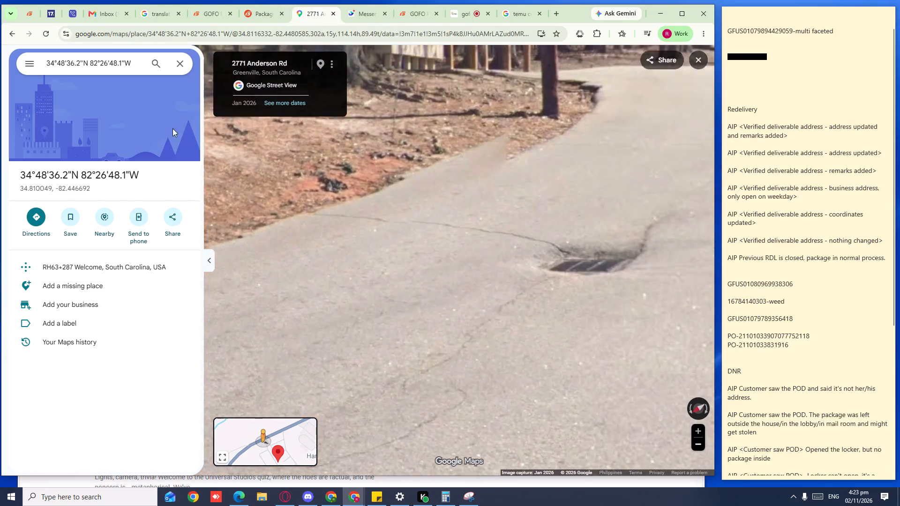
left_click_drag(172, 128, 293, 237)
left_click_drag(644, 257, 251, 217)
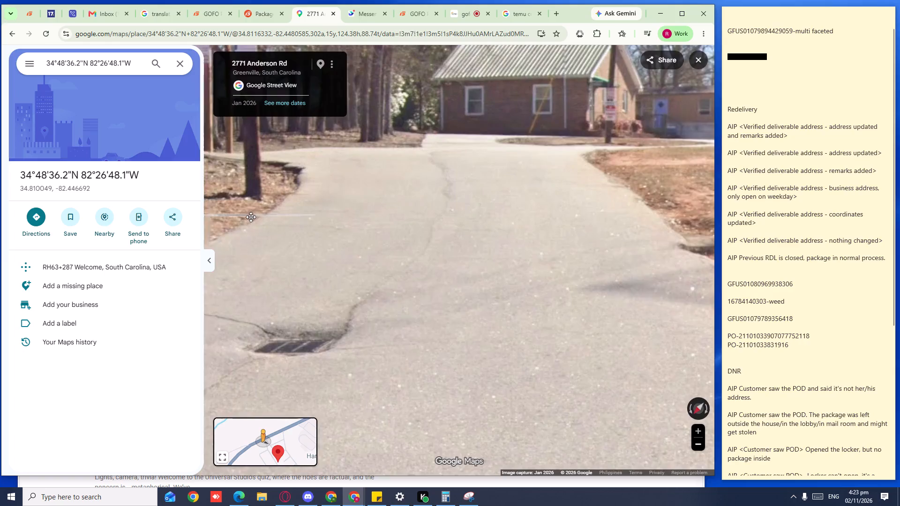
left_click_drag(251, 217, 228, 282)
left_click_drag(564, 208, 272, 172)
left_click_drag(460, 151, 606, 347)
left_click_drag(383, 240, 584, 233)
left_click_drag(408, 253, 602, 256)
left_click_drag(329, 265, 513, 240)
left_click_drag(308, 266, 507, 214)
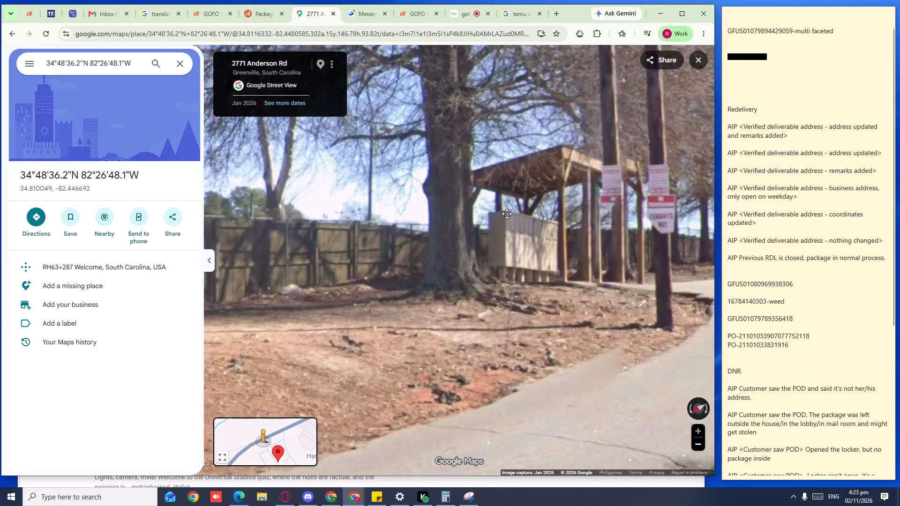
left_click_drag(268, 280, 415, 280)
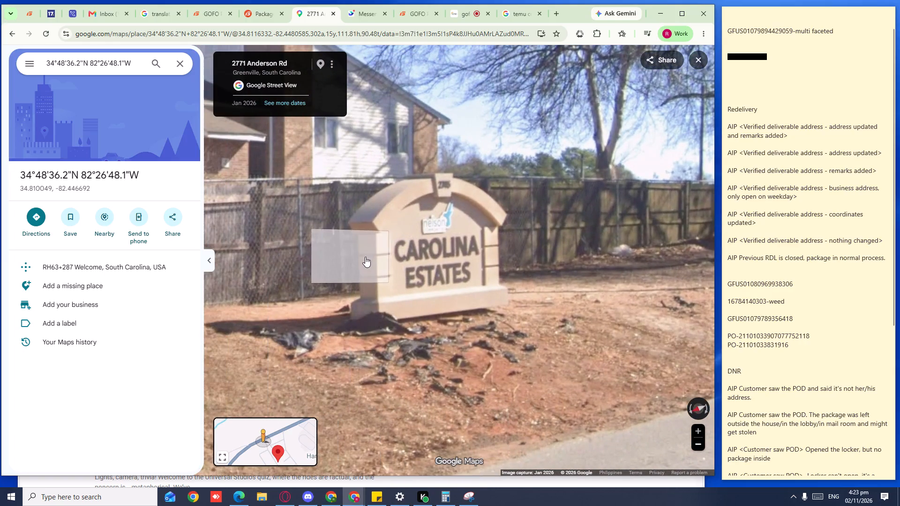
Leave Street View and trace the access road on the satellite map between the main road and the coordinates pin.
left_click(694, 63)
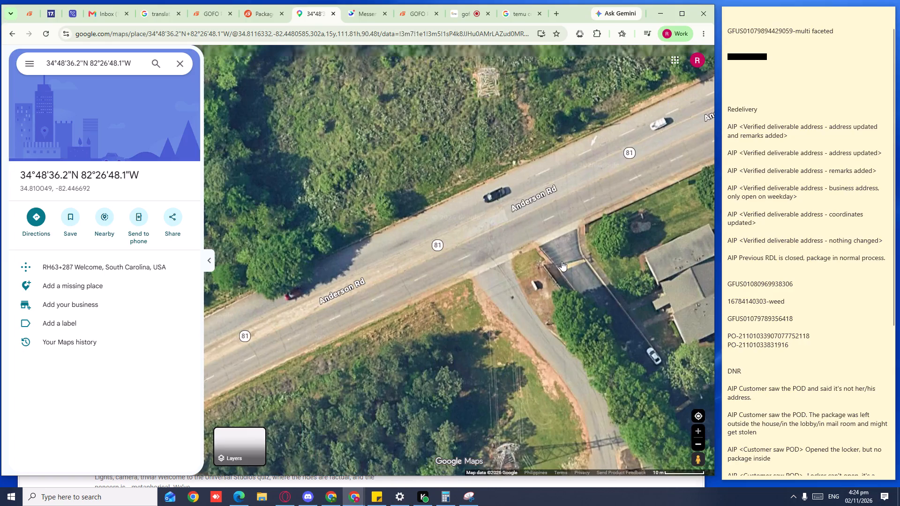
left_click_drag(562, 261, 540, 281)
left_click_drag(635, 388, 547, 122)
left_click_drag(553, 292, 499, 82)
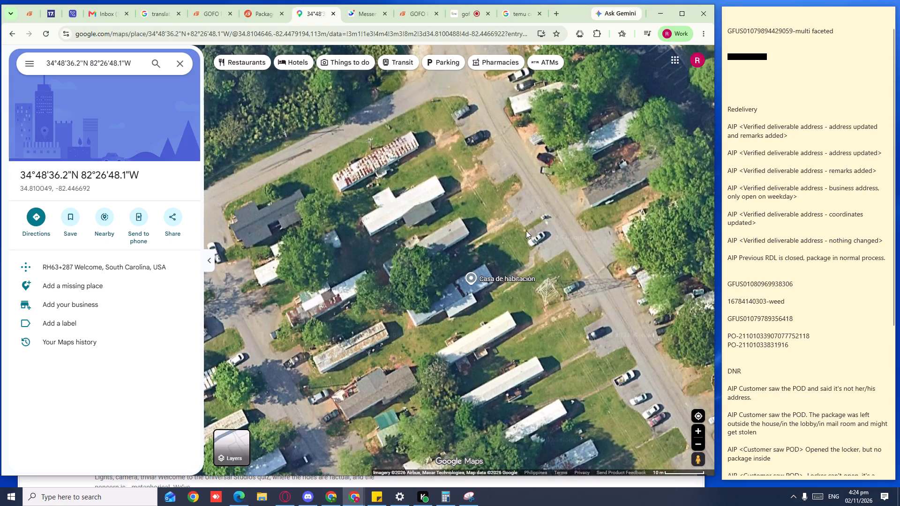
left_click_drag(600, 270, 406, 147)
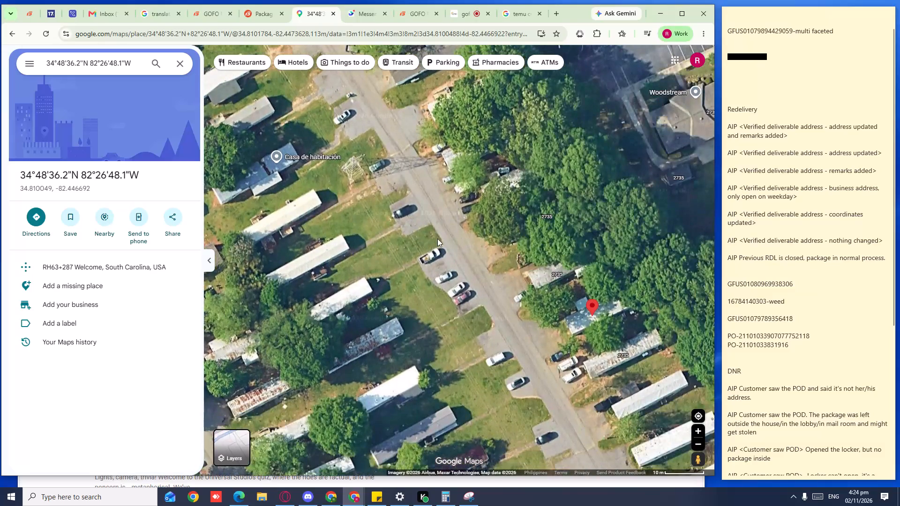
left_click_drag(402, 170, 461, 366)
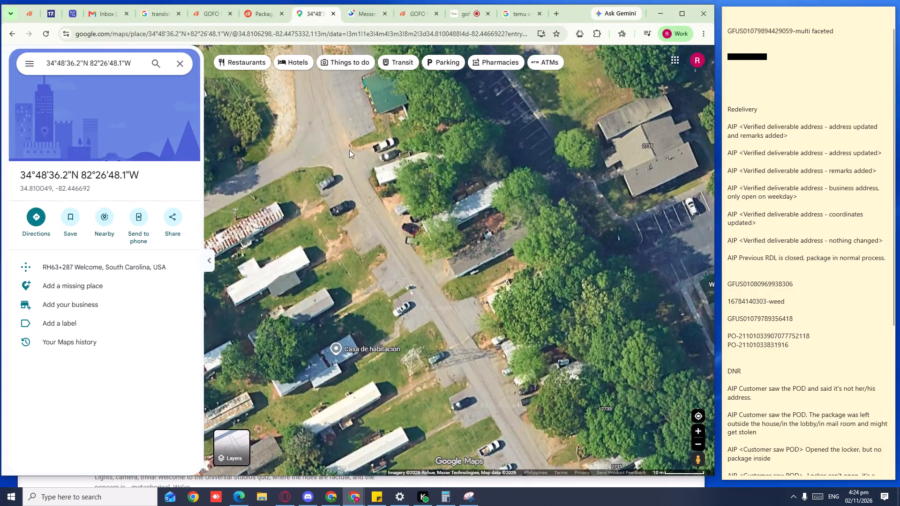
left_click_drag(349, 150, 438, 378)
left_click_drag(320, 141, 380, 267)
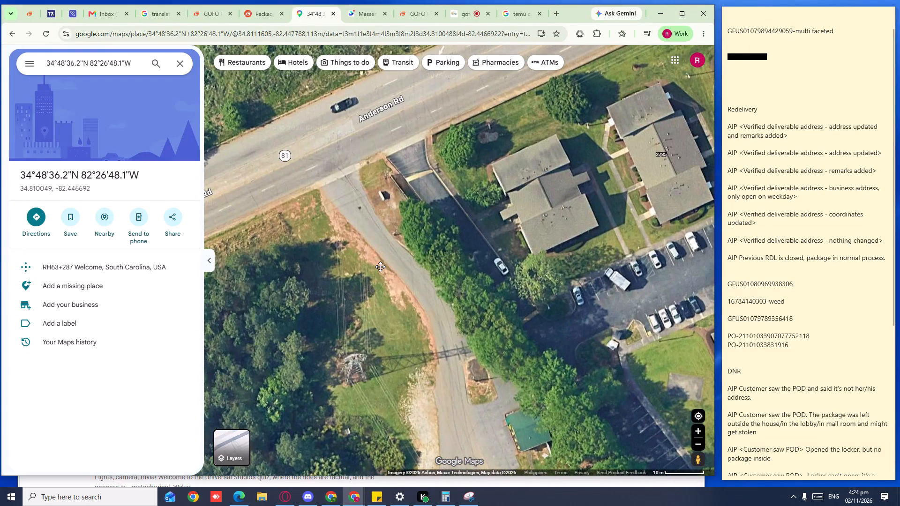
left_click_drag(380, 267, 305, 141)
left_click_drag(480, 319, 389, 142)
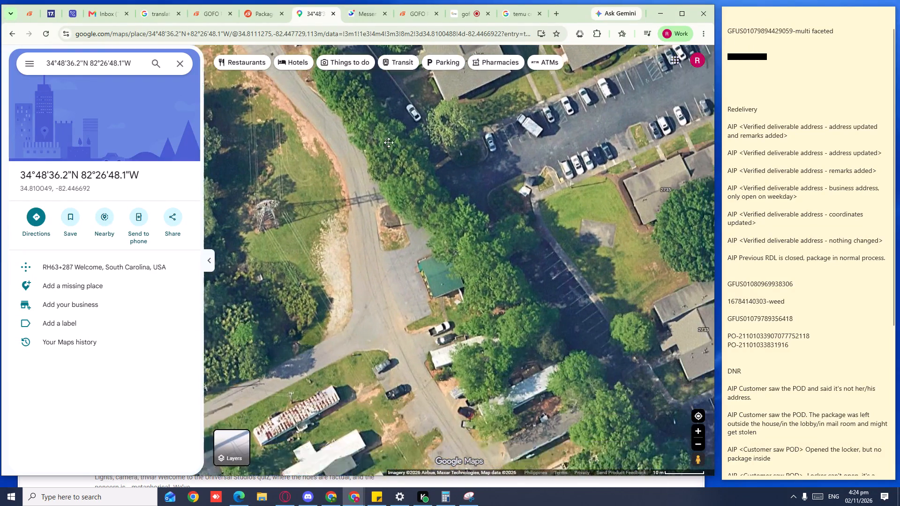
left_click_drag(389, 142, 382, 132)
left_click_drag(488, 329, 357, 117)
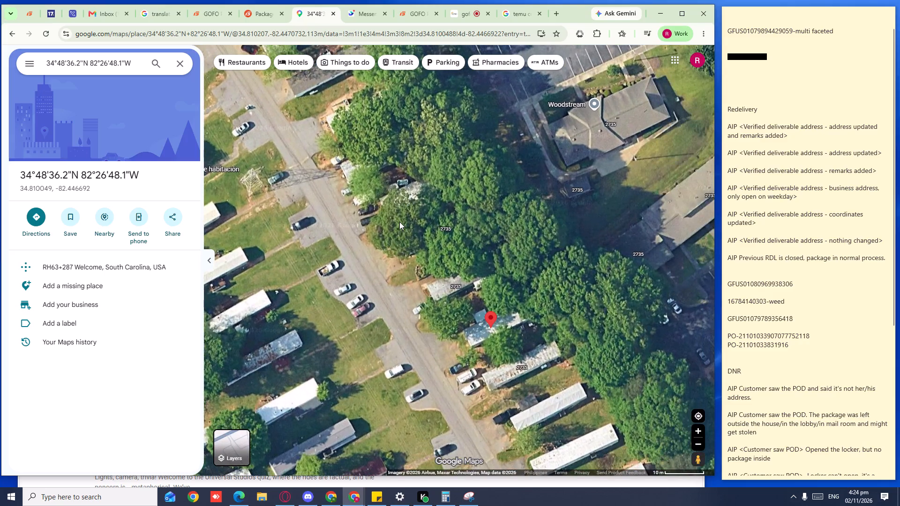
Check the waybill's receiver information against the satellite view of the coordinates pin and the neighbouring buildings.
left_click(256, 19)
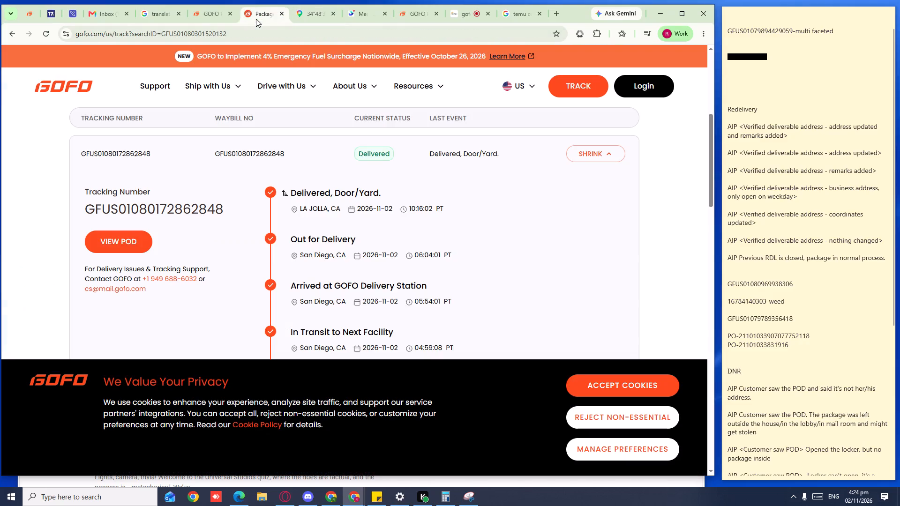
left_click(217, 13)
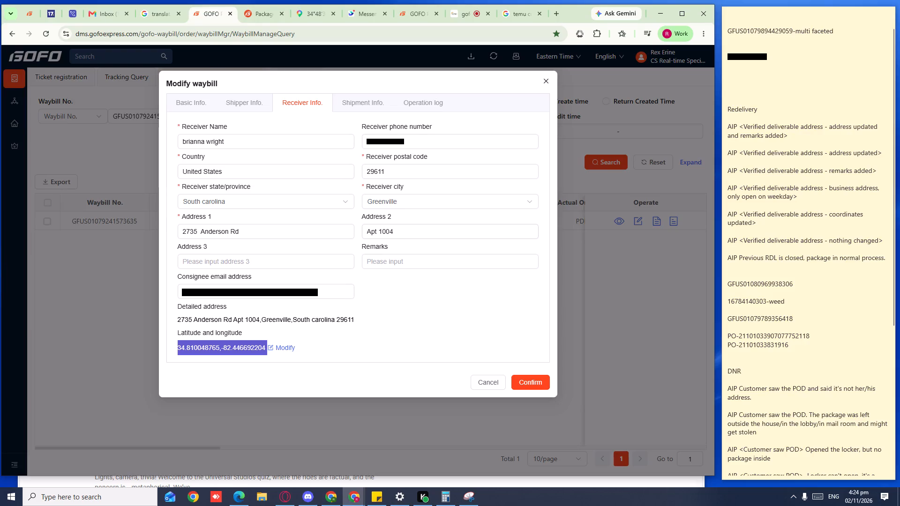
left_click(416, 261)
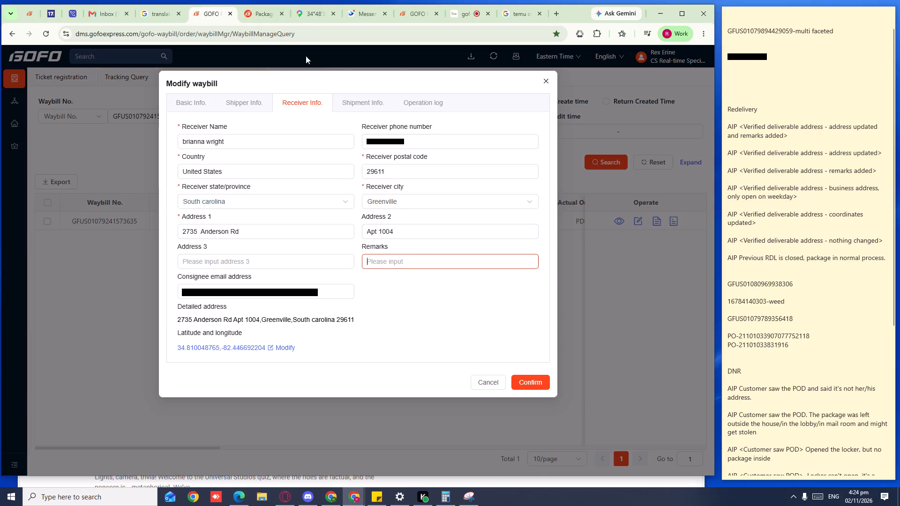
left_click(319, 15)
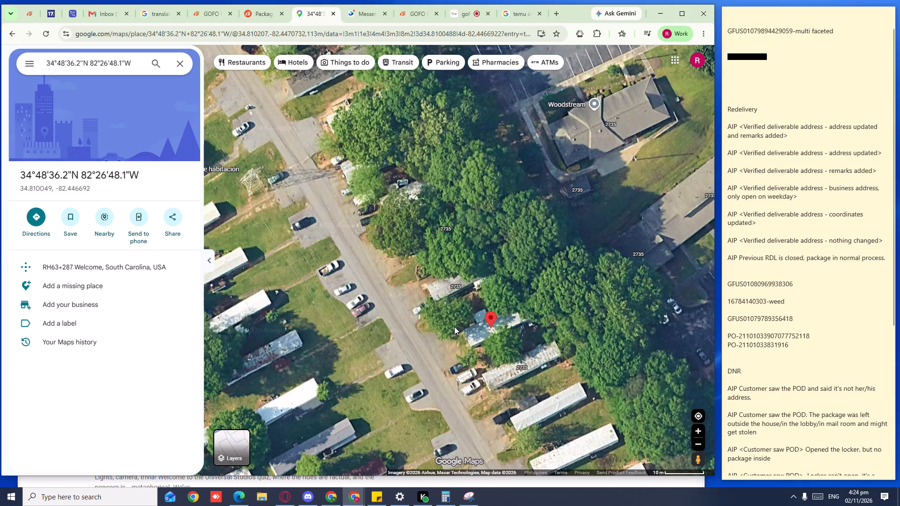
left_click(263, 11)
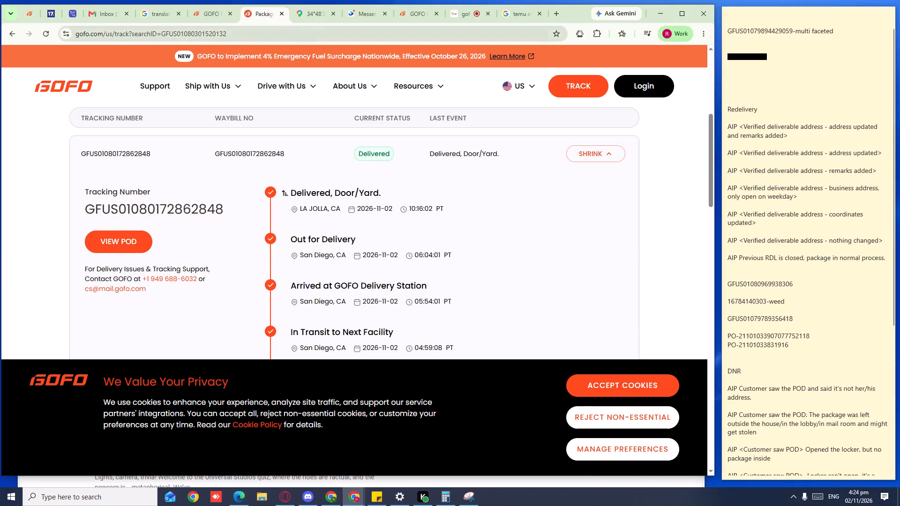
left_click(313, 22)
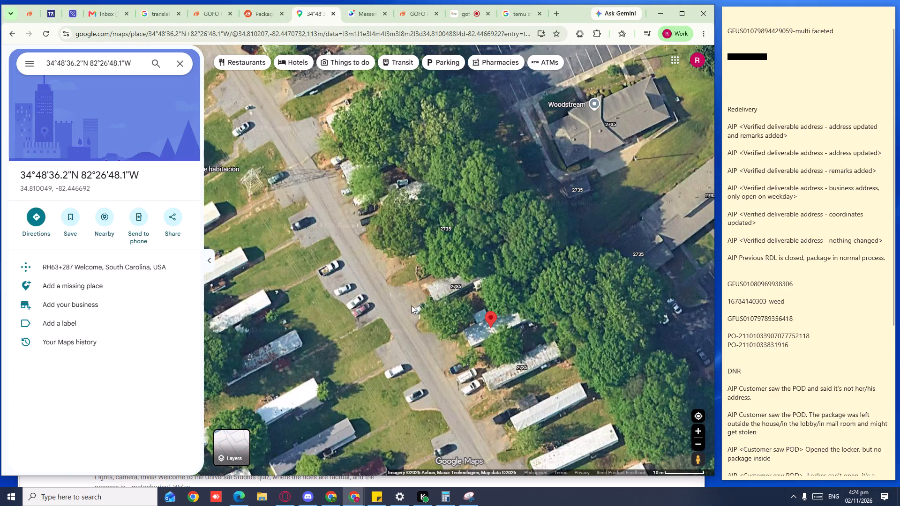
scroll(411, 305, "down", 2, "ctrl")
scroll(411, 305, "up", 2, "ctrl")
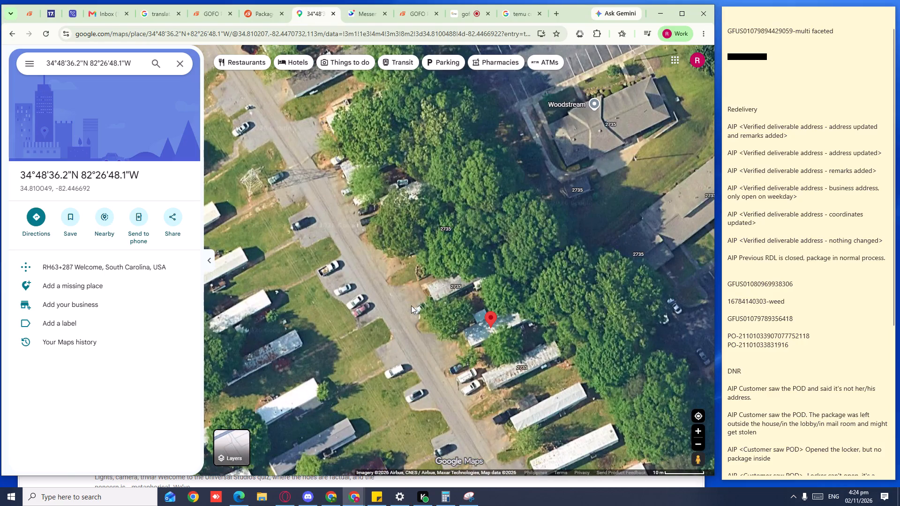
scroll(411, 305, "down", 1, "ctrl")
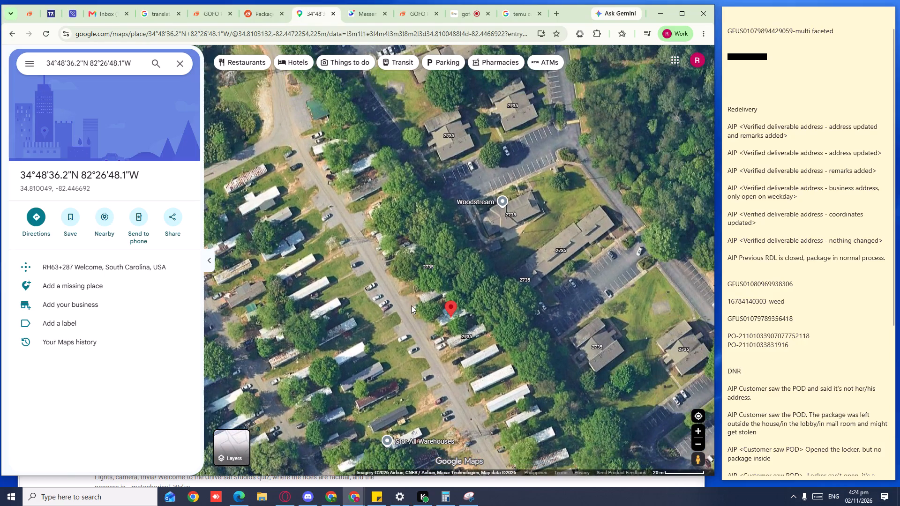
left_click_drag(382, 304, 406, 291)
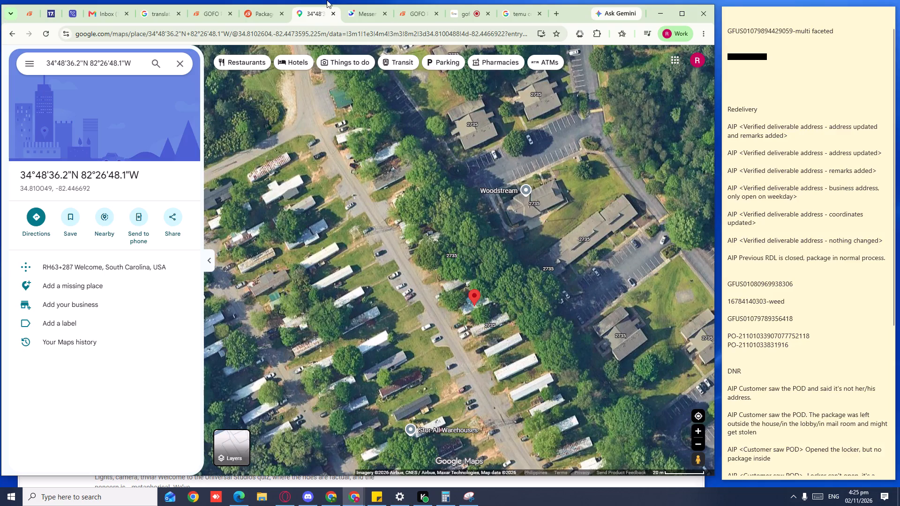
Move the receiver's apartment number from Address 2 to Remarks in the waybill's receiver information.
left_click(259, 14)
left_click(213, 15)
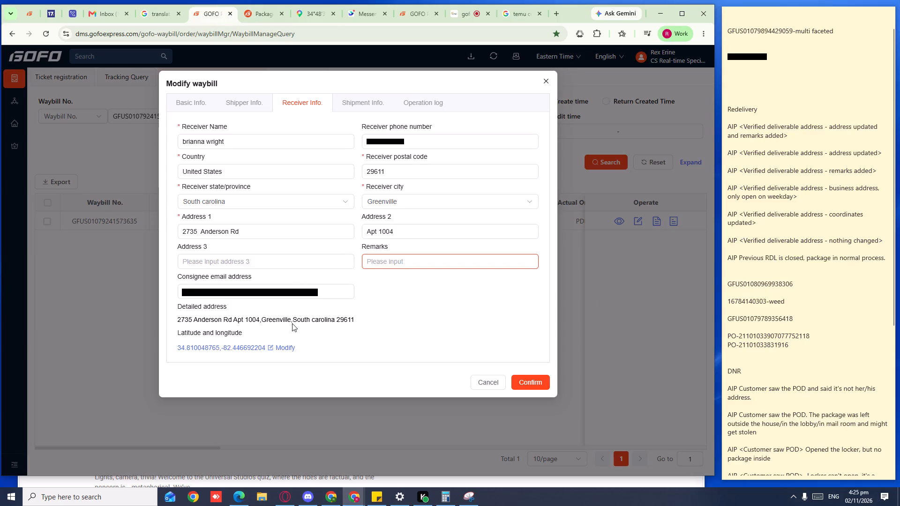
left_click_drag(425, 236, 302, 227)
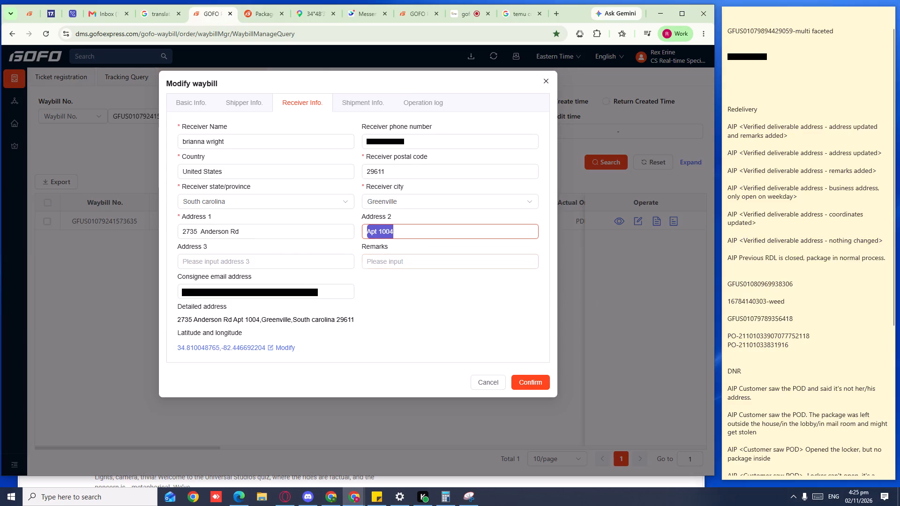
left_click_drag(302, 227, 288, 226)
key("ctrl+x")
left_click(395, 257)
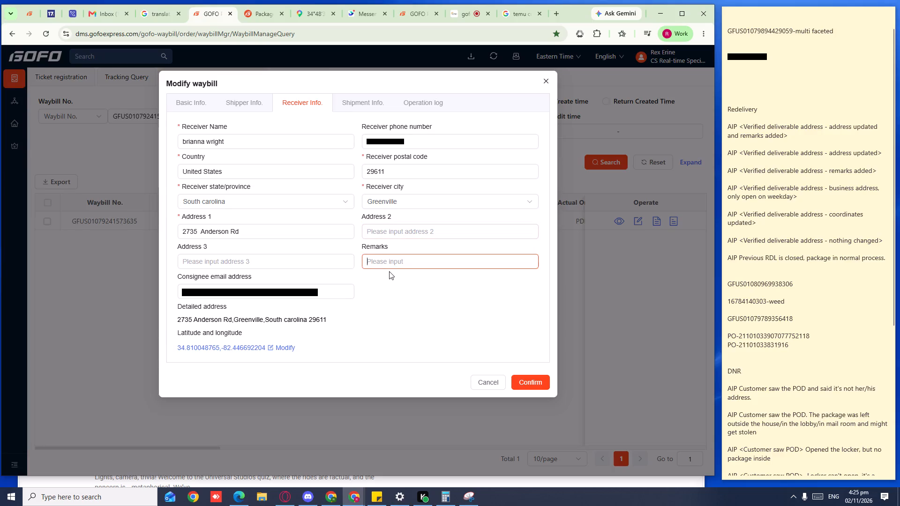
key("ctrl+v")
Copy the detailed address from the waybill's receiver information and search for it in Google Maps in place of the coordinates.
left_click(300, 318)
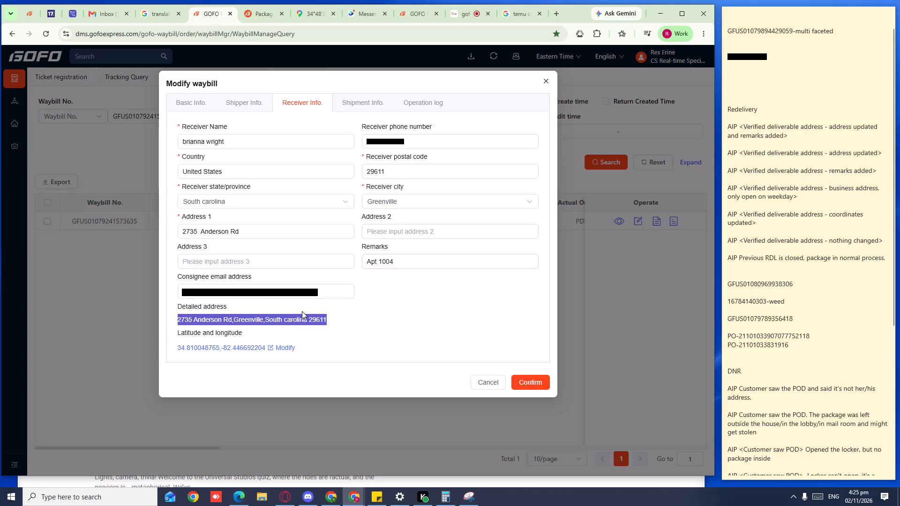
key("ctrl+c")
key("ctrl+c")
key("ctrl+c")
key("ctrl+c")
key("ctrl+c")
key("ctrl+c")
key("ctrl+c")
left_click(260, 19)
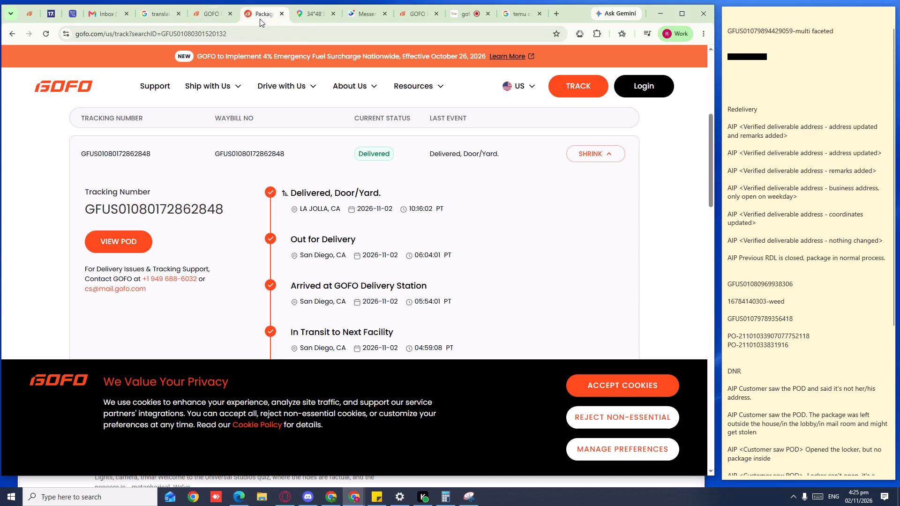
left_click(310, 21)
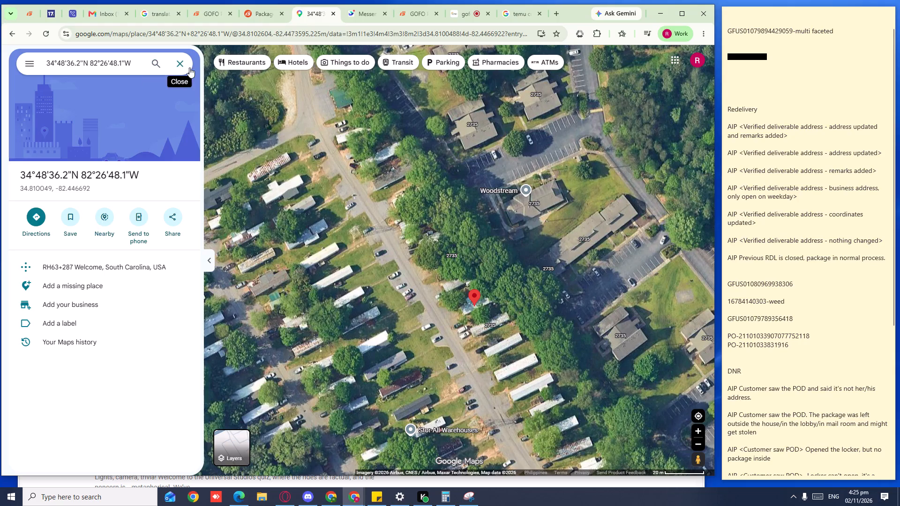
left_click(190, 67)
left_click(112, 65)
key("ctrl+v")
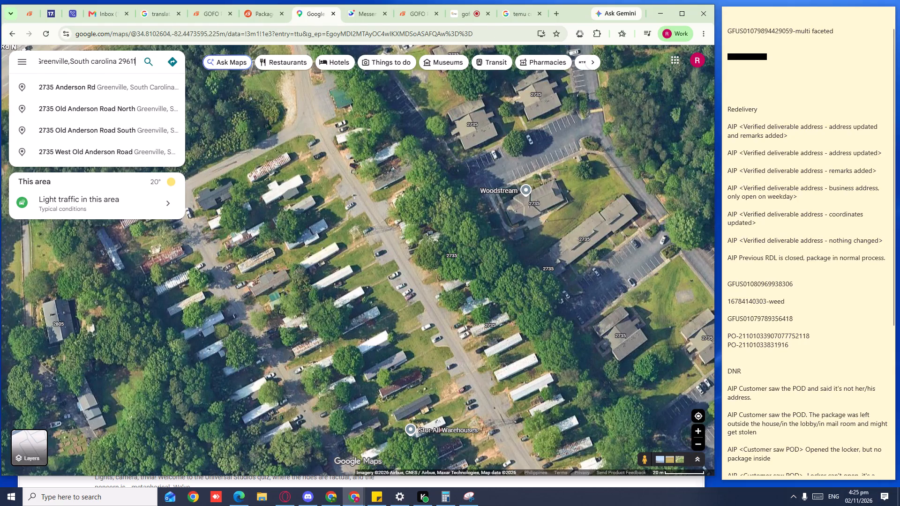
left_click(133, 64)
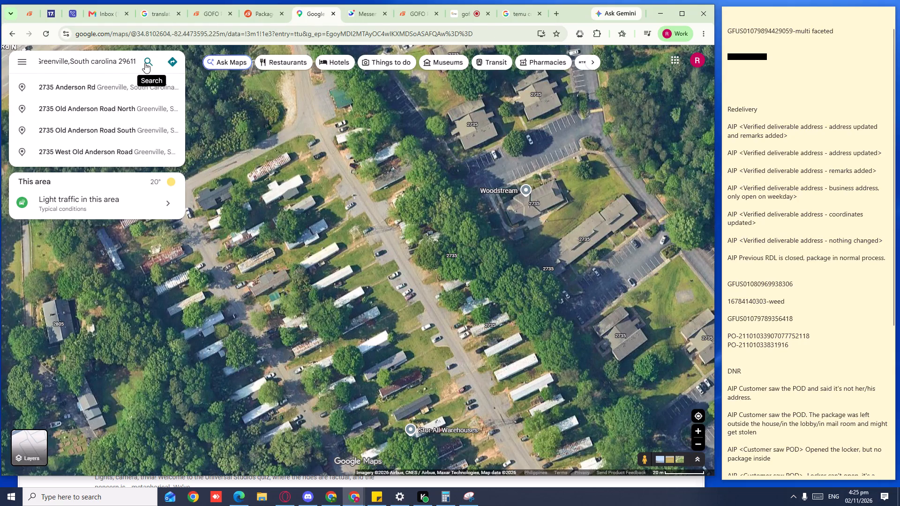
left_click(148, 62)
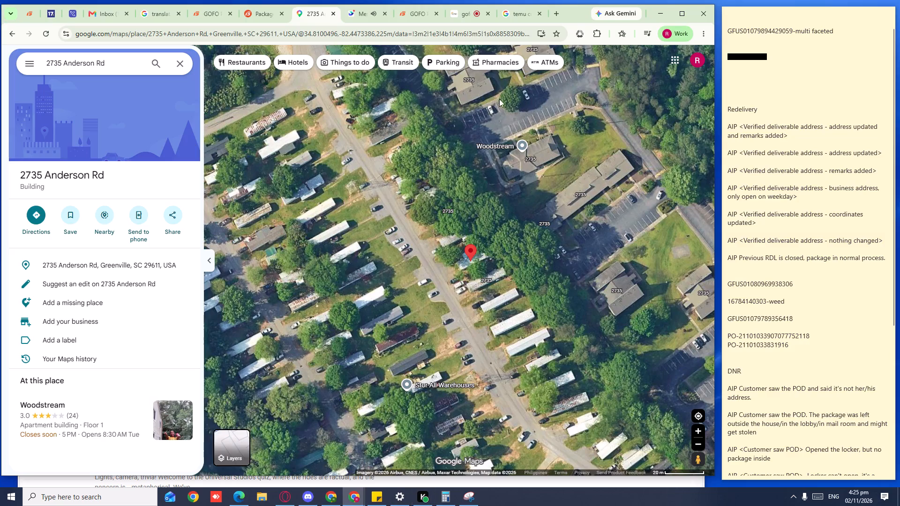
Mute the microphone on the active customer call and move the call window slightly aside.
left_click(459, 22)
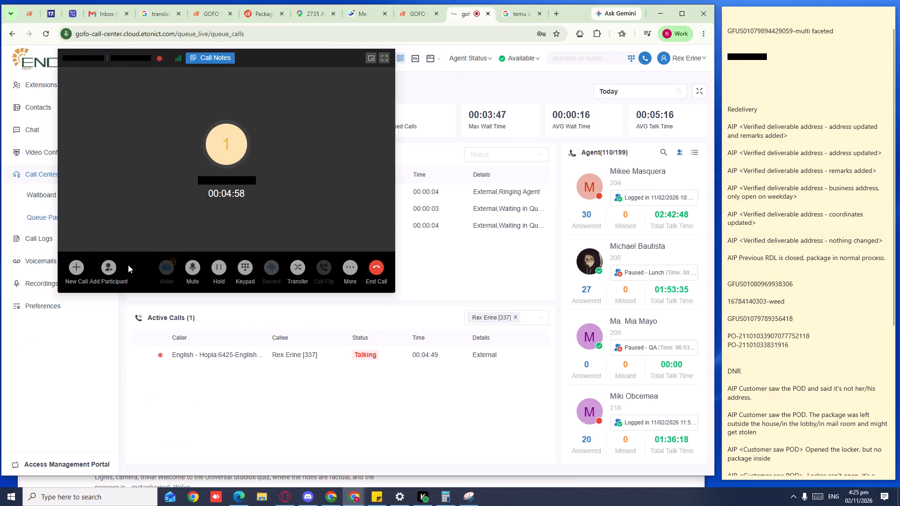
left_click(192, 268)
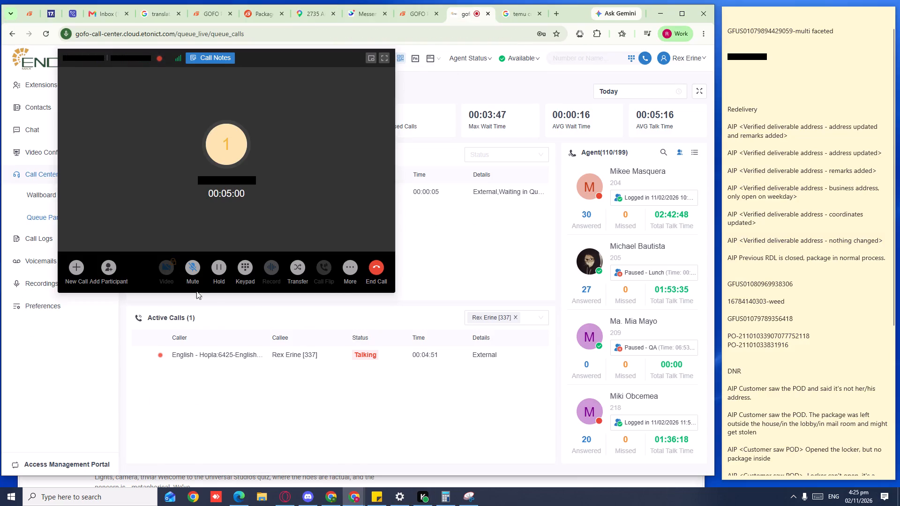
left_click_drag(316, 56, 331, 73)
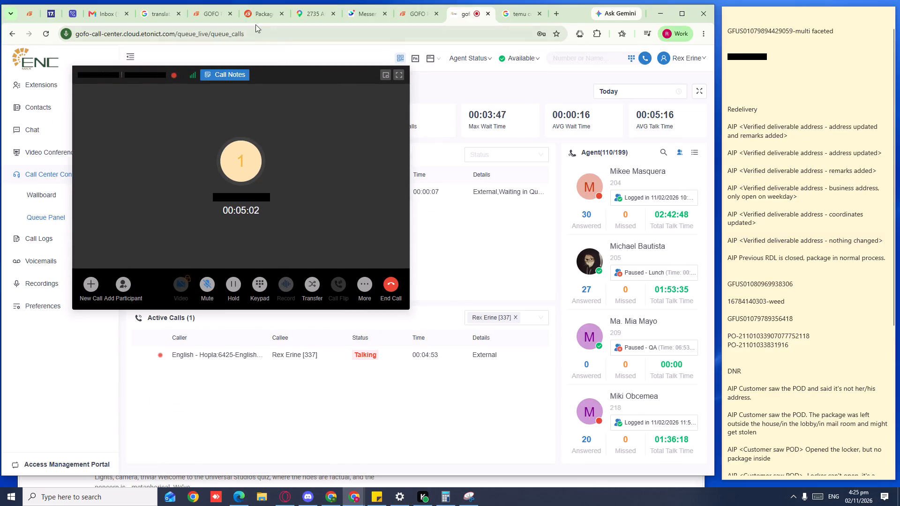
Return to the waybill's receiver information, recheck the detailed address and coordinates, and copy the detailed address again.
left_click(255, 20)
left_click(208, 17)
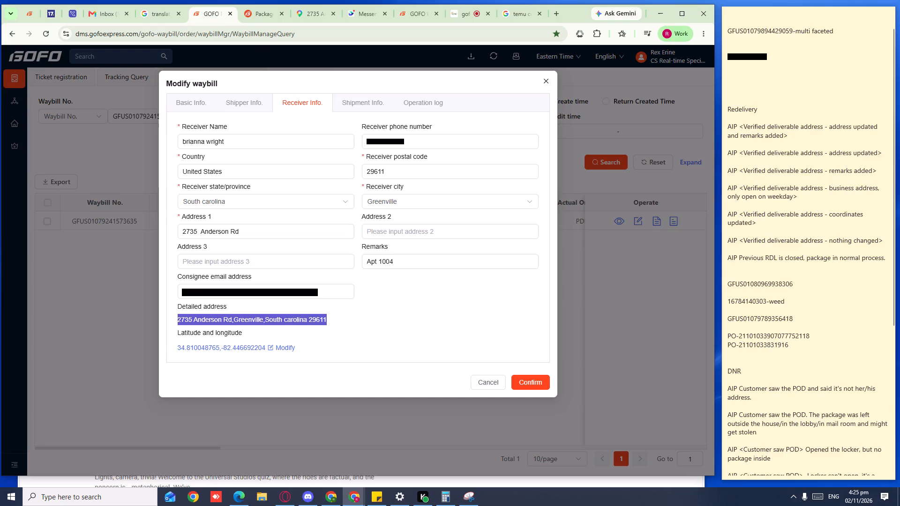
left_click(256, 316)
left_click(221, 326)
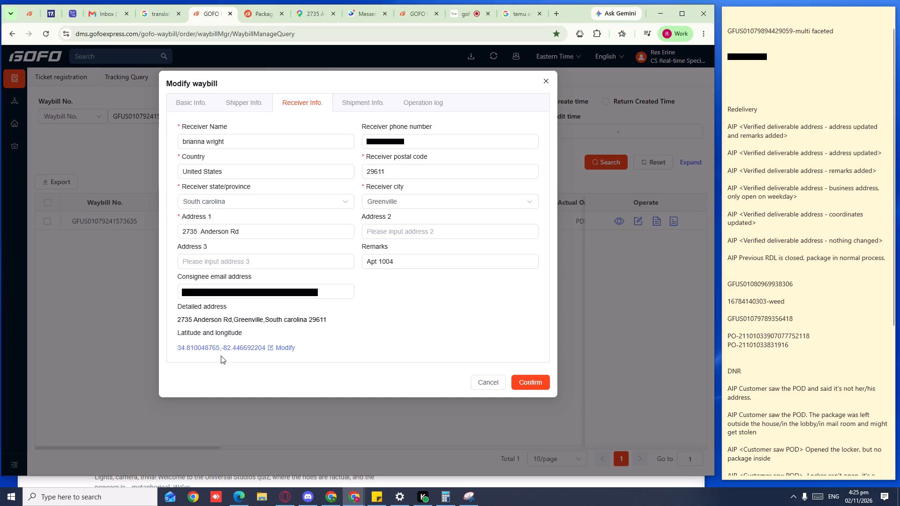
triple_click(221, 350)
left_click(232, 315)
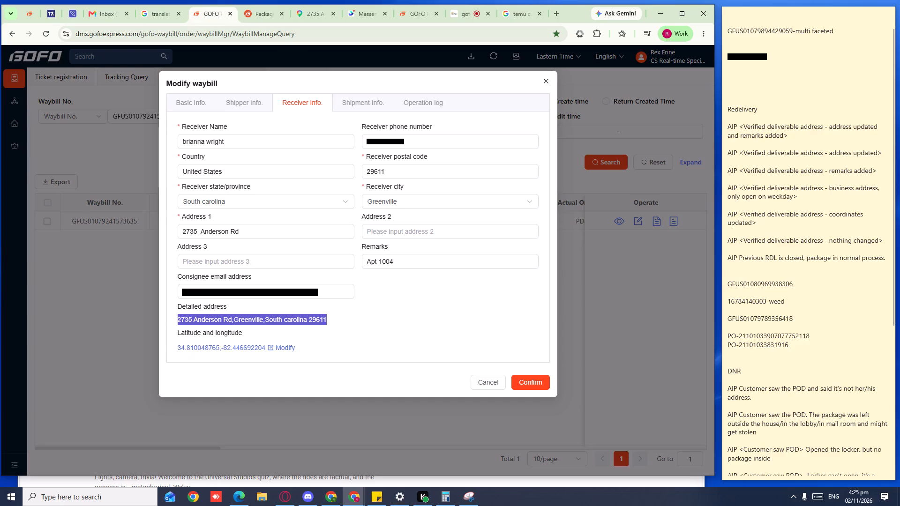
key("ctrl+c")
key("ctrl+c")
key("ctrl+c")
key("ctrl+c")
key("ctrl+c")
key("ctrl+c")
key("ctrl+c")
key("ctrl+c")
key("ctrl+c")
key("ctrl+c")
key("ctrl+c")
key("ctrl+c")
key("ctrl+c")
key("ctrl+c")
Unmute the microphone on the active customer call.
left_click(452, 13)
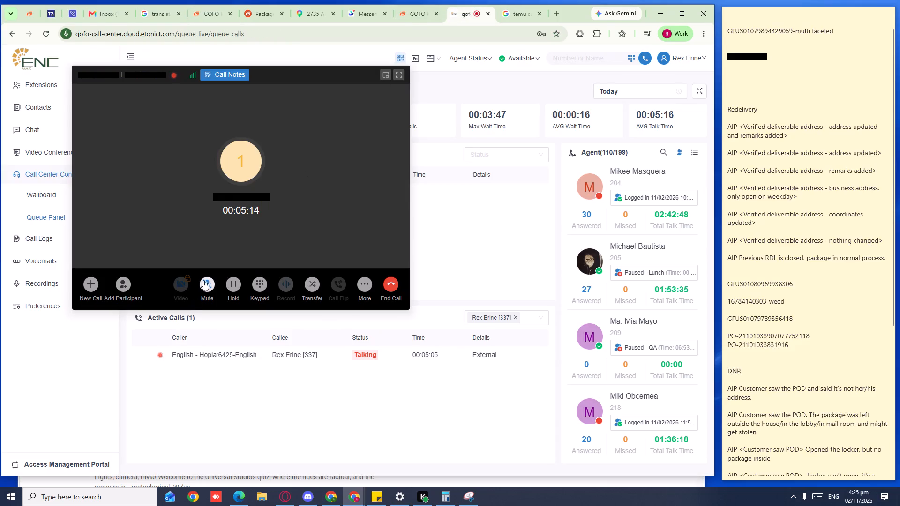
left_click(207, 280)
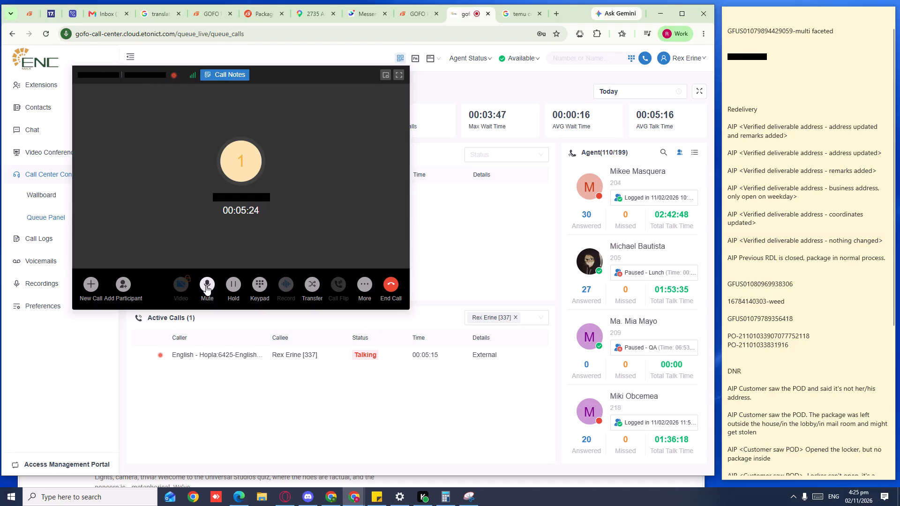
Write "woodstream apartments" on the blank line above the Redelivery section of the sticky note.
left_click(733, 83)
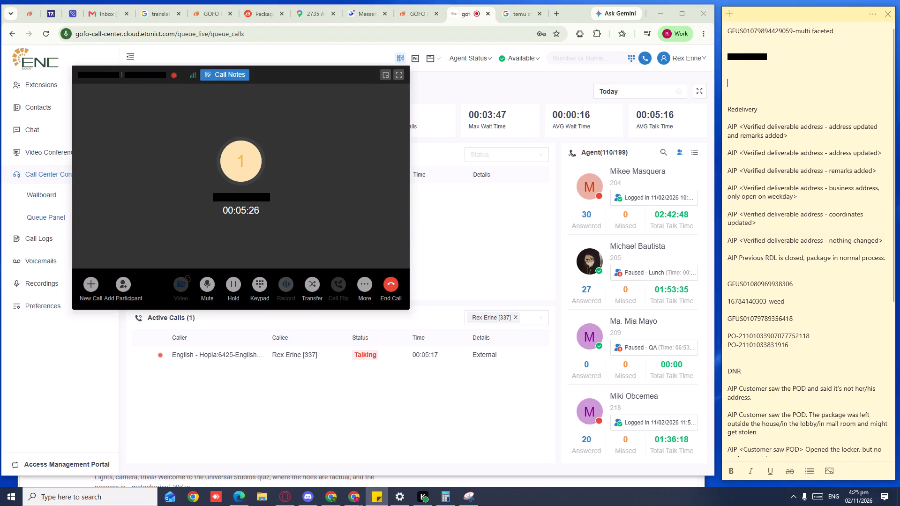
key("w")
key("o")
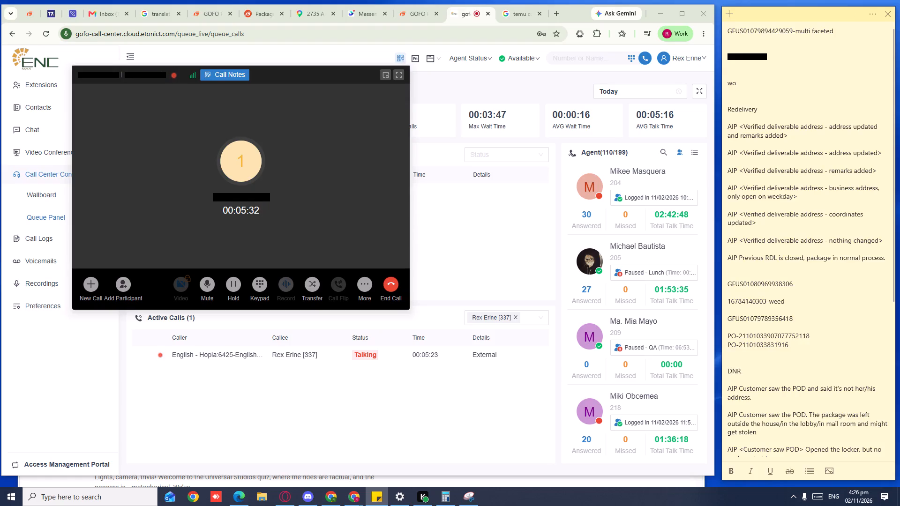
key("o")
key("d")
type("prings")
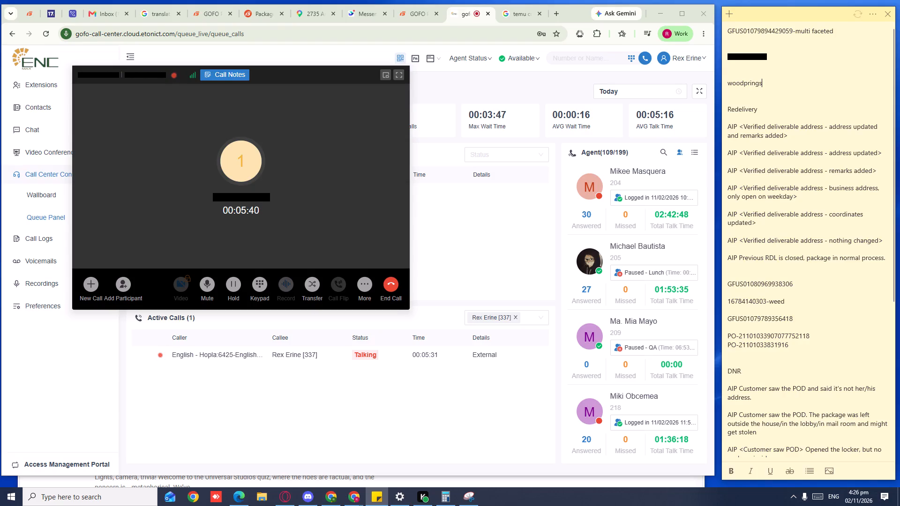
key("BackSpace")
key("BackSpace")
key("BackSpace")
key("BackSpace")
key("BackSpace")
key("BackSpace")
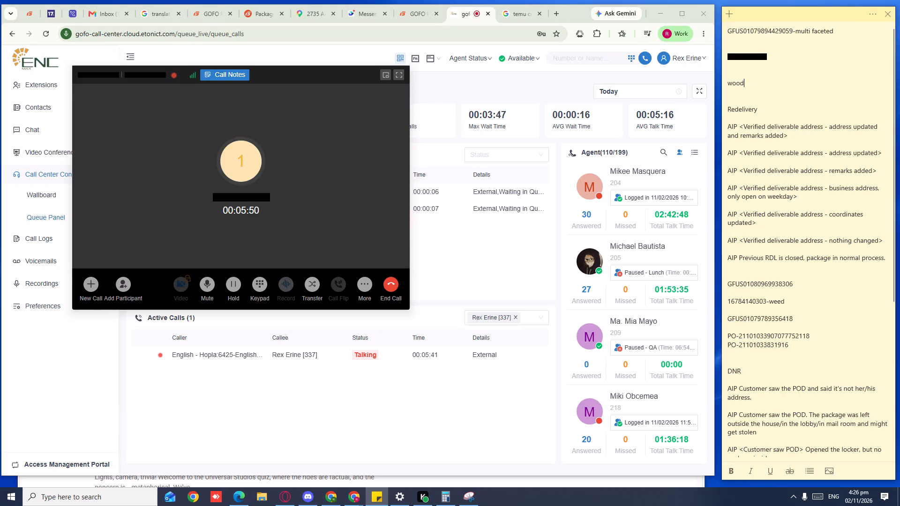
type("st")
type("re")
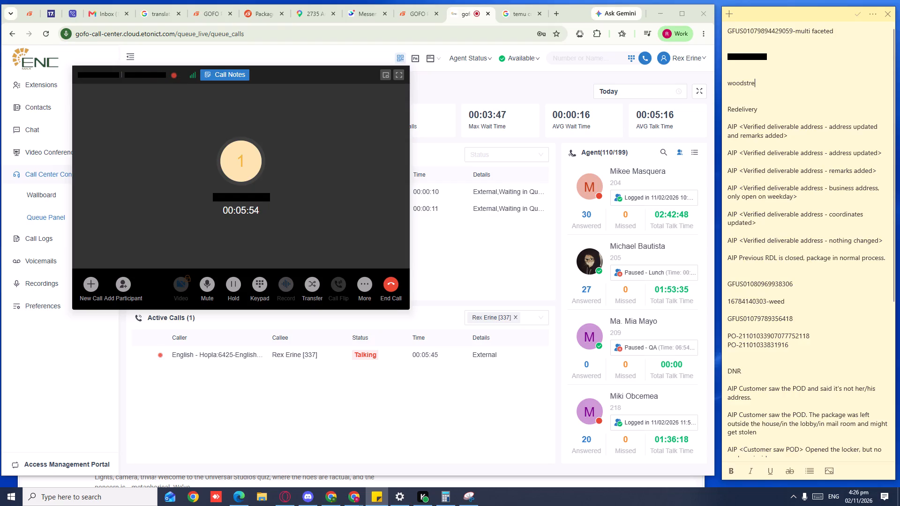
type("am")
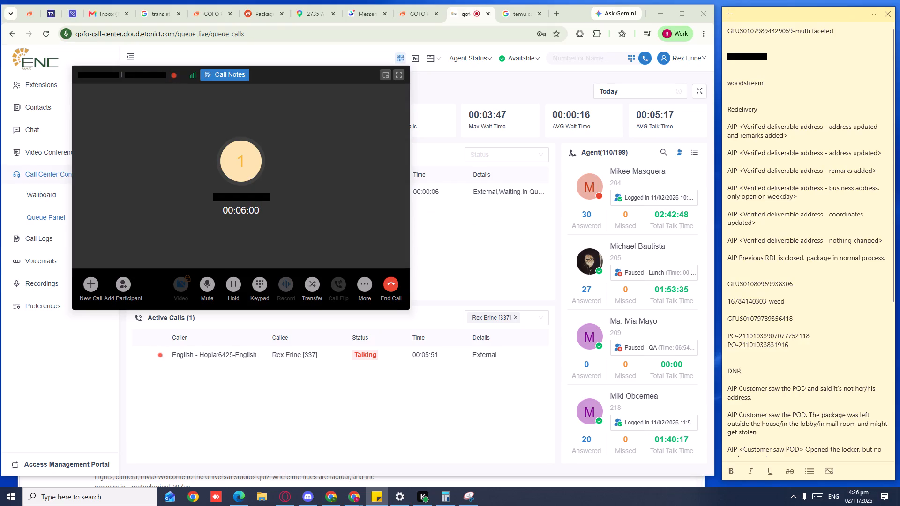
key("space")
type("ap")
type("art")
type("ments")
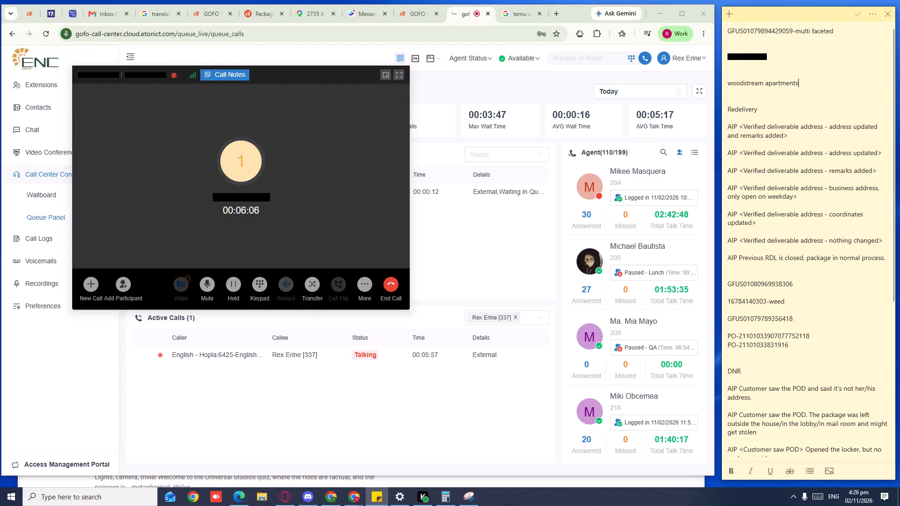
triple_click(755, 84)
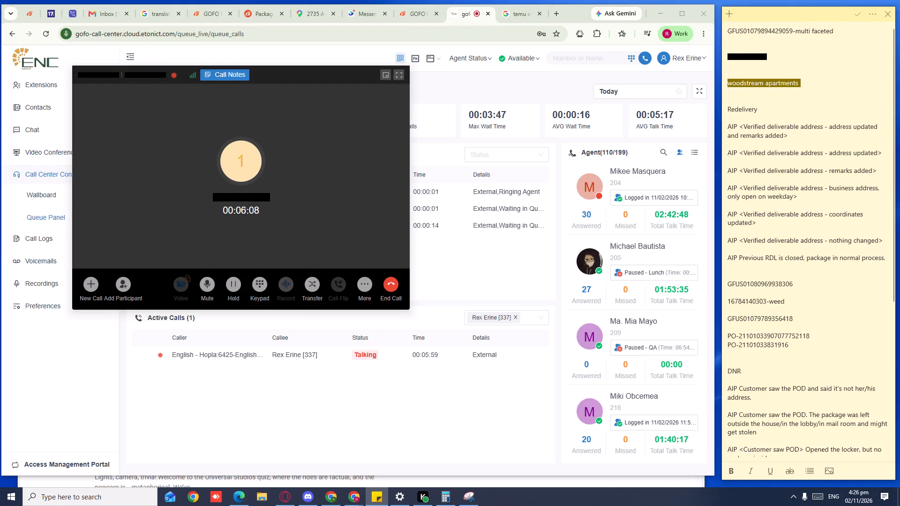
key("ctrl+c")
key("ctrl+c")
key("ctrl+c")
left_click(189, 16)
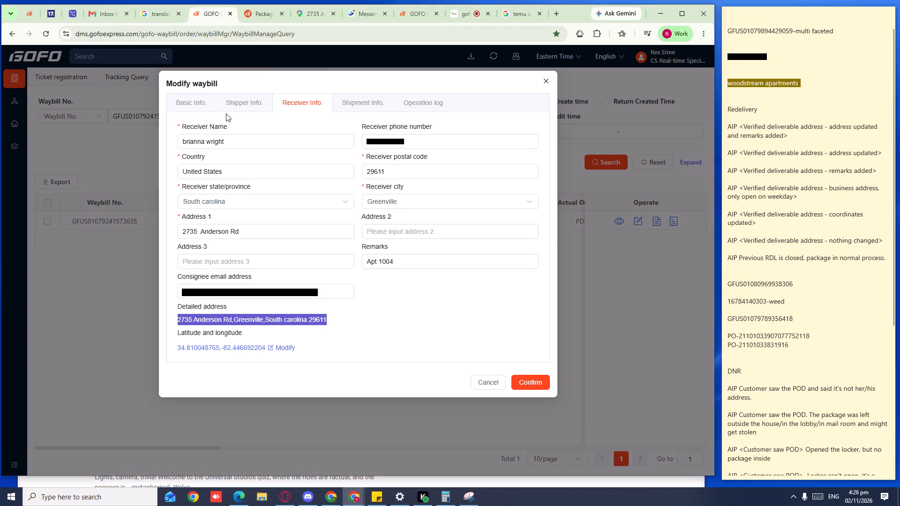
left_click(220, 265)
key("ctrl+v")
Move the receiver's apartment number from Remarks to Address 2 in the waybill's receiver information.
left_click_drag(390, 259, 183, 244)
left_click(399, 261)
left_click_drag(399, 261, 95, 217)
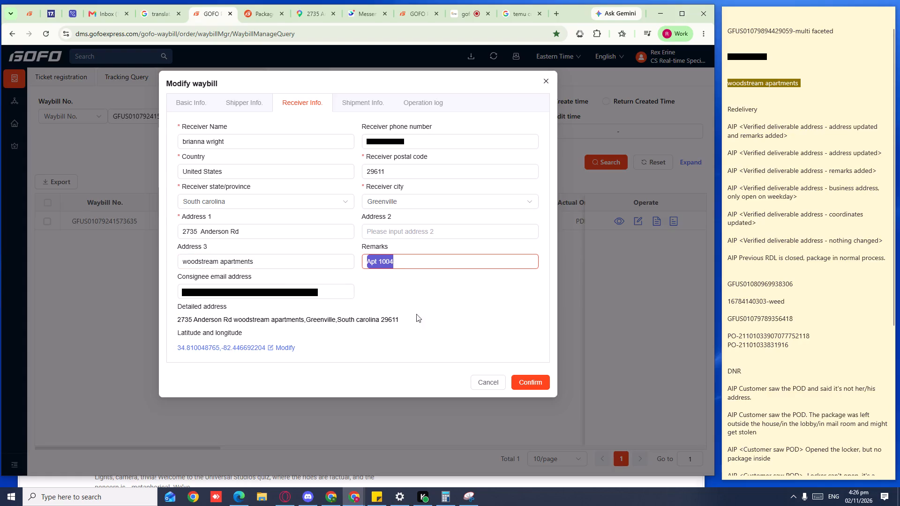
key("ctrl+x")
left_click(403, 236)
key("ctrl+v")
Search Google Maps for the receiver's updated detailed address copied from the waybill, including the apartment number and complex name.
left_click(326, 313)
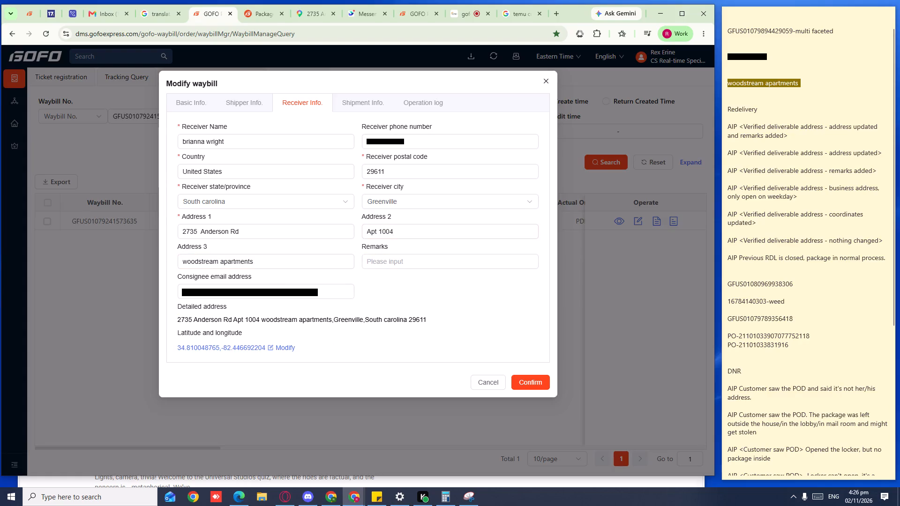
left_click(317, 324)
key("ctrl+c")
key("ctrl+c")
key("ctrl+c")
left_click(309, 18)
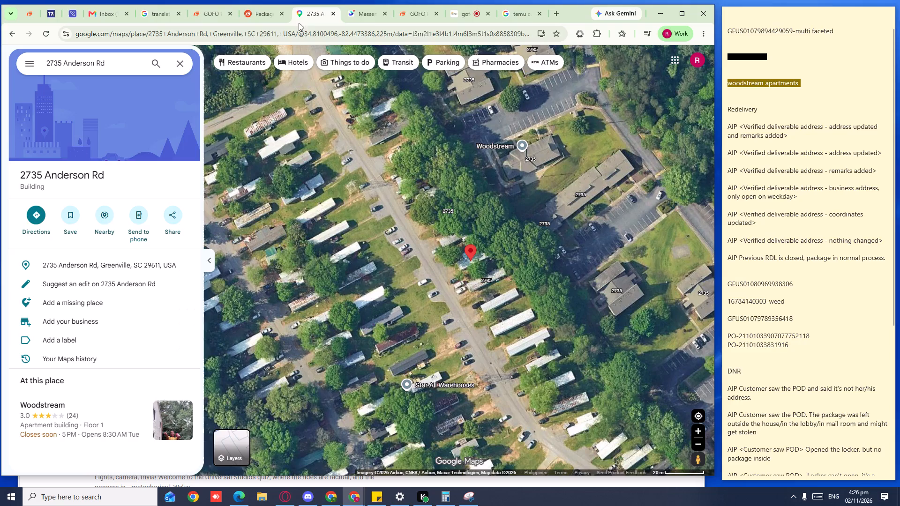
left_click(178, 71)
left_click(101, 63)
key("ctrl+v")
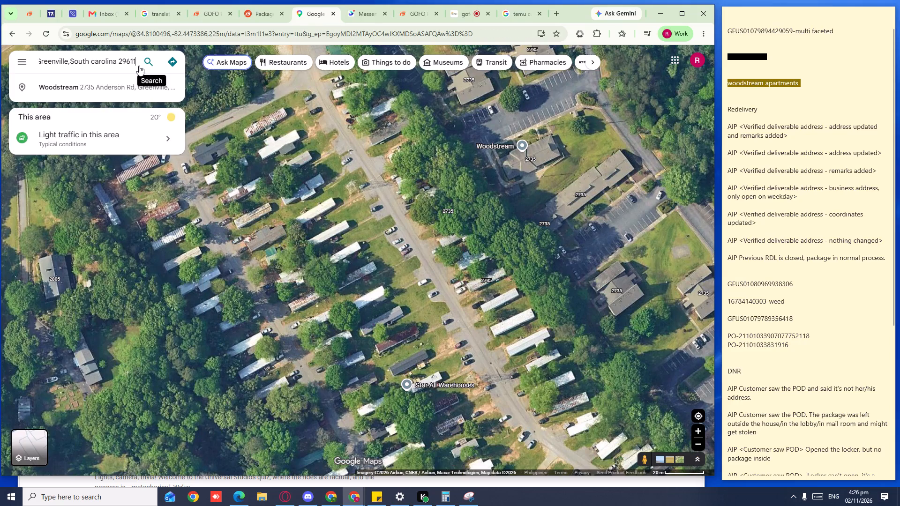
left_click(139, 66)
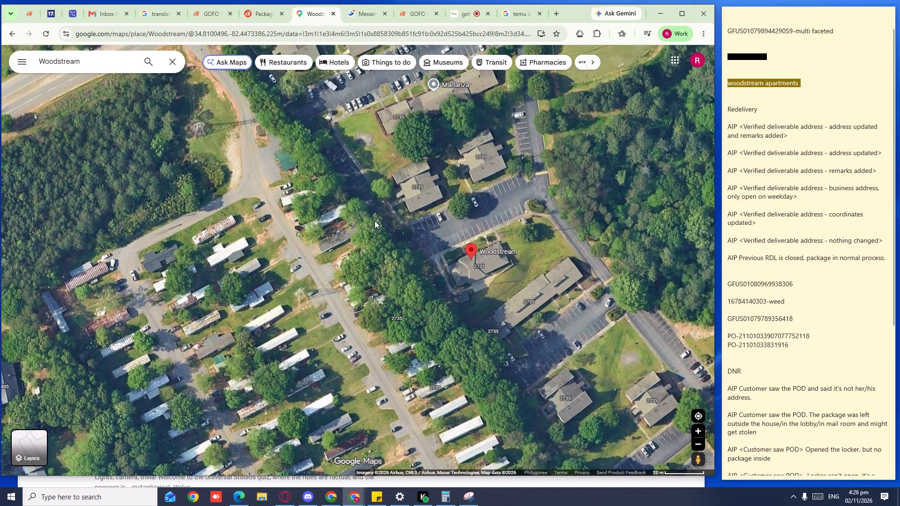
Examine the satellite view around the Woodstream marker, its apartment buildings and the access road up to Anderson Rd.
left_click_drag(551, 190, 441, 364)
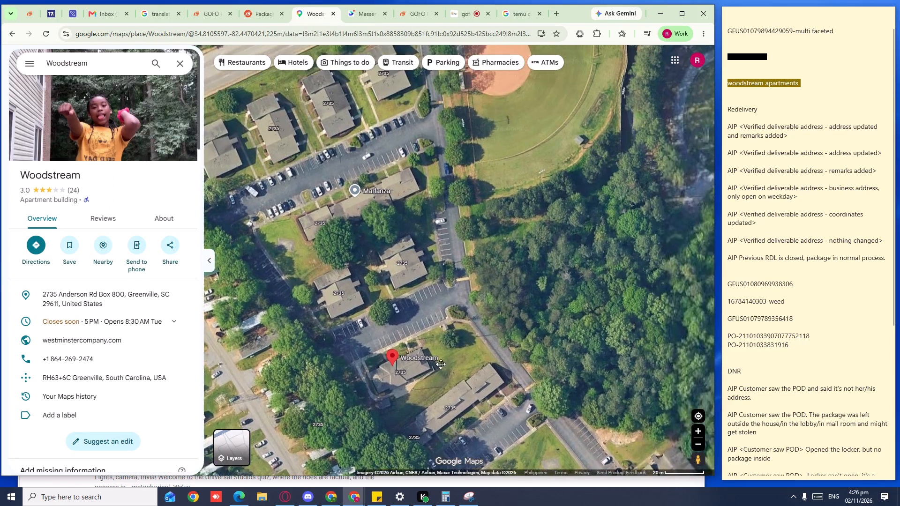
left_click_drag(441, 364, 438, 367)
left_click_drag(398, 137, 360, 329)
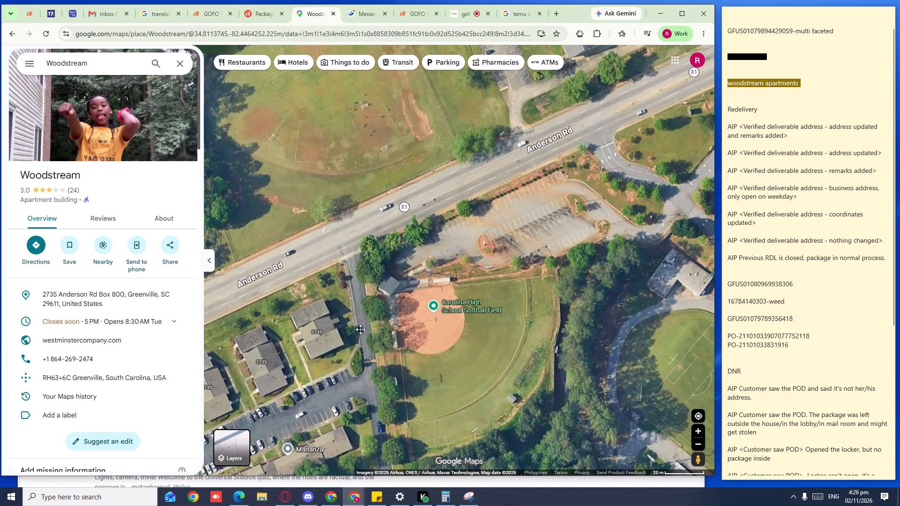
left_click_drag(360, 329, 416, 107)
left_click_drag(413, 268, 455, 140)
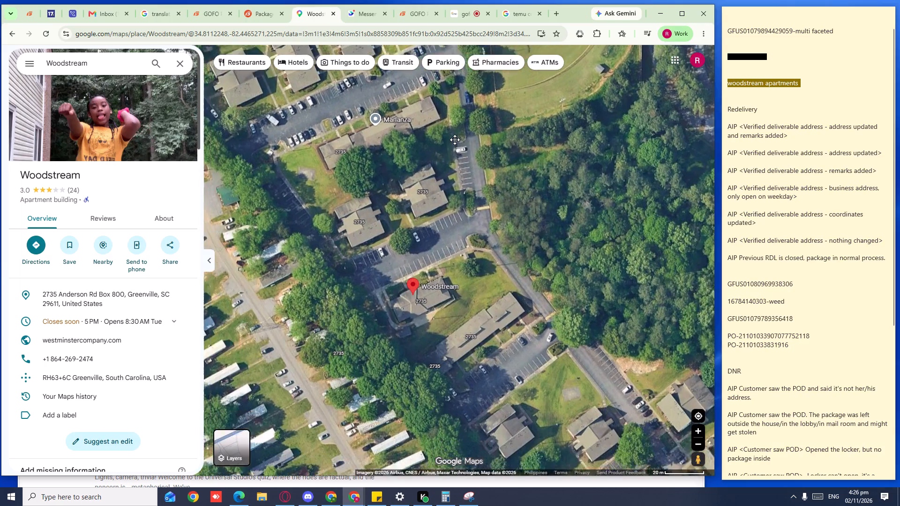
left_click_drag(455, 140, 421, 327)
left_click_drag(403, 164, 421, 204)
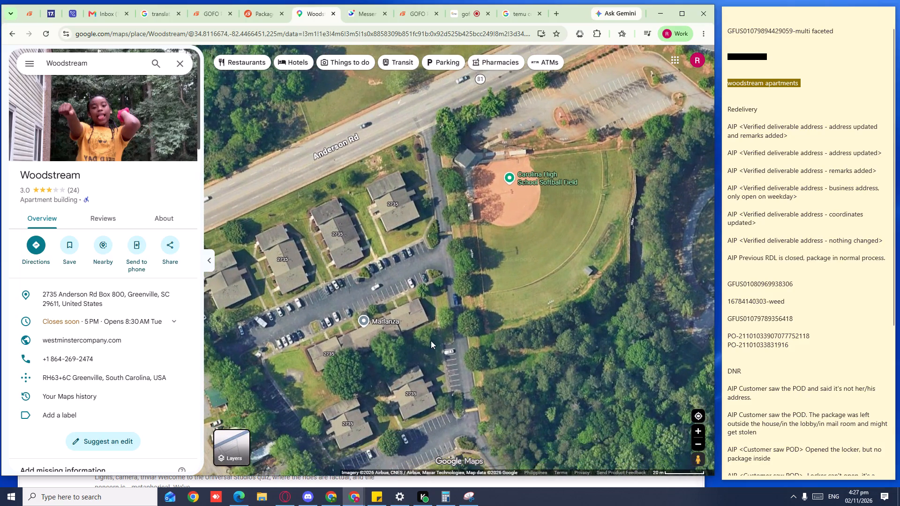
left_click_drag(429, 341, 450, 325)
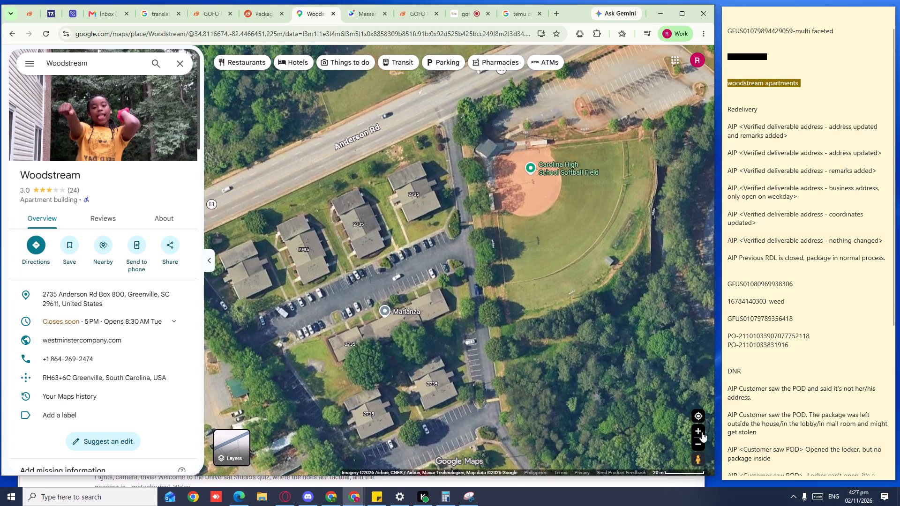
Open Street View on Anderson Rd at the complex's access road and inspect the entrance sign and nearby buildings.
left_click_drag(696, 463, 423, 91)
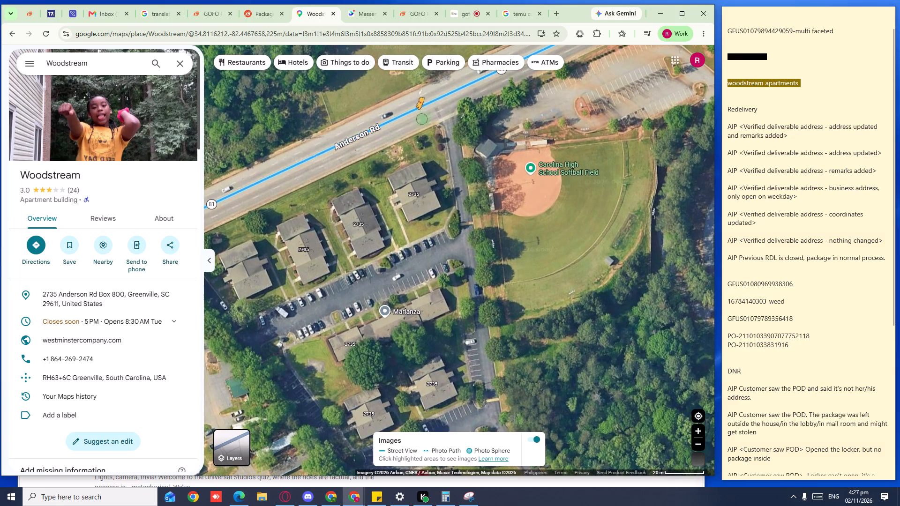
left_click_drag(423, 91, 443, 71)
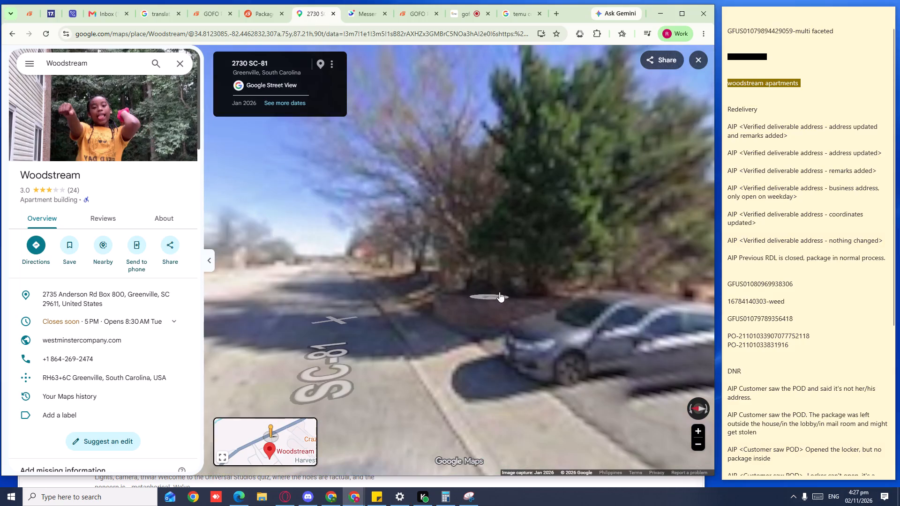
left_click_drag(499, 292, 297, 286)
left_click_drag(557, 277, 319, 270)
left_click_drag(371, 265, 406, 265)
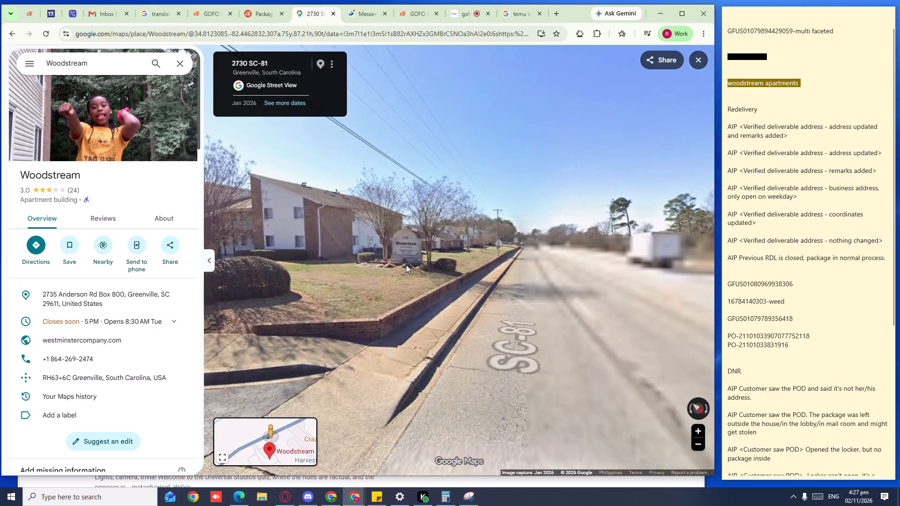
left_click_drag(406, 265, 532, 265)
scroll(563, 254, "up", 3, "ctrl")
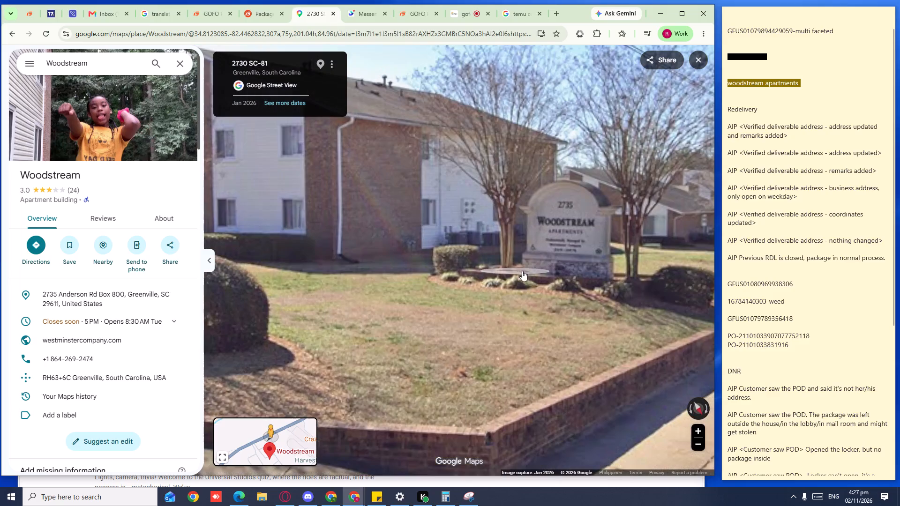
scroll(542, 263, "up", 2, "ctrl")
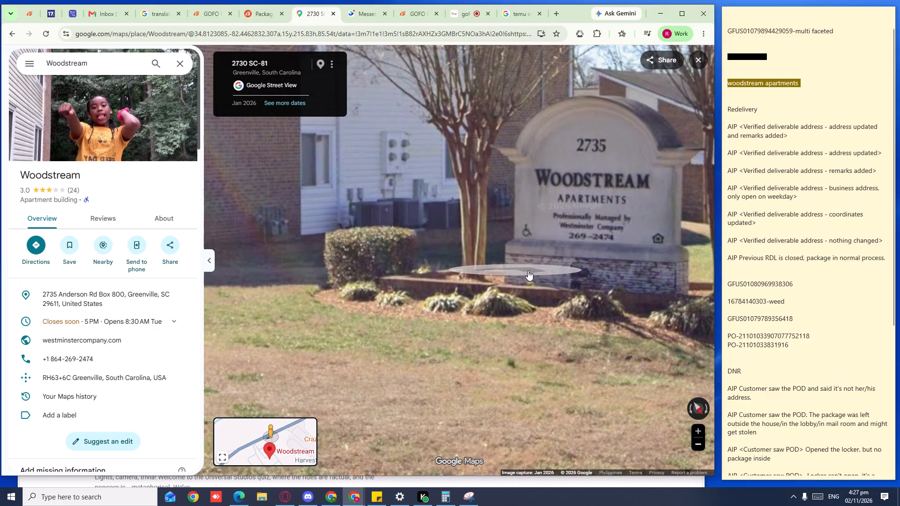
scroll(513, 280, "down", 2, "ctrl")
left_click_drag(370, 289, 487, 290)
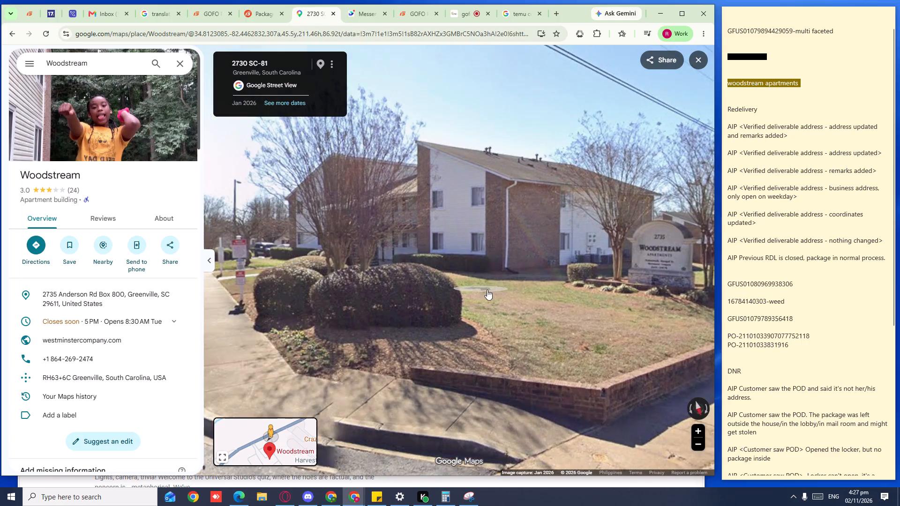
left_click_drag(353, 290, 499, 301)
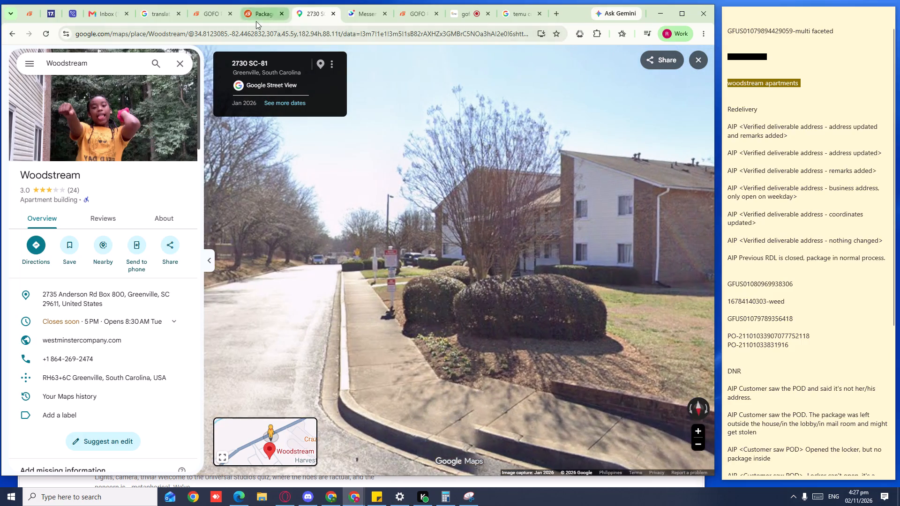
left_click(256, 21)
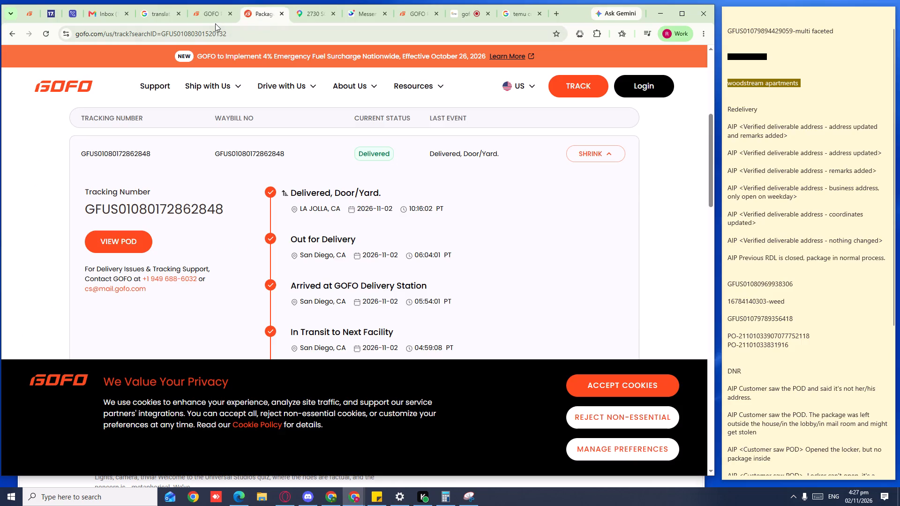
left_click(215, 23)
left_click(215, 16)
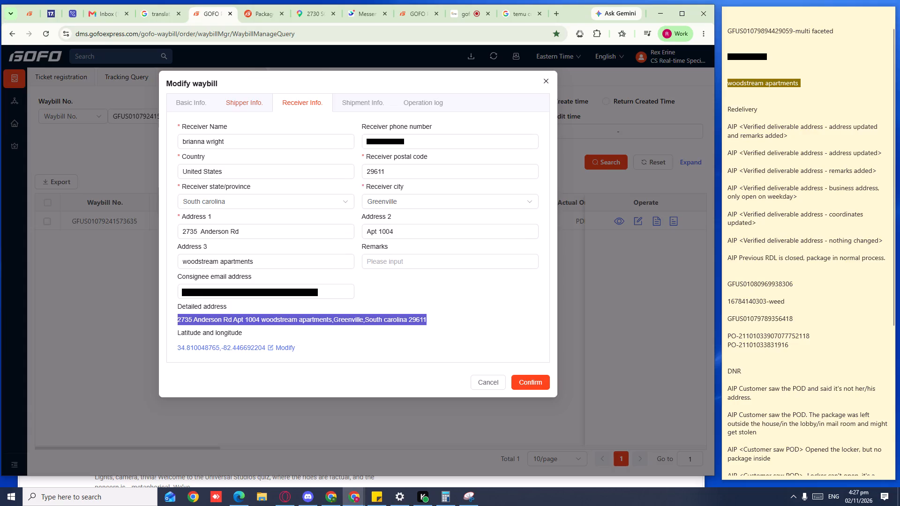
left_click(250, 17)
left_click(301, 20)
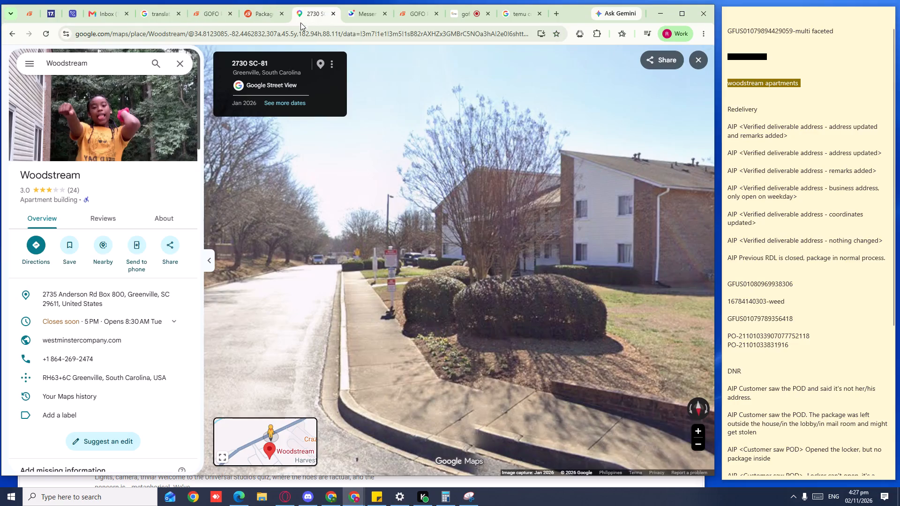
Close Street View and examine the satellite layout of the Woodstream buildings and the neighbouring lots.
left_click(699, 61)
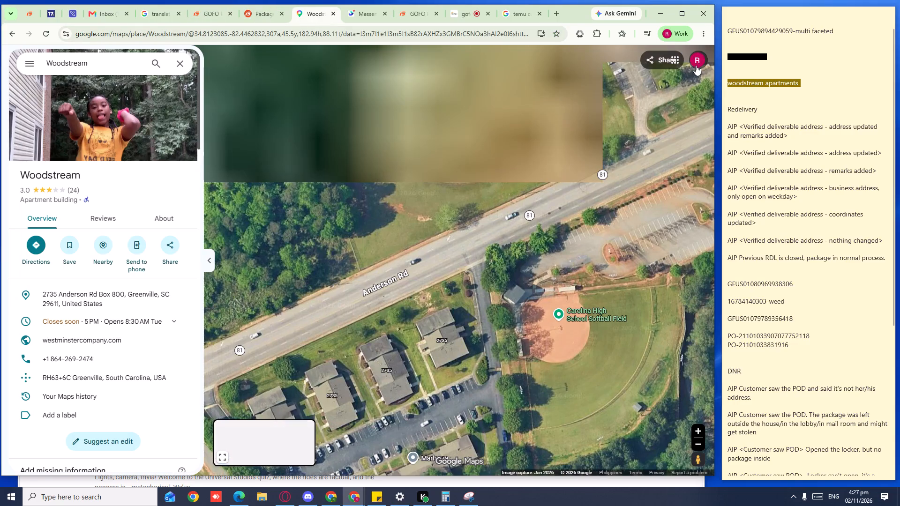
left_click_drag(506, 336, 498, 172)
left_click_drag(404, 378, 439, 276)
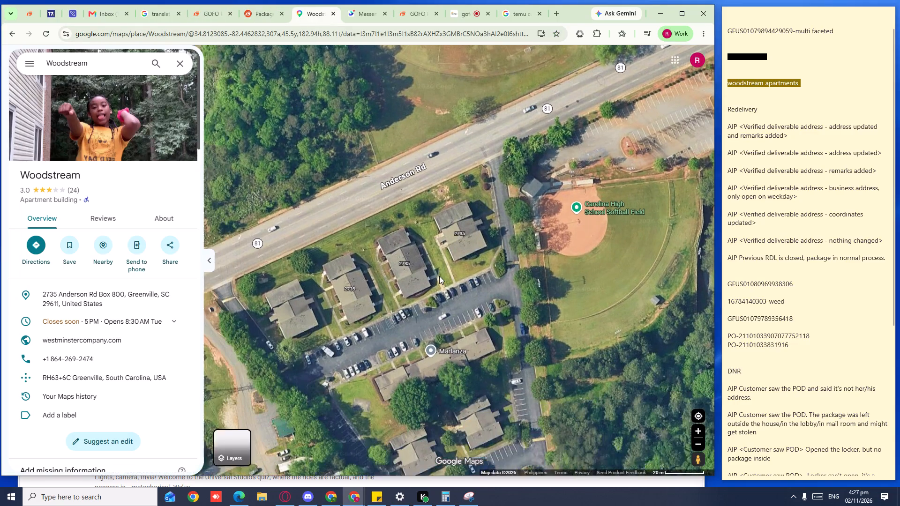
left_click_drag(439, 276, 440, 276)
left_click_drag(420, 366, 447, 256)
left_click_drag(427, 387, 462, 249)
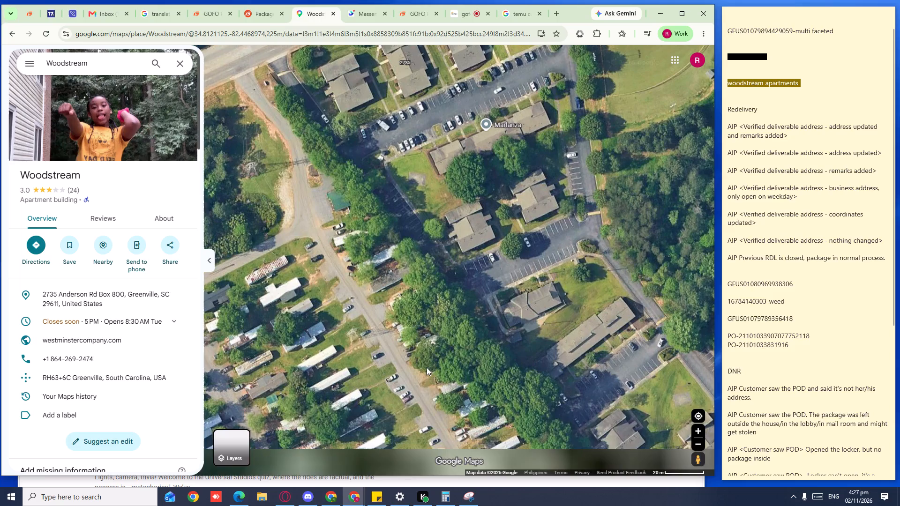
left_click_drag(424, 384, 461, 299)
left_click_drag(589, 263, 491, 301)
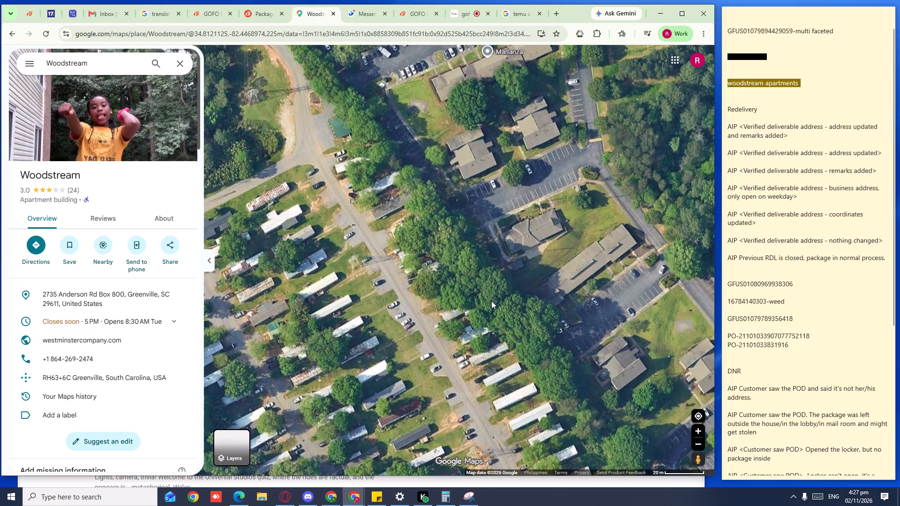
Look up the waybill's existing receiver latitude and longitude in Google Maps.
left_click(251, 16)
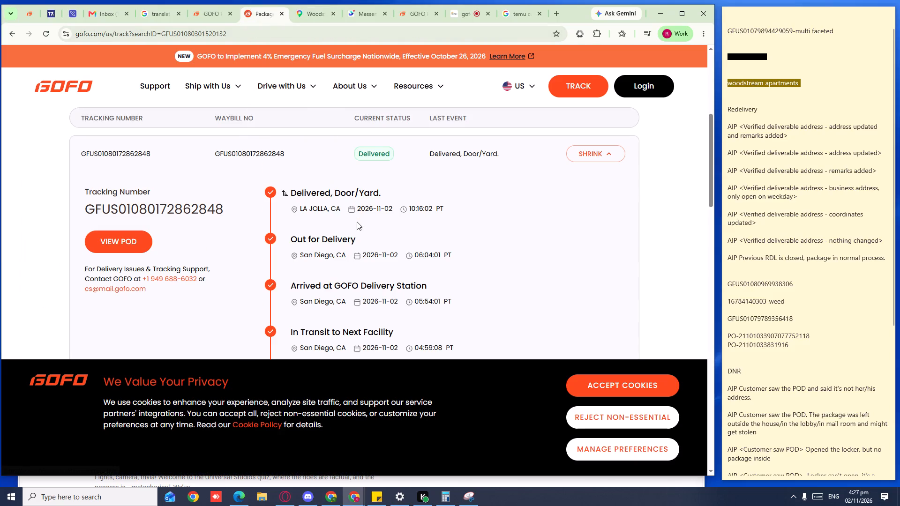
left_click(208, 11)
triple_click(219, 349)
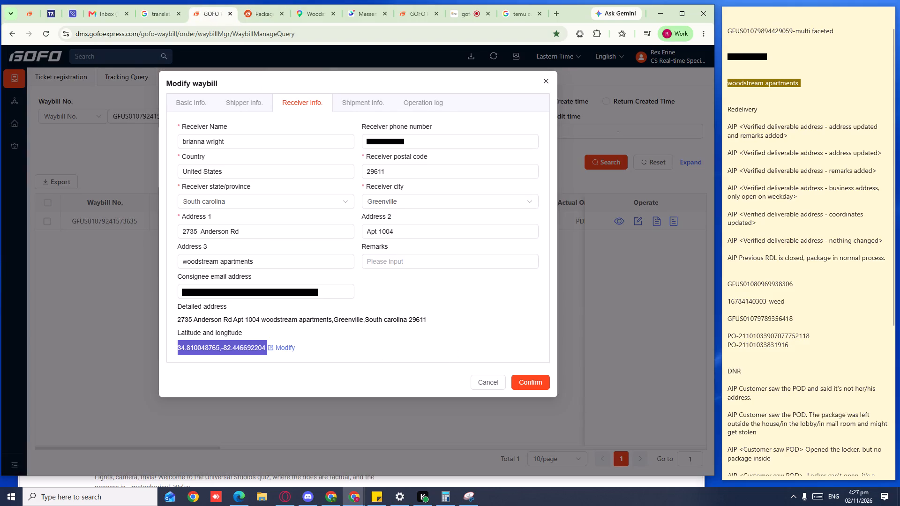
left_click(219, 349)
key("ctrl+c")
key("ctrl+c")
key("ctrl+c")
left_click(260, 20)
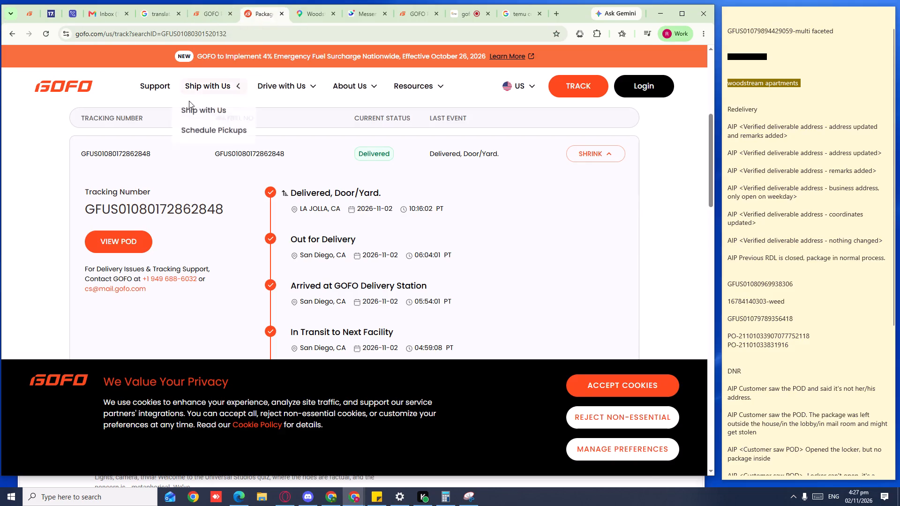
left_click(299, 15)
left_click(185, 66)
key("ctrl+v")
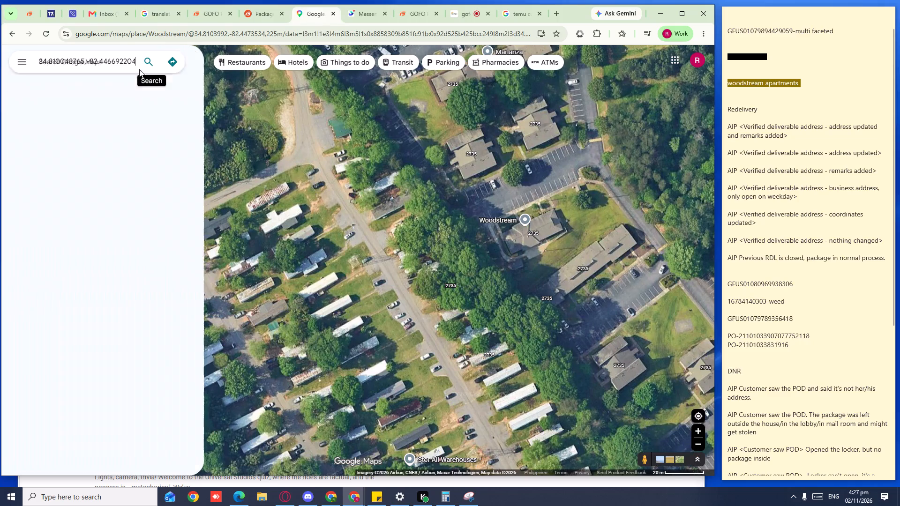
left_click(145, 64)
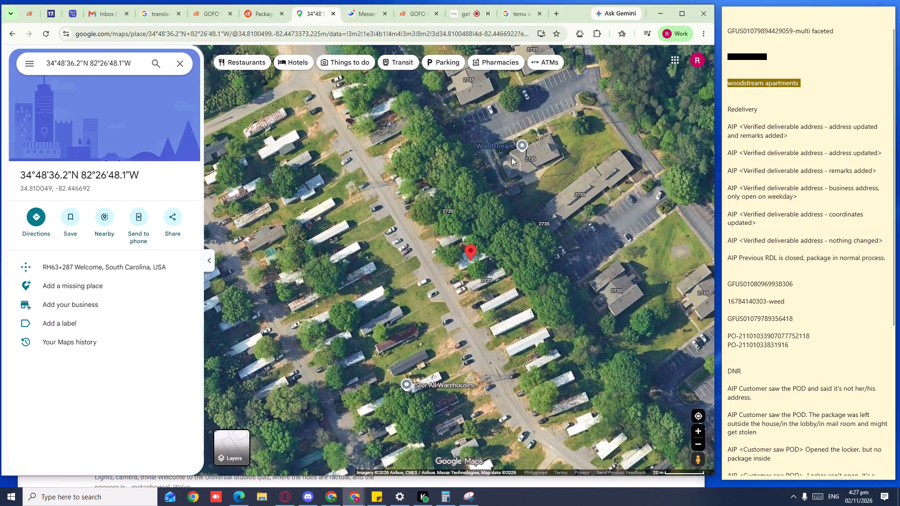
right_click(518, 159)
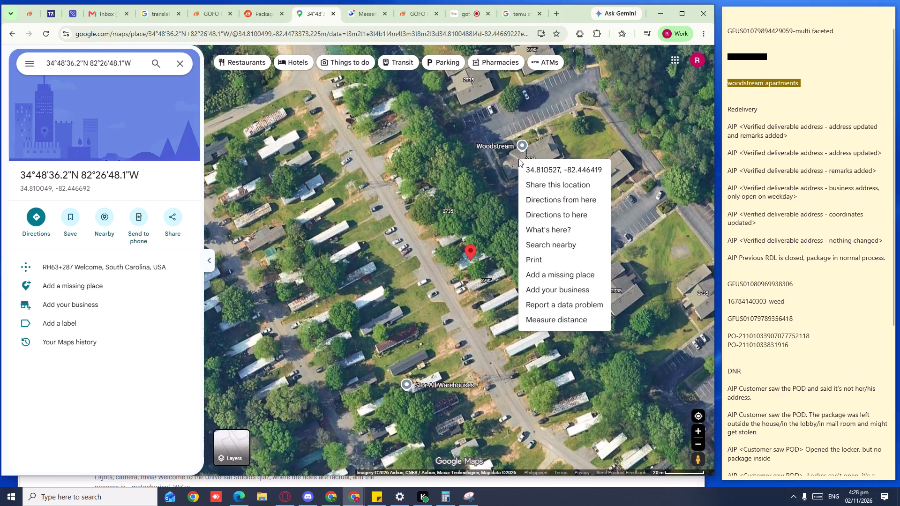
left_click(562, 172)
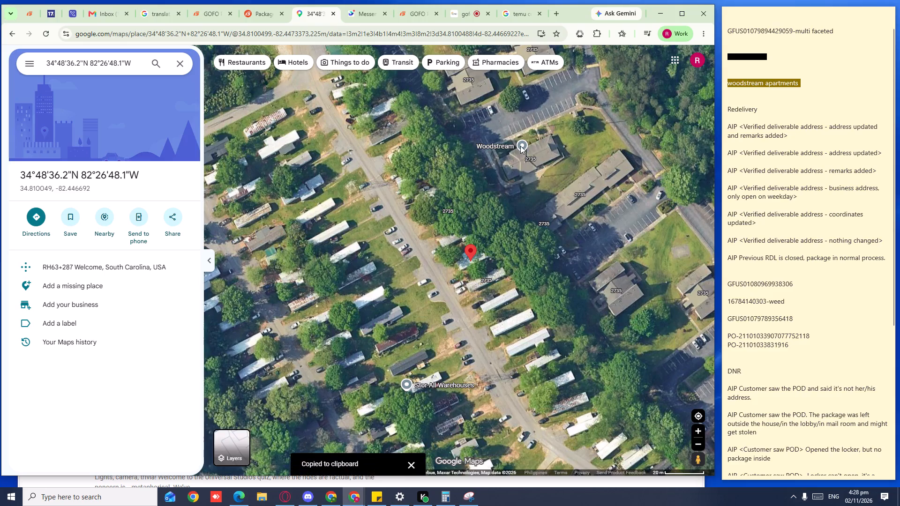
right_click(521, 147)
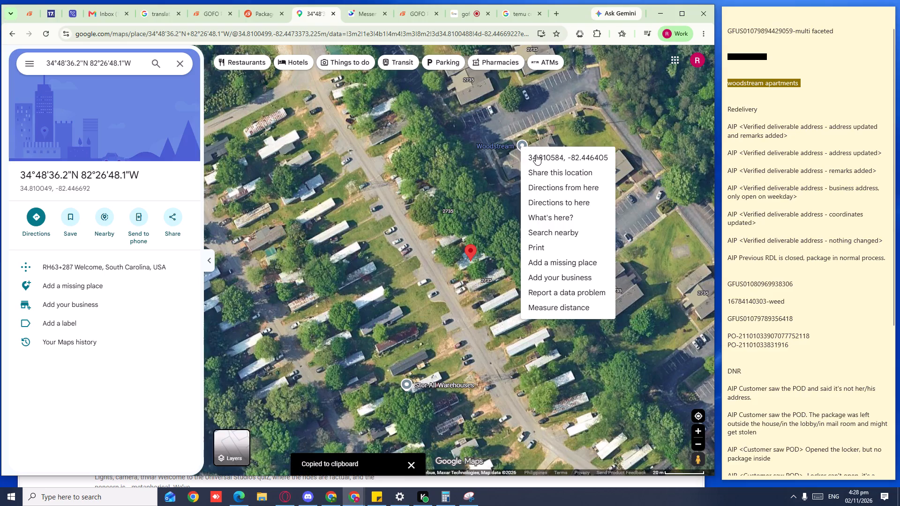
left_click(536, 155)
left_click(207, 17)
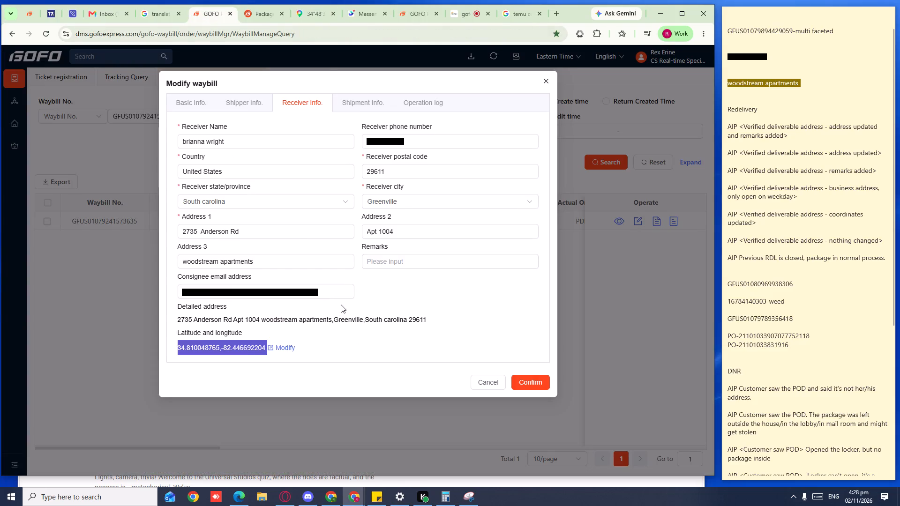
left_click(289, 348)
triple_click(388, 272)
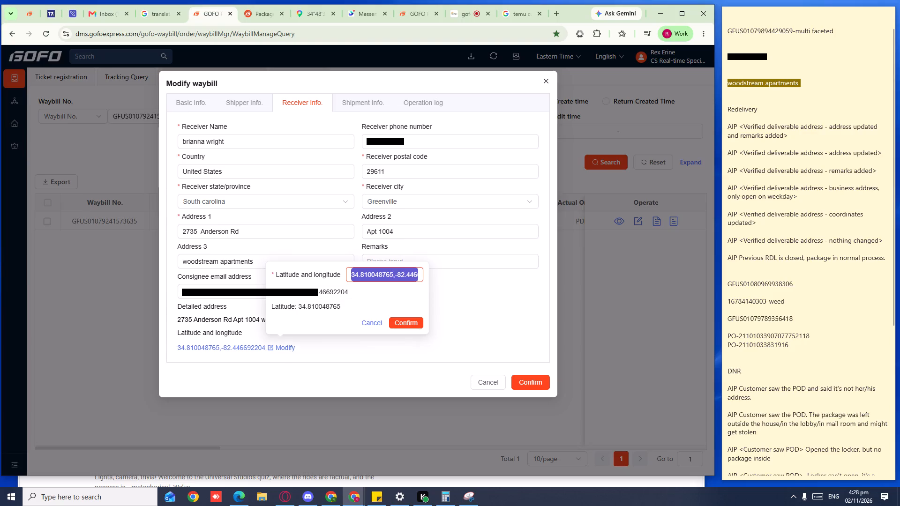
key("Delete")
key("ctrl+v")
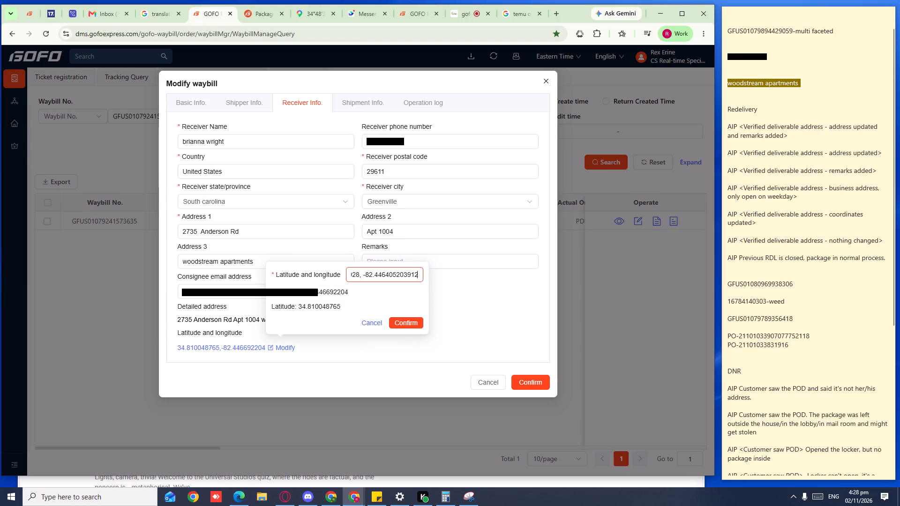
left_click(402, 328)
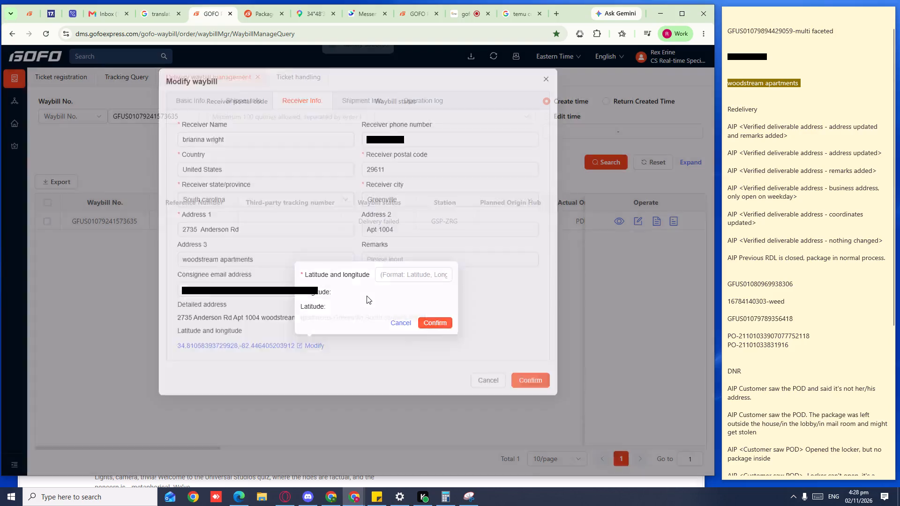
left_click(638, 223)
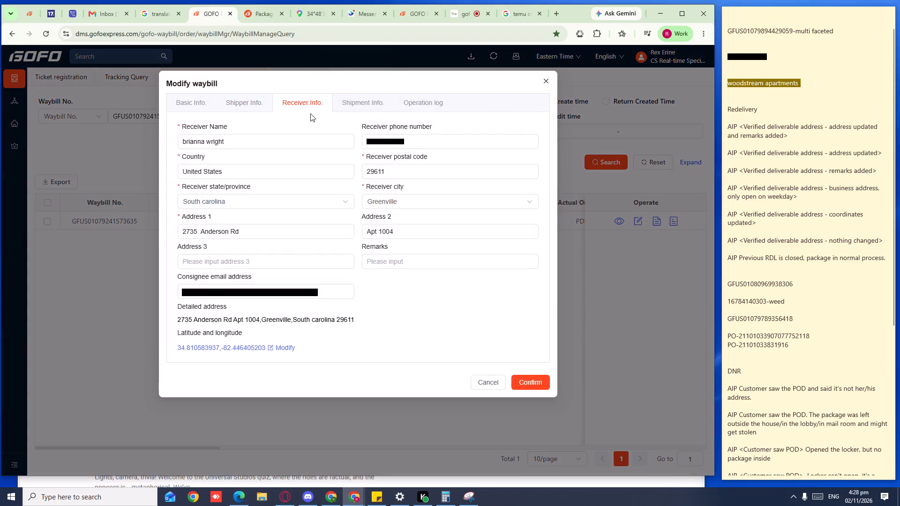
Examine the satellite view from the Woodstream buildings up to Anderson Rd and the softball field, and return to the waybill form.
left_click(314, 12)
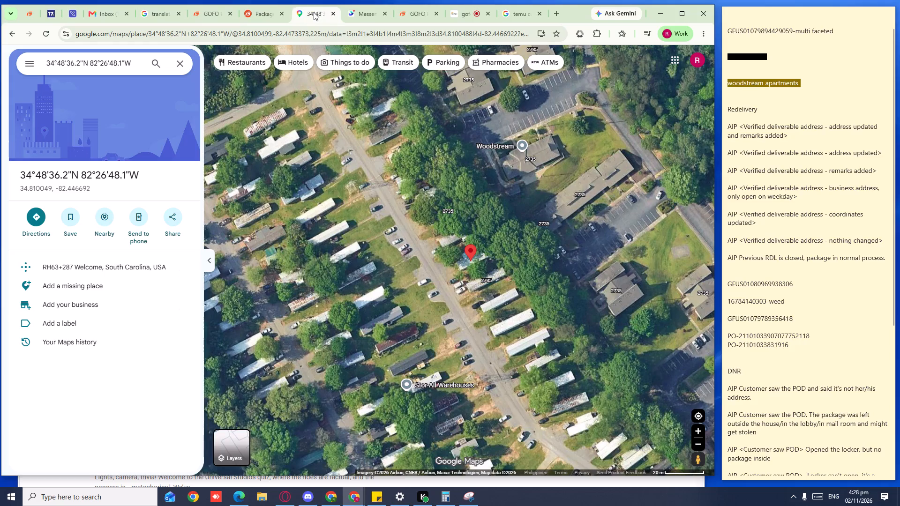
left_click_drag(545, 122, 393, 254)
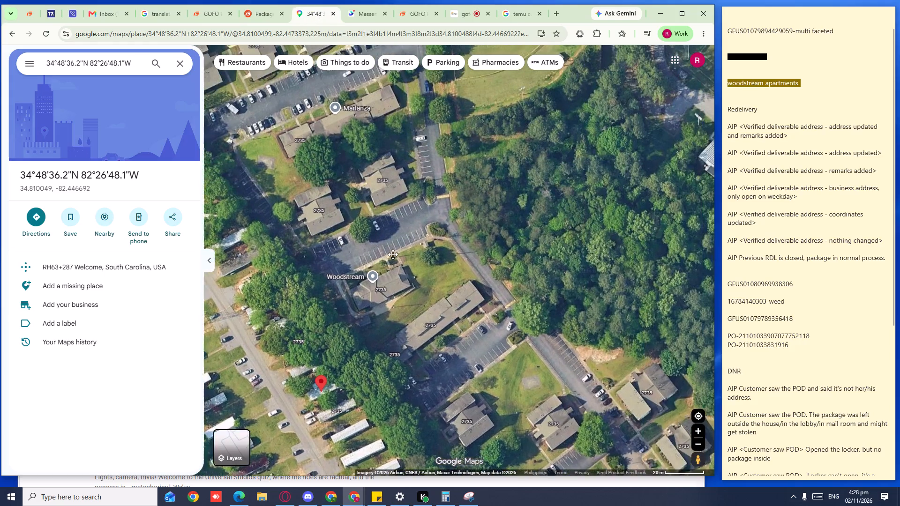
left_click_drag(393, 254, 325, 352)
left_click_drag(315, 82, 336, 222)
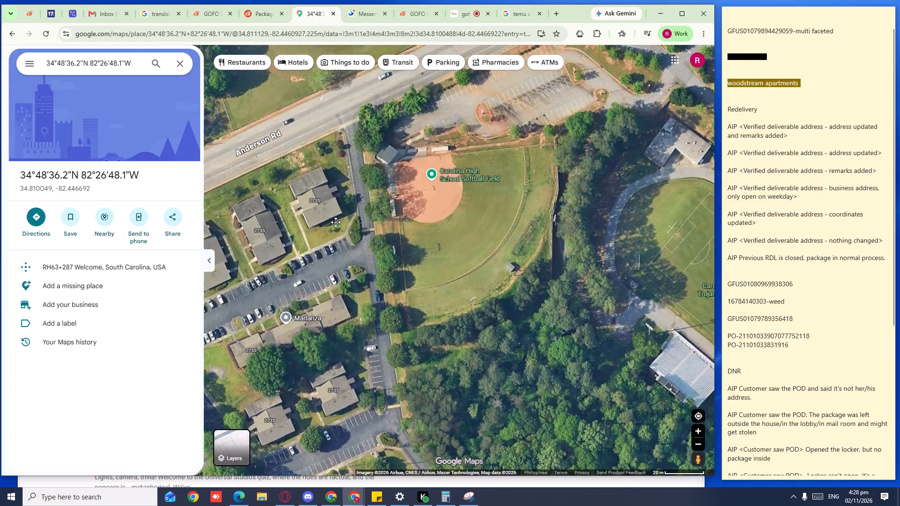
left_click_drag(336, 222, 336, 226)
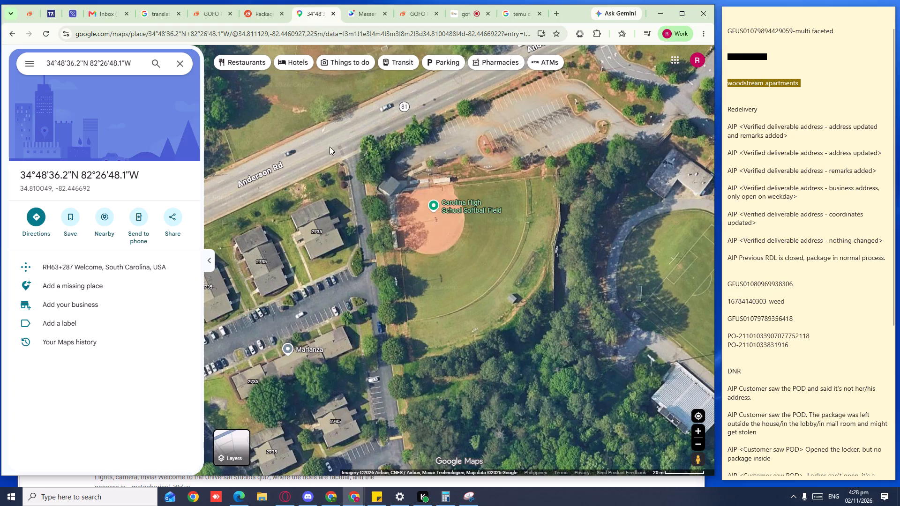
left_click(253, 19)
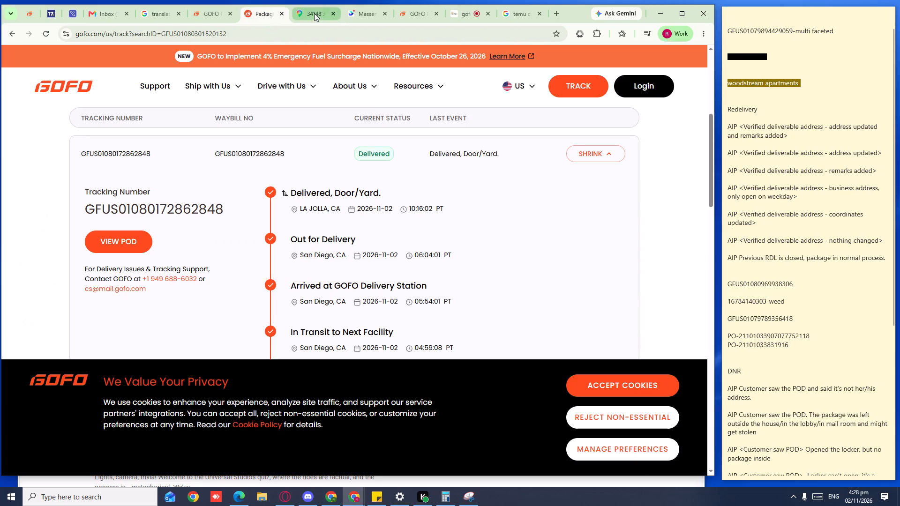
left_click(313, 14)
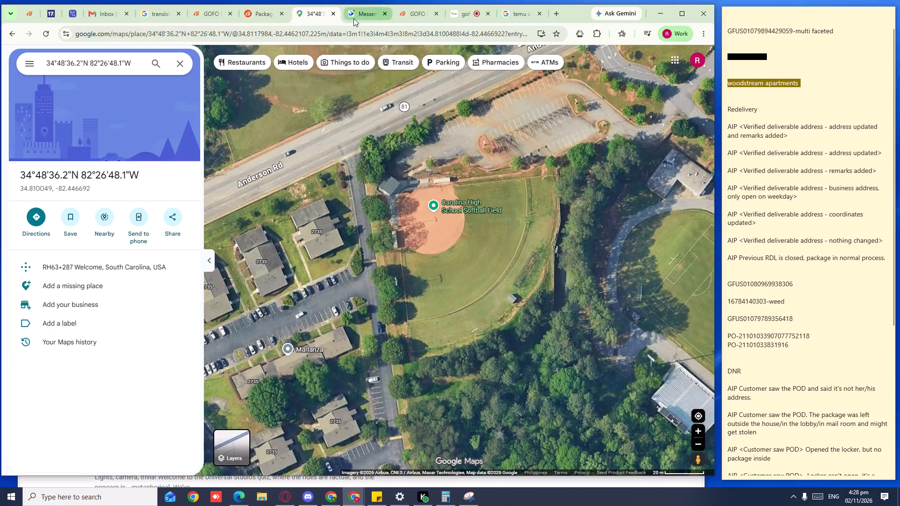
left_click(407, 18)
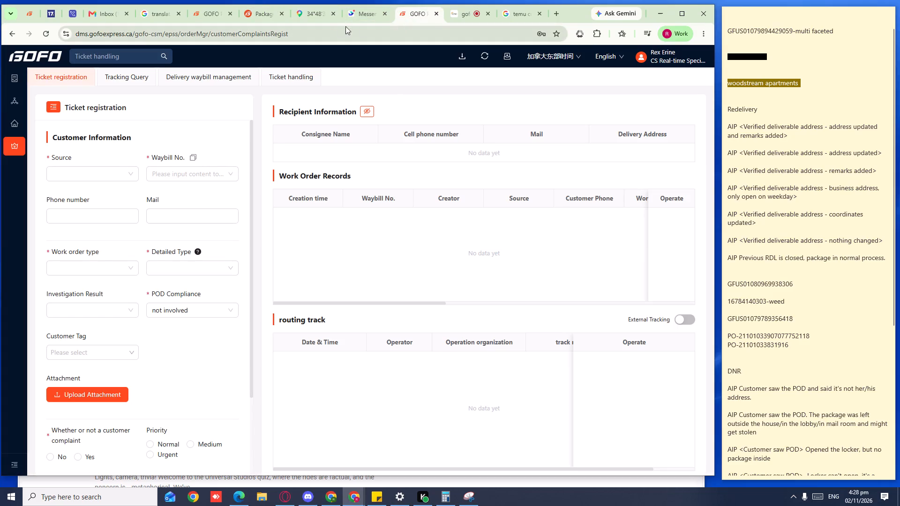
left_click(259, 17)
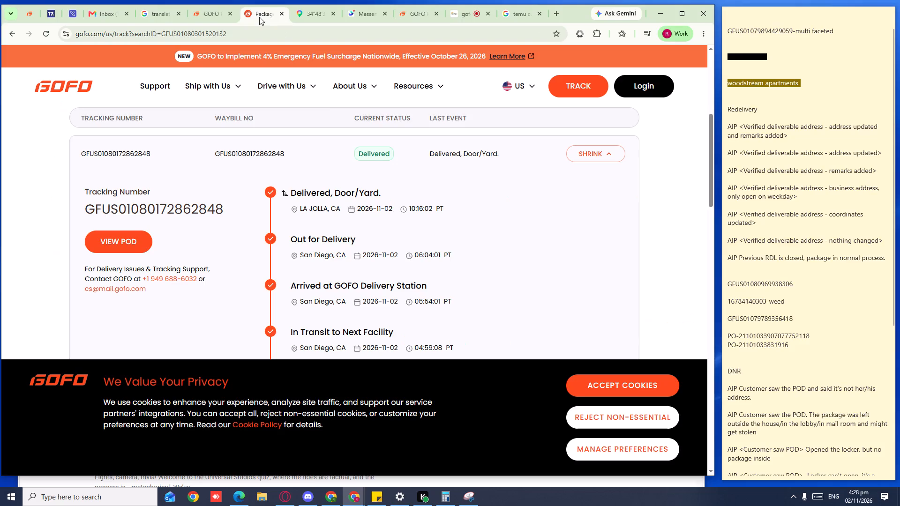
left_click(202, 16)
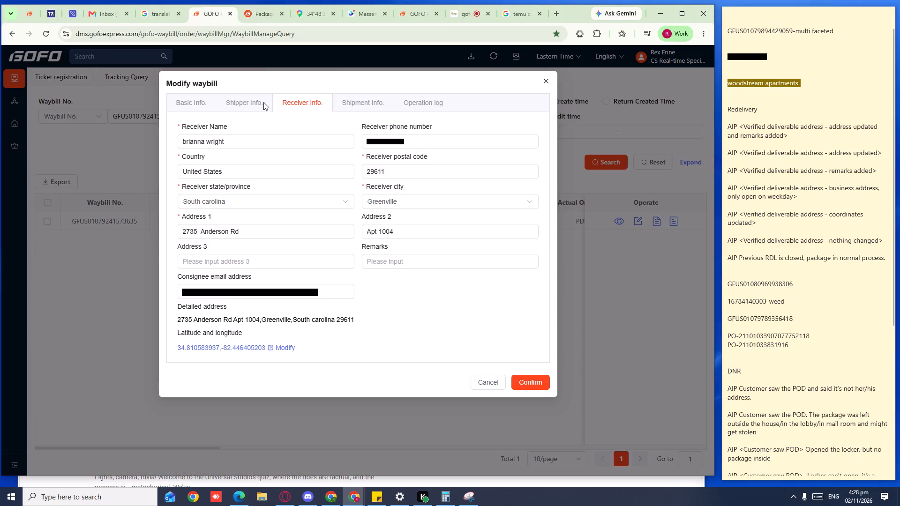
Enter "building number 10" as the receiver remarks on the waybill.
left_click(309, 259)
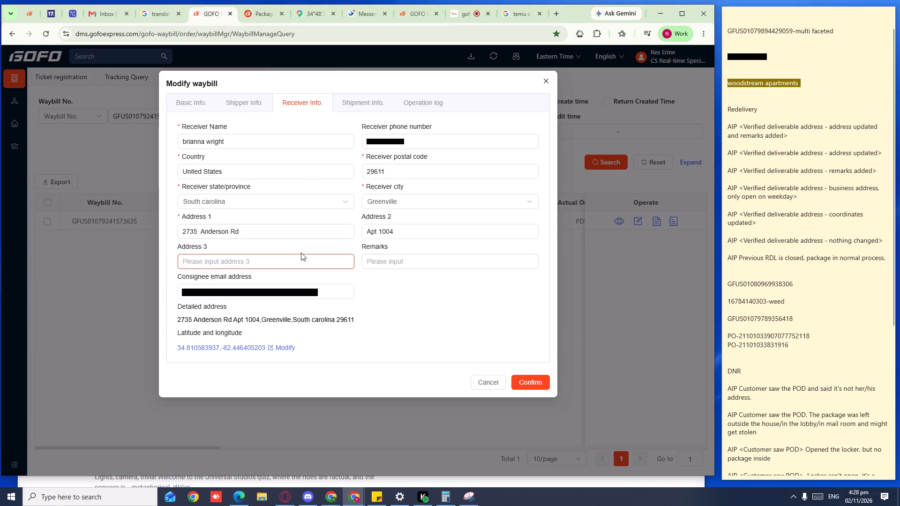
key("b")
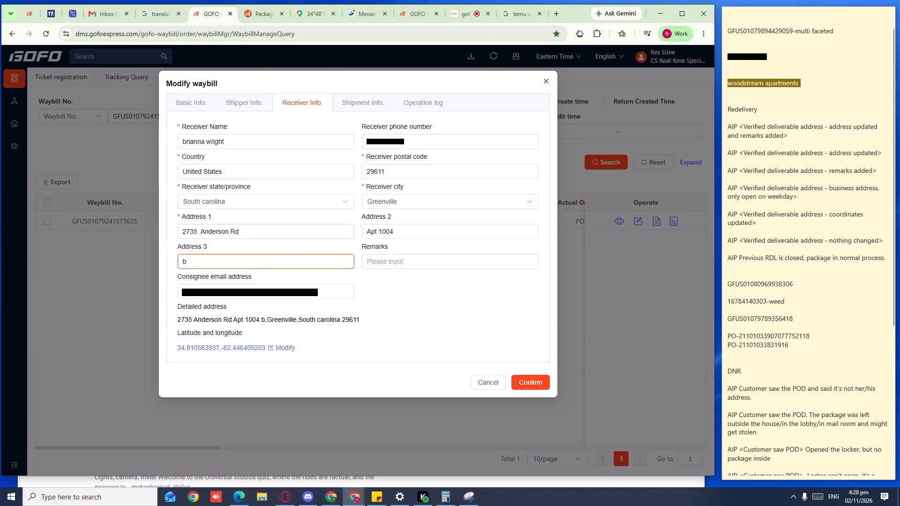
key("BackSpace")
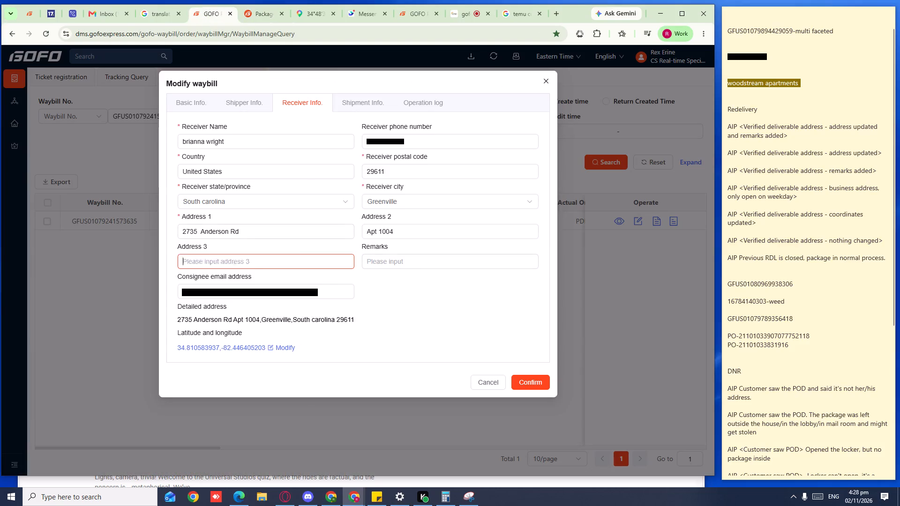
left_click_drag(407, 269, 405, 265)
left_click(392, 254)
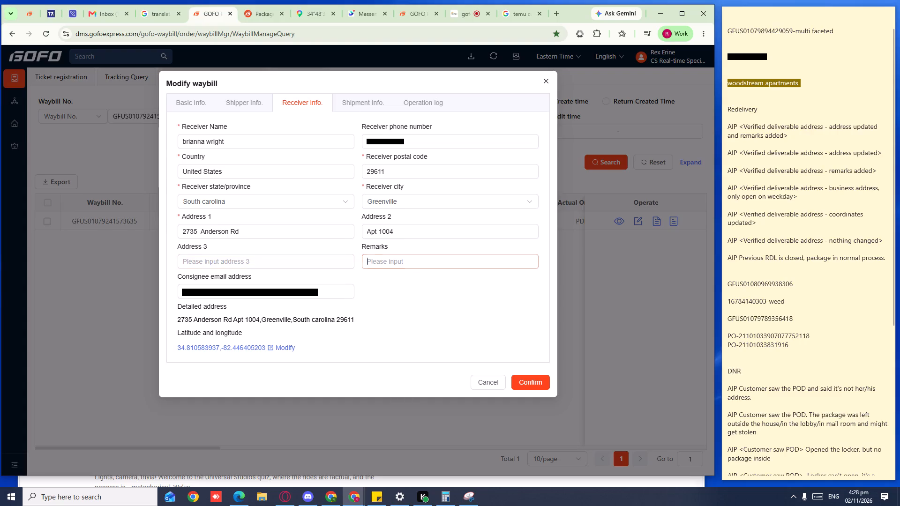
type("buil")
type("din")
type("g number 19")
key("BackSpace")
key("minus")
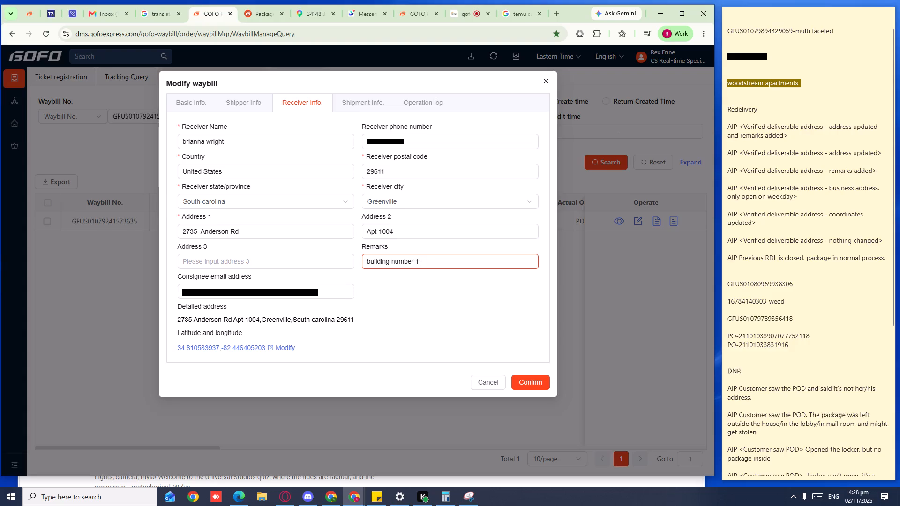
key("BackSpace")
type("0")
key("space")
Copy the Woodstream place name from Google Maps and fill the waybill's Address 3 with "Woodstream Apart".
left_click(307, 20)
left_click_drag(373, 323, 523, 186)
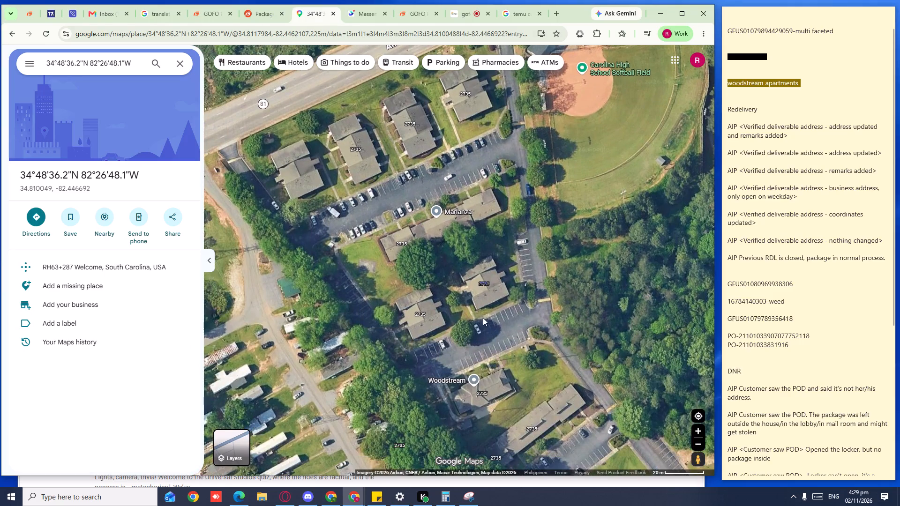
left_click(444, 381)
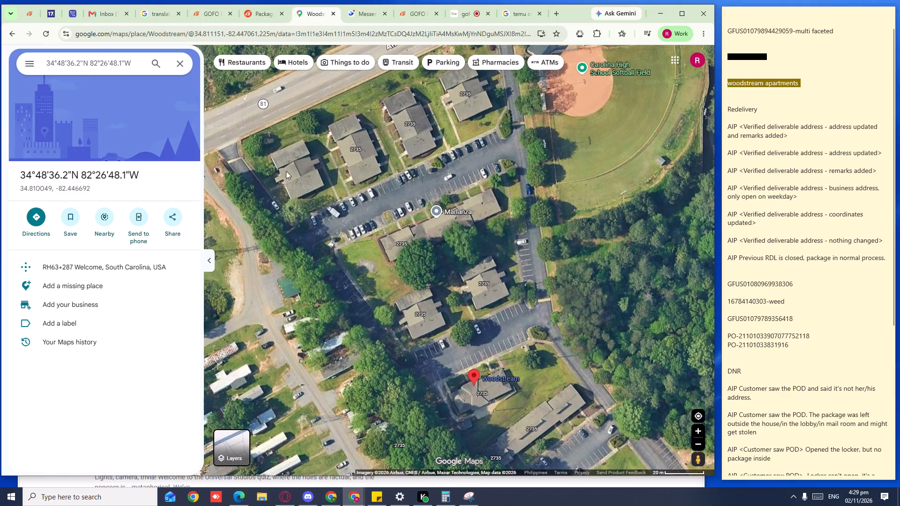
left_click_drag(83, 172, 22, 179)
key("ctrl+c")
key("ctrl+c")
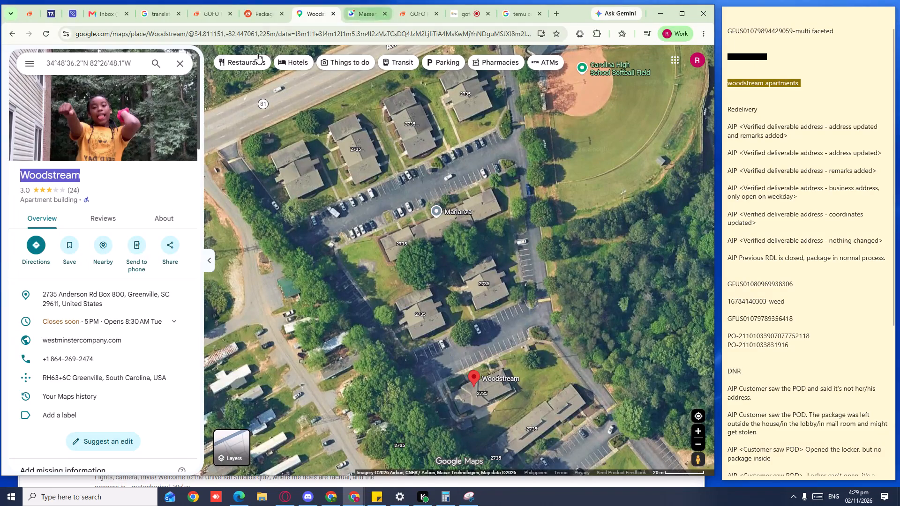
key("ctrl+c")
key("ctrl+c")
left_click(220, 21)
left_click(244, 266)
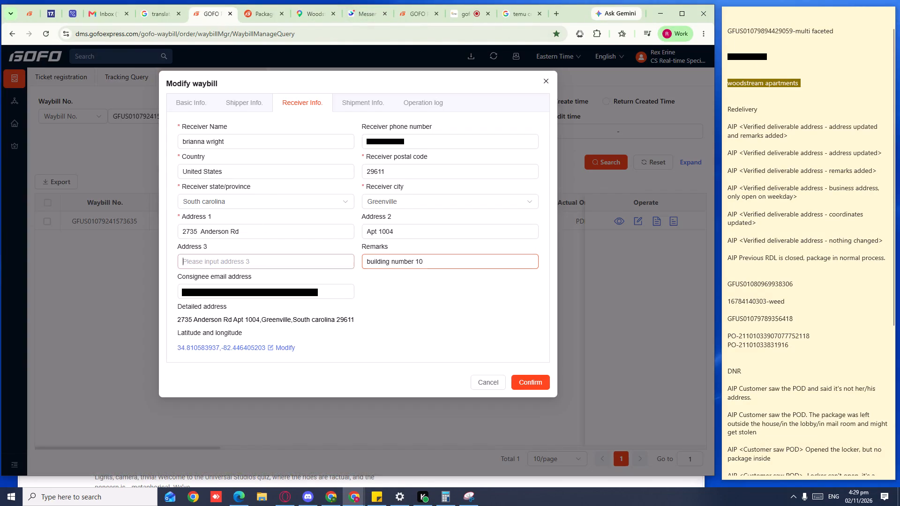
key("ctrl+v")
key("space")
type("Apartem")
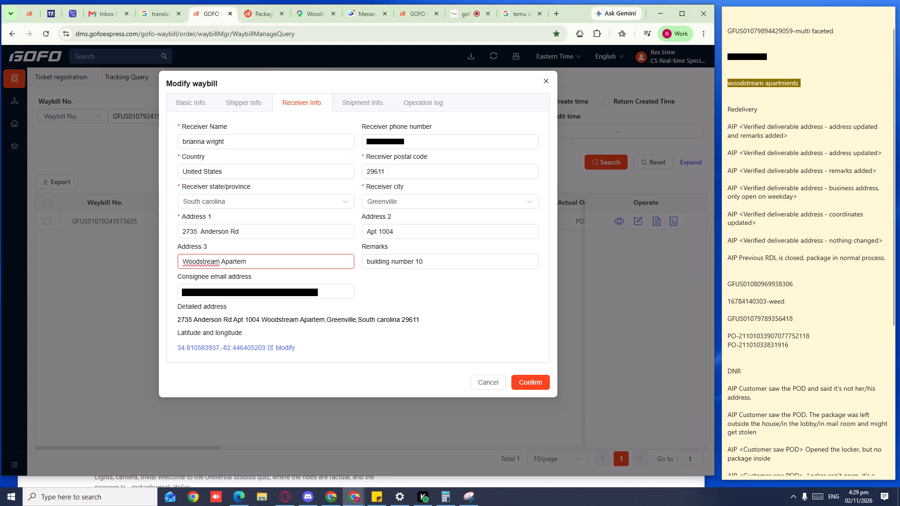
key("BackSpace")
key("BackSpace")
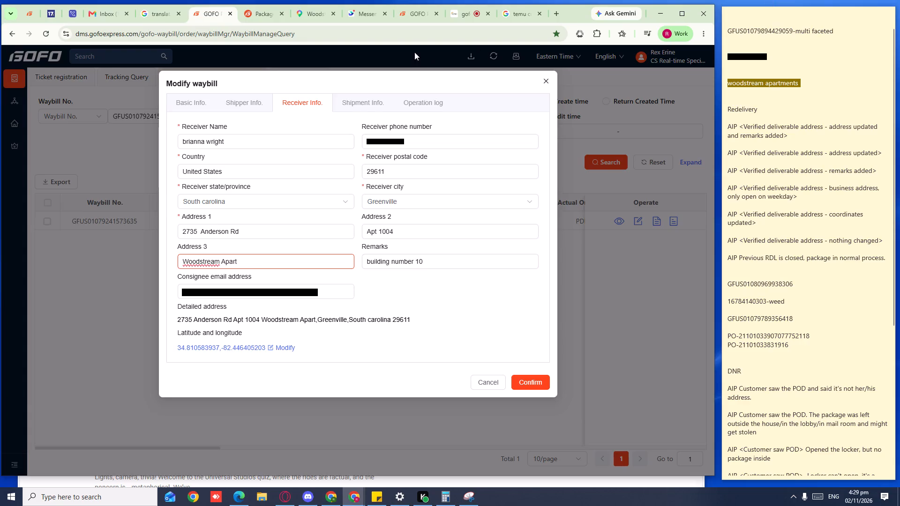
left_click(454, 11)
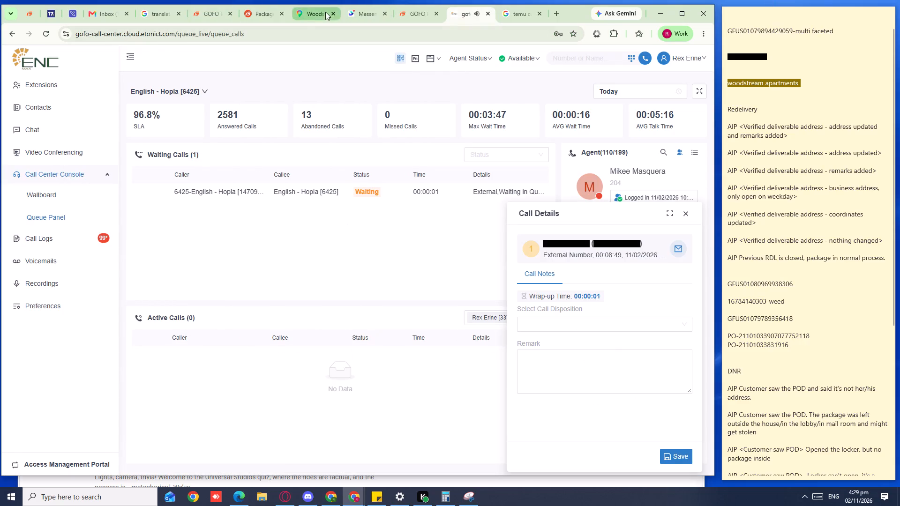
left_click(261, 17)
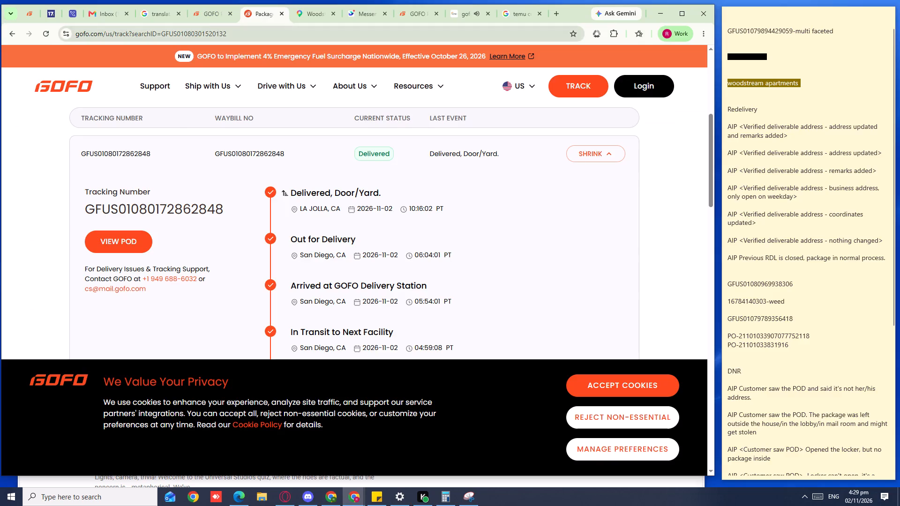
left_click(204, 17)
left_click_drag(444, 259, 98, 227)
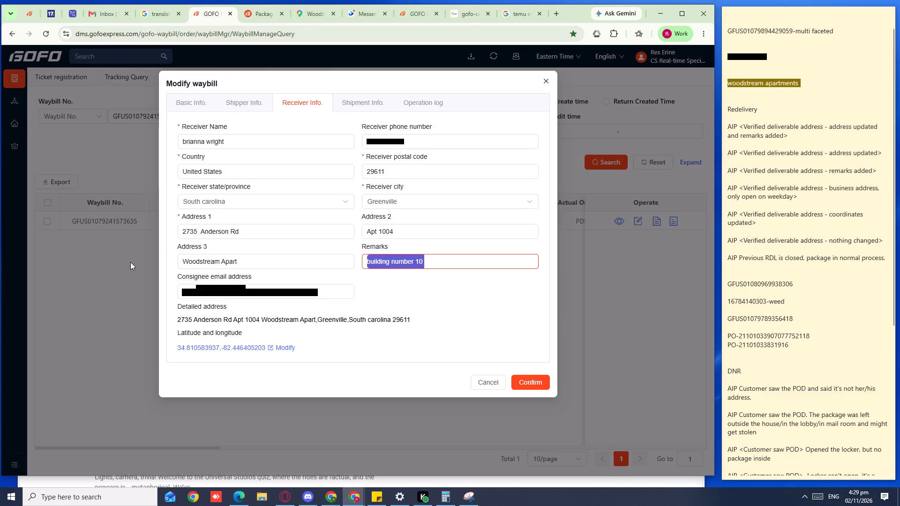
key("ctrl+x")
left_click_drag(270, 258, 0, 200)
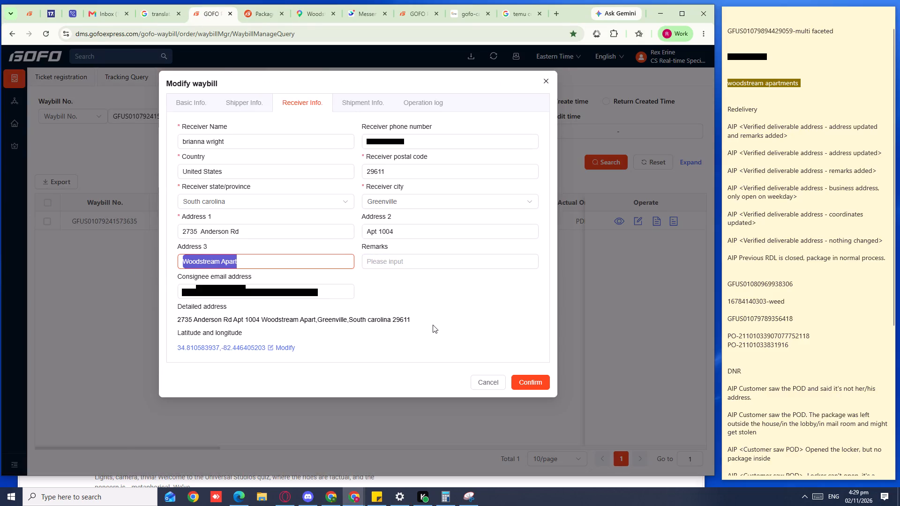
key("equal")
key("BackSpace")
key("ctrl+v")
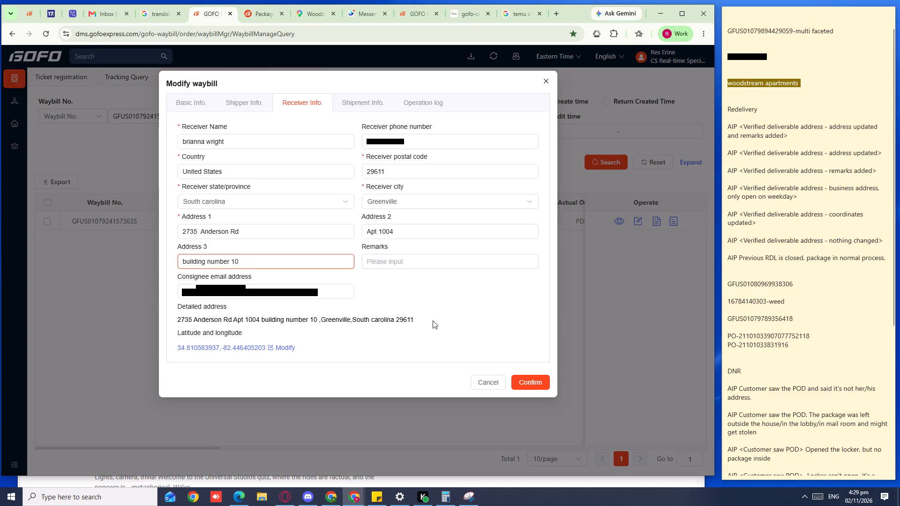
Copy the waybill's full detailed address and search for it in Google Maps.
left_click(392, 320)
key("ctrl+c")
key("ctrl+c")
key("ctrl+c")
key("ctrl+c")
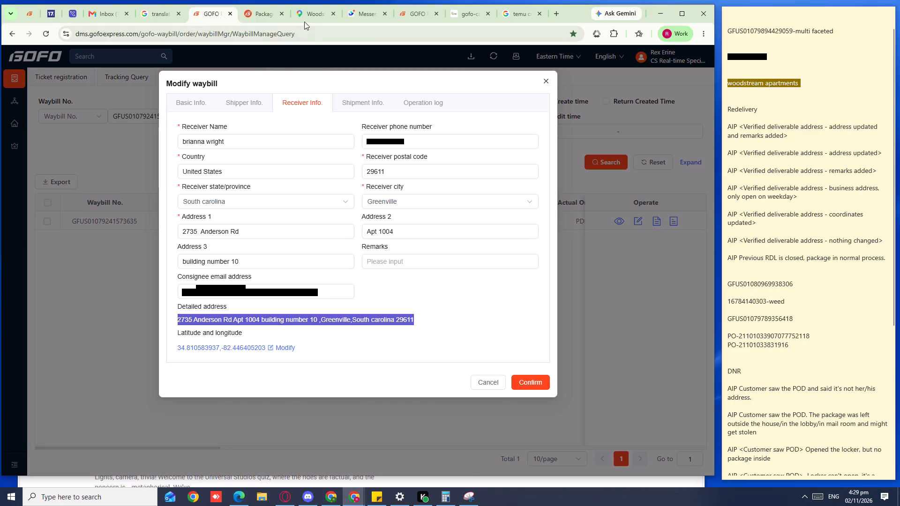
left_click(305, 19)
left_click(179, 67)
key("ctrl+v")
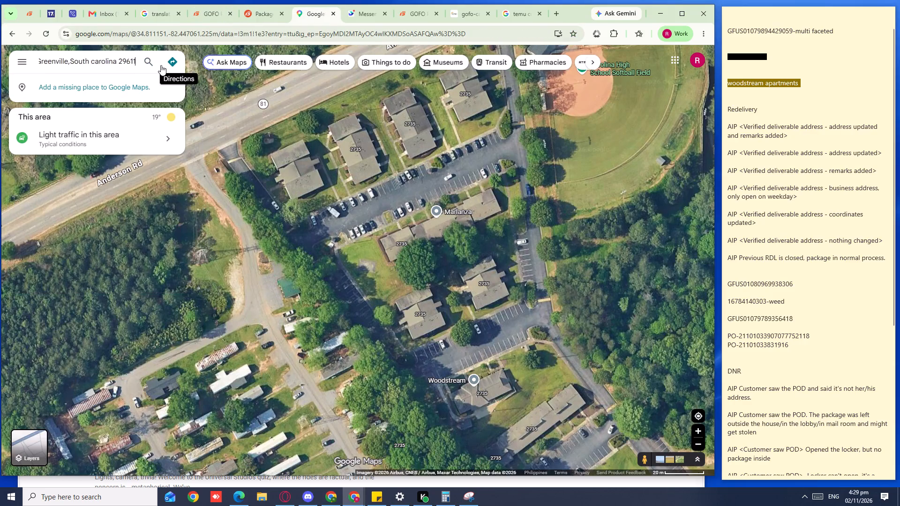
left_click(161, 65)
left_click(180, 67)
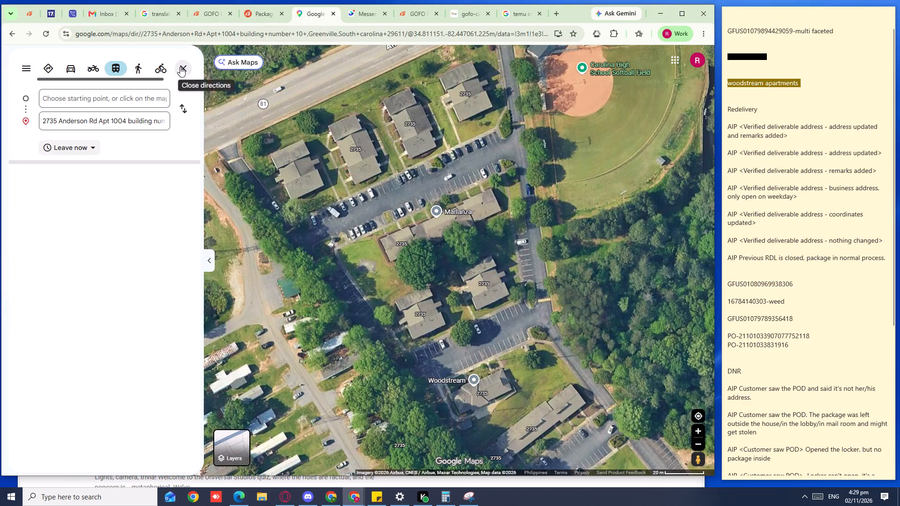
left_click(127, 60)
key("ctrl+v")
left_click(149, 63)
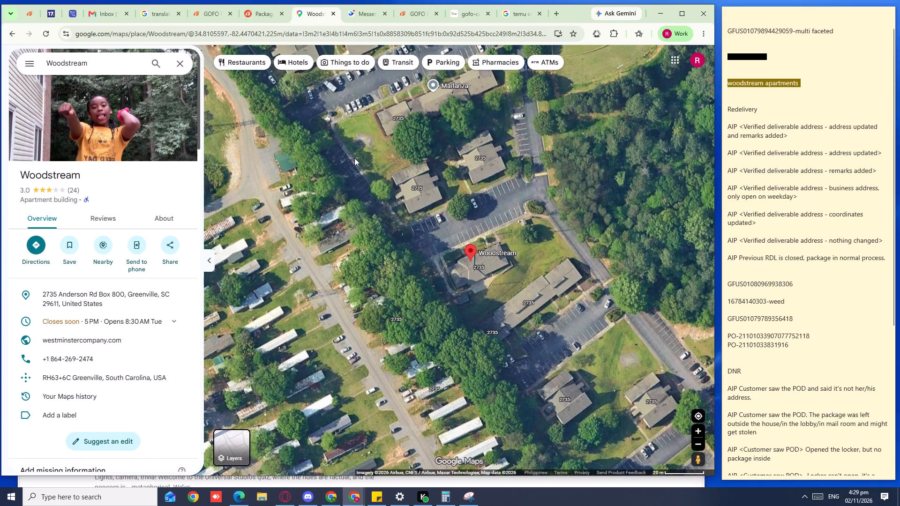
left_click(262, 15)
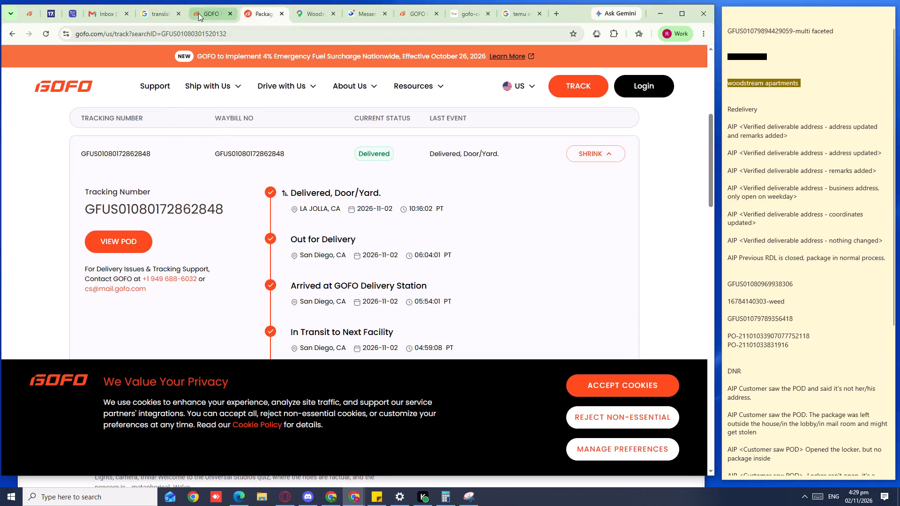
left_click(198, 13)
left_click(396, 262)
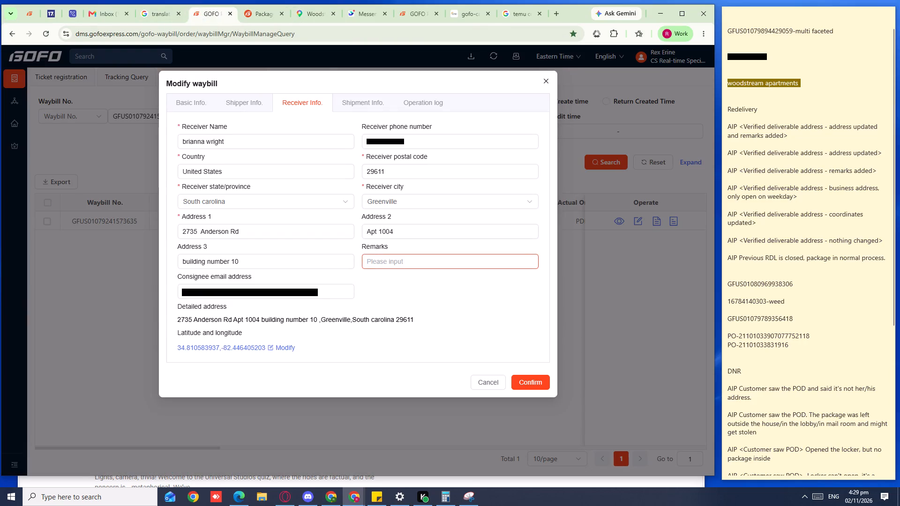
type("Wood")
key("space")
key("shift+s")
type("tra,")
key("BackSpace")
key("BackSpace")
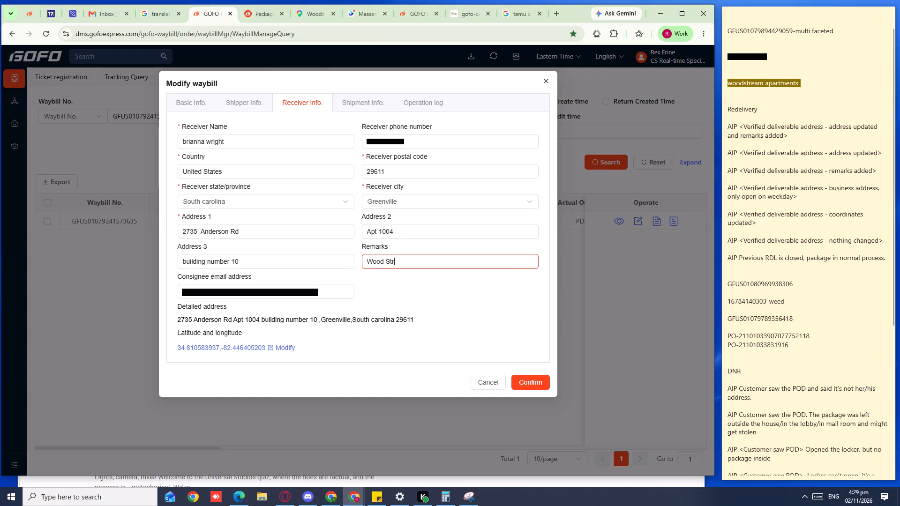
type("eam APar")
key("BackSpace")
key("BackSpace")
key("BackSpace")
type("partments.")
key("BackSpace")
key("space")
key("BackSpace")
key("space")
left_click(545, 383)
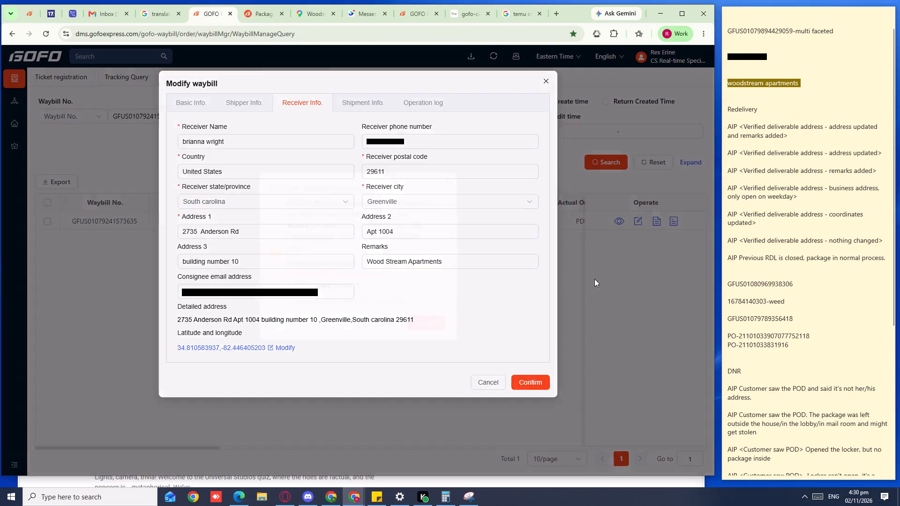
left_click(426, 327)
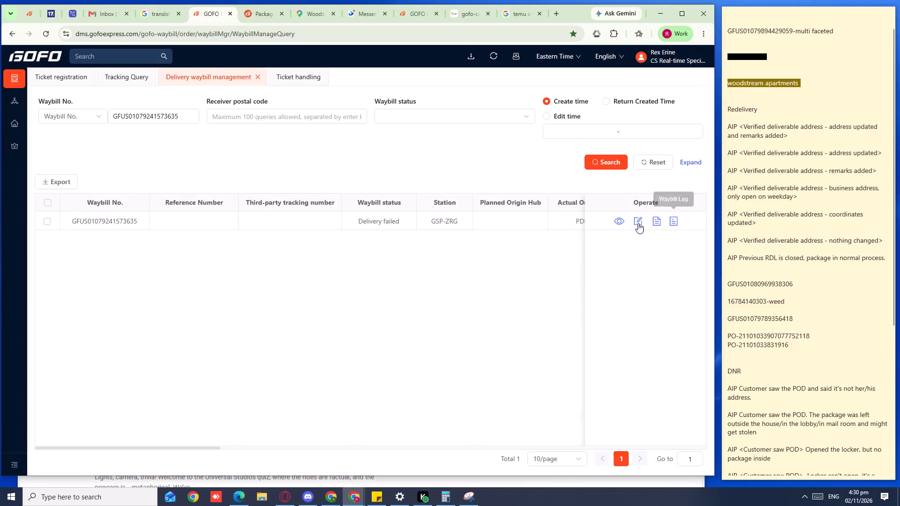
left_click(635, 226)
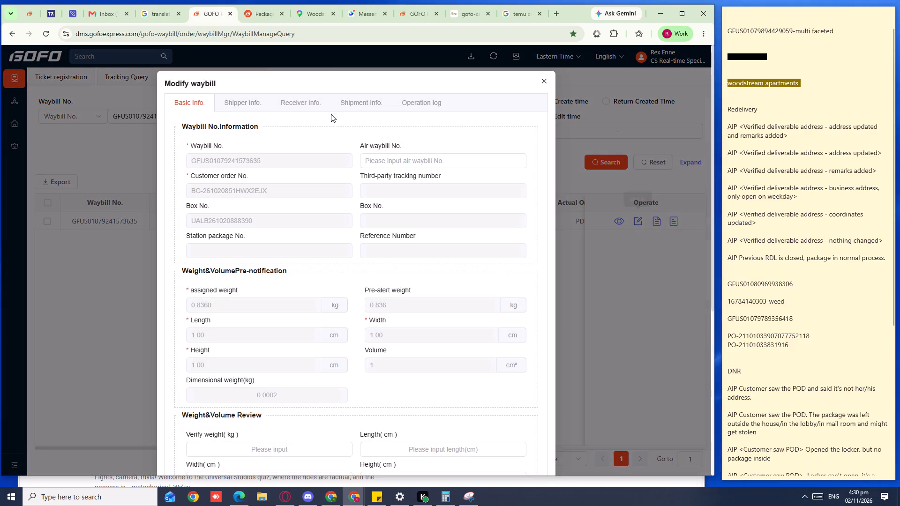
left_click(313, 112)
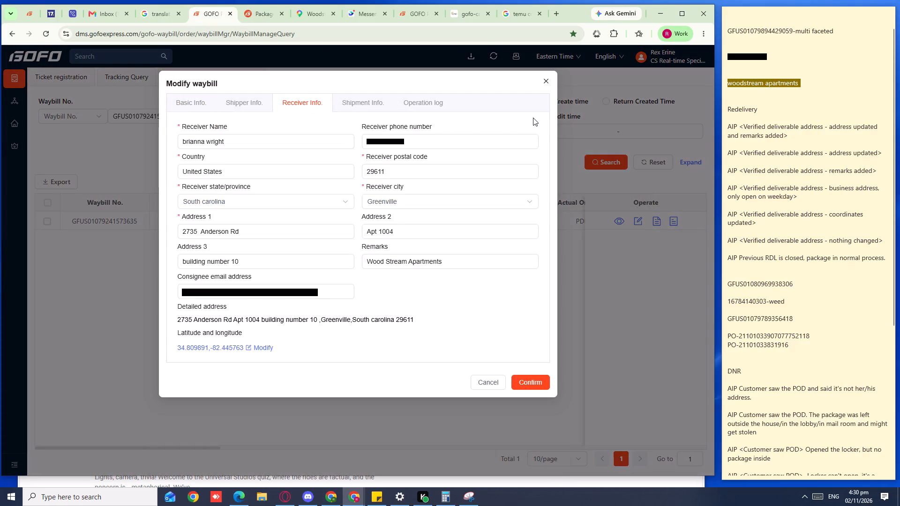
left_click(550, 85)
Copy the latitude and longitude from the waybill's receiver information and search for them in Google Maps.
left_click(638, 219)
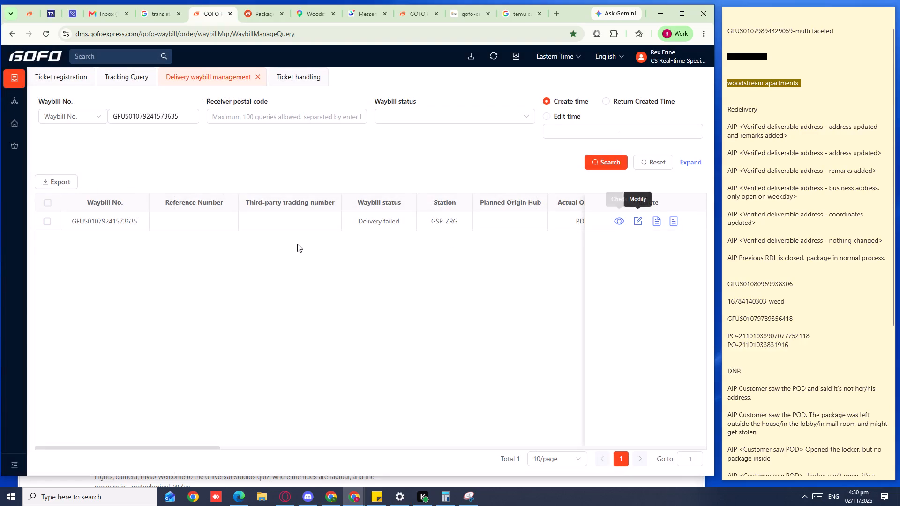
left_click(302, 103)
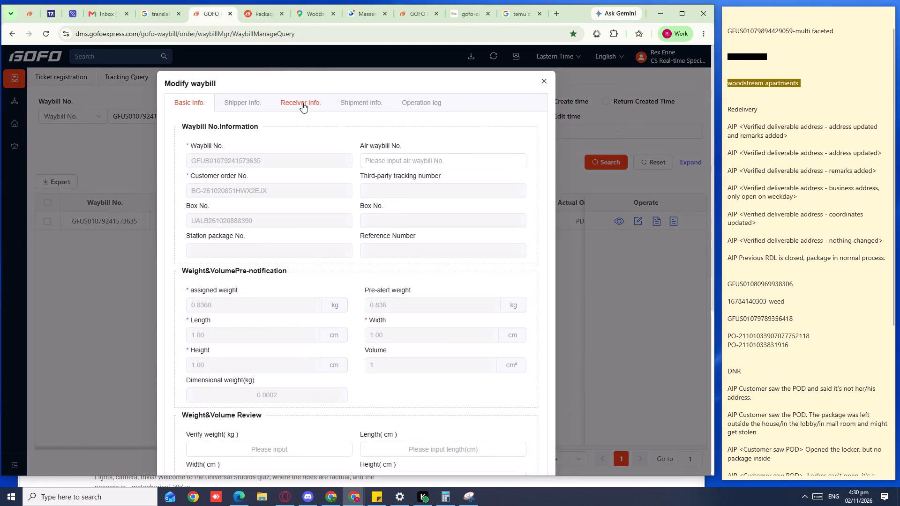
triple_click(222, 346)
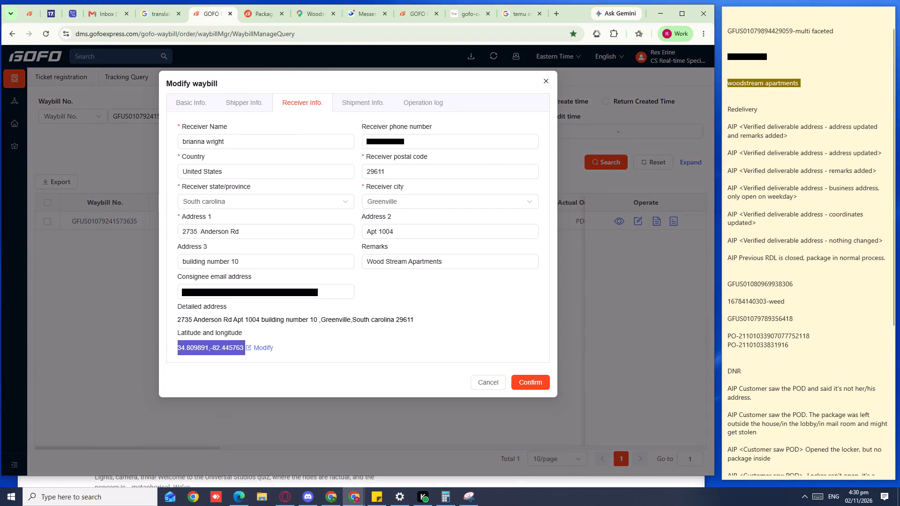
key("ctrl+c")
key("ctrl+c")
key("ctrl+c")
key("ctrl+c")
left_click(316, 24)
left_click(315, 20)
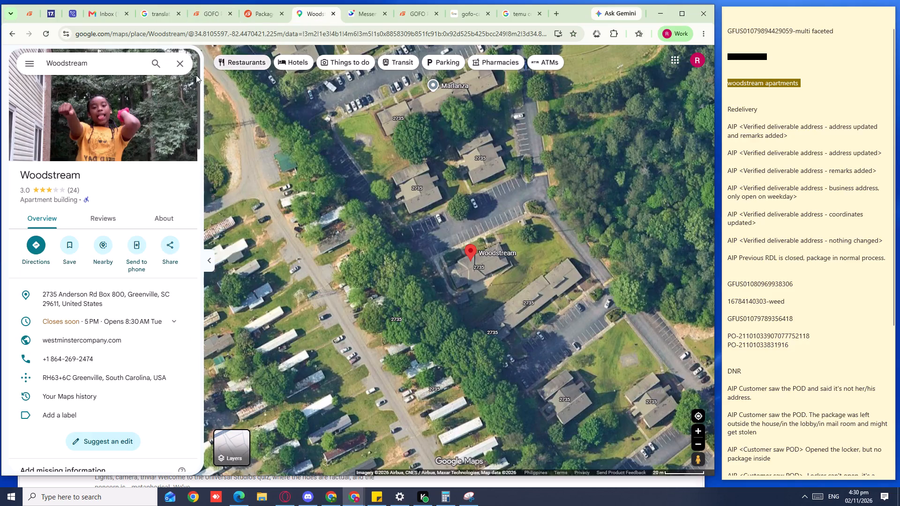
left_click(184, 66)
key("ctrl+v")
left_click(151, 64)
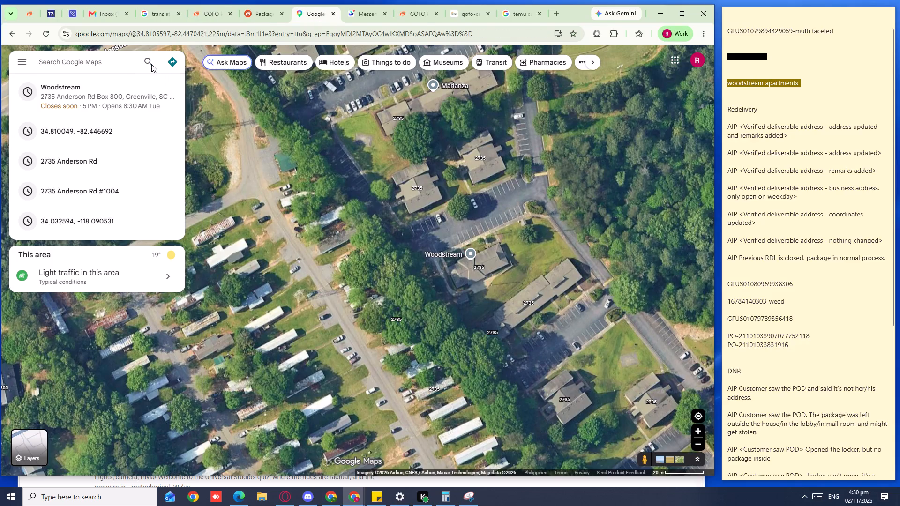
left_click(103, 67)
key("ctrl+v")
left_click(147, 65)
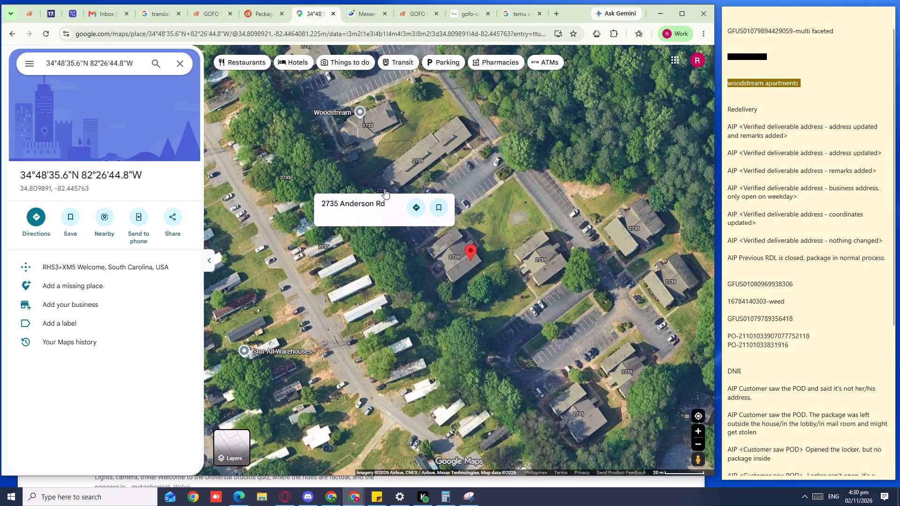
Examine the apartment buildings around the pinned coordinates and the Woodstream marker on the satellite map.
scroll(504, 249, "down", 2, "ctrl")
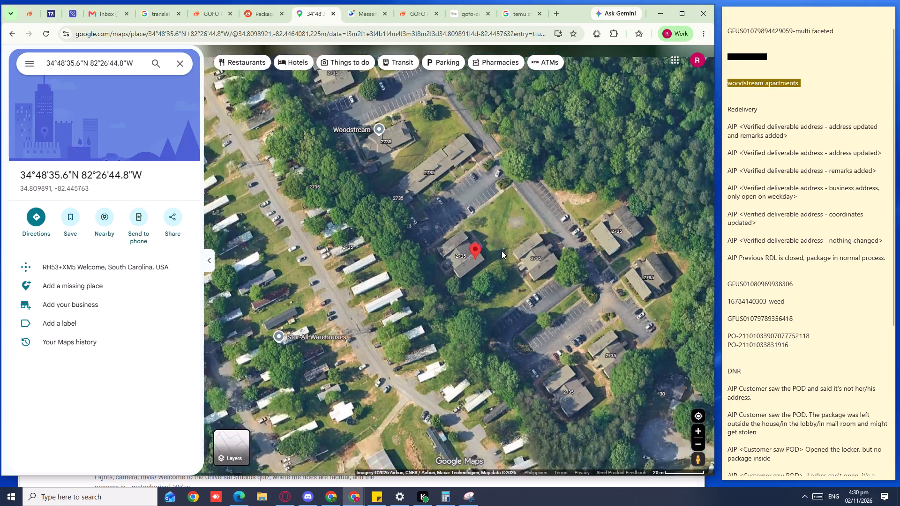
scroll(502, 251, "down", 1, "ctrl")
scroll(537, 281, "up", 3, "ctrl")
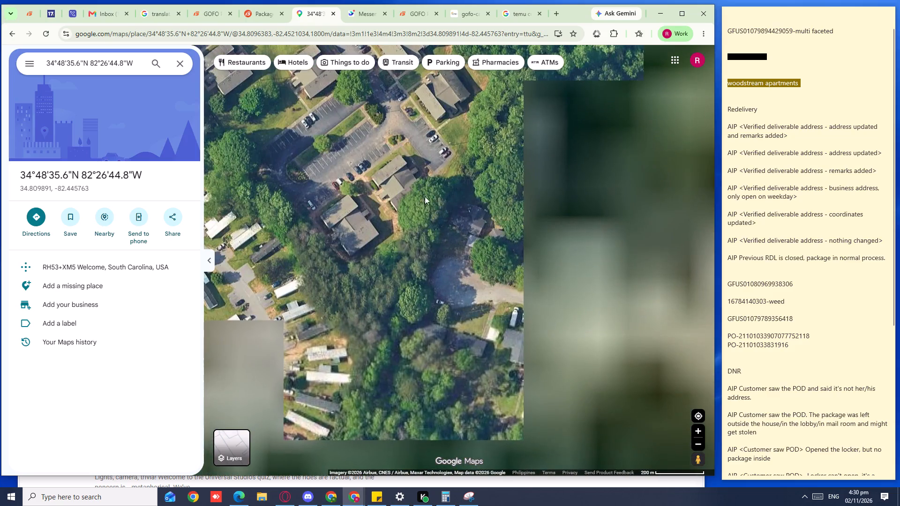
left_click_drag(326, 154, 518, 364)
left_click_drag(442, 238, 539, 505)
left_click_drag(454, 298, 485, 505)
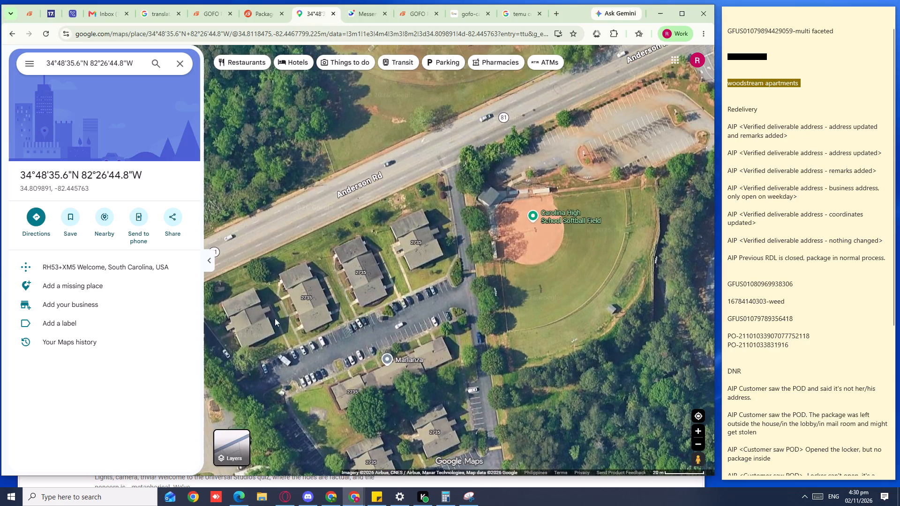
left_click_drag(403, 412, 403, 228)
left_click_drag(430, 361, 437, 345)
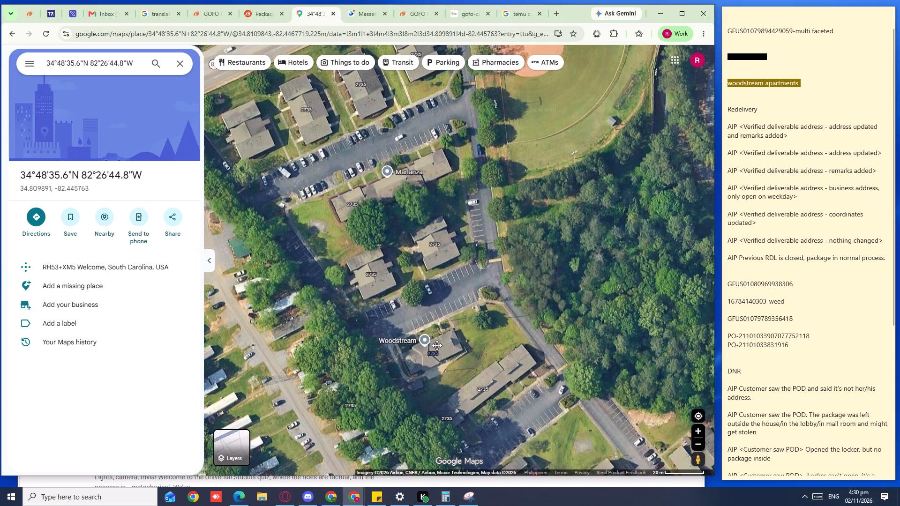
left_click_drag(437, 345, 461, 287)
left_click_drag(518, 342, 466, 251)
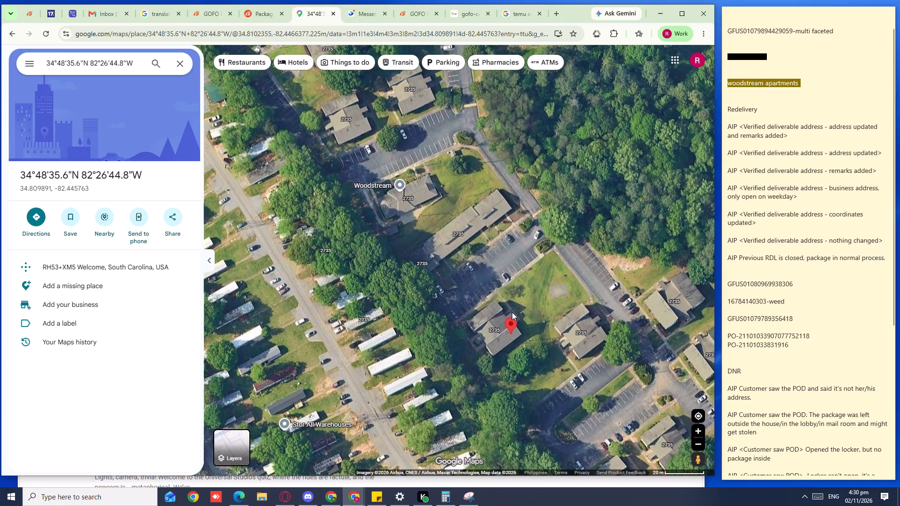
left_click_drag(570, 322, 559, 301)
left_click(270, 14)
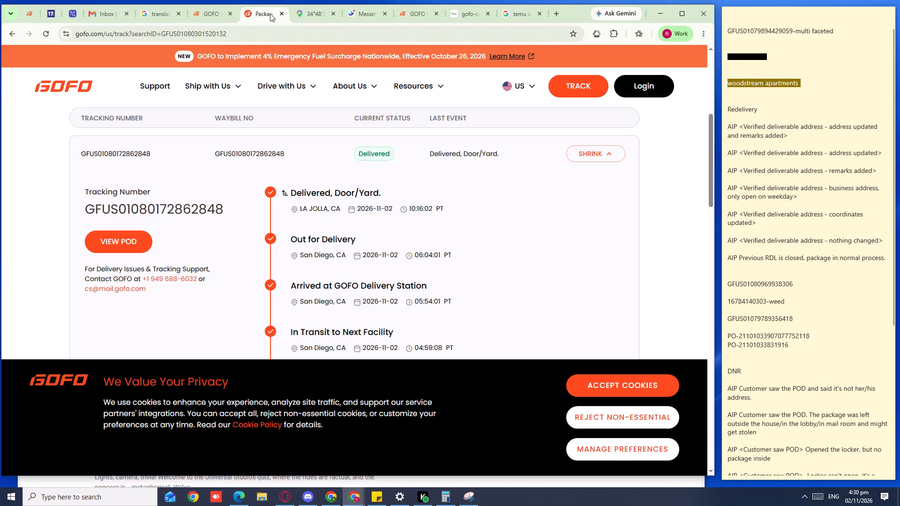
left_click(202, 18)
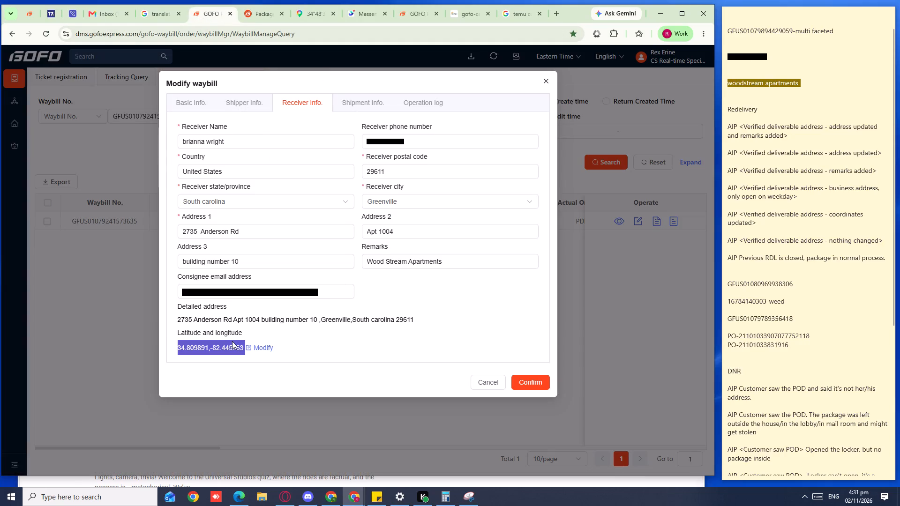
left_click(263, 325)
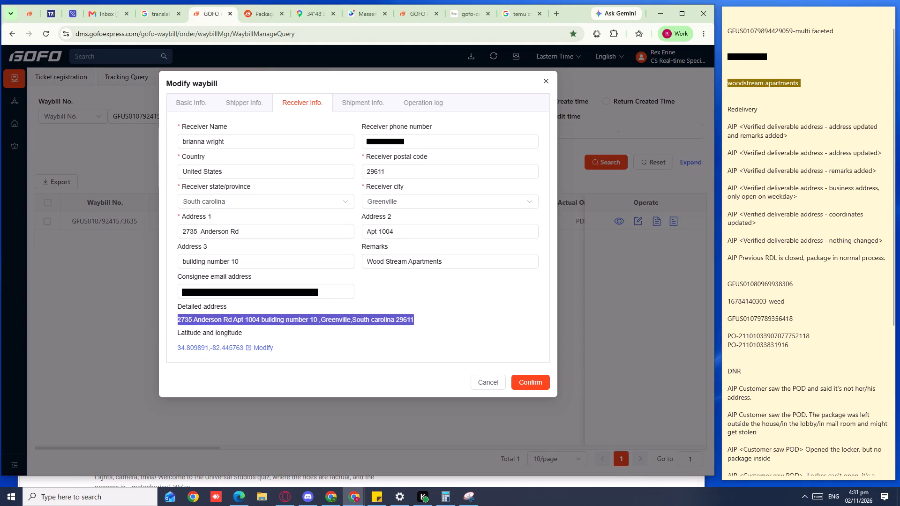
double_click(276, 319)
left_click(309, 311)
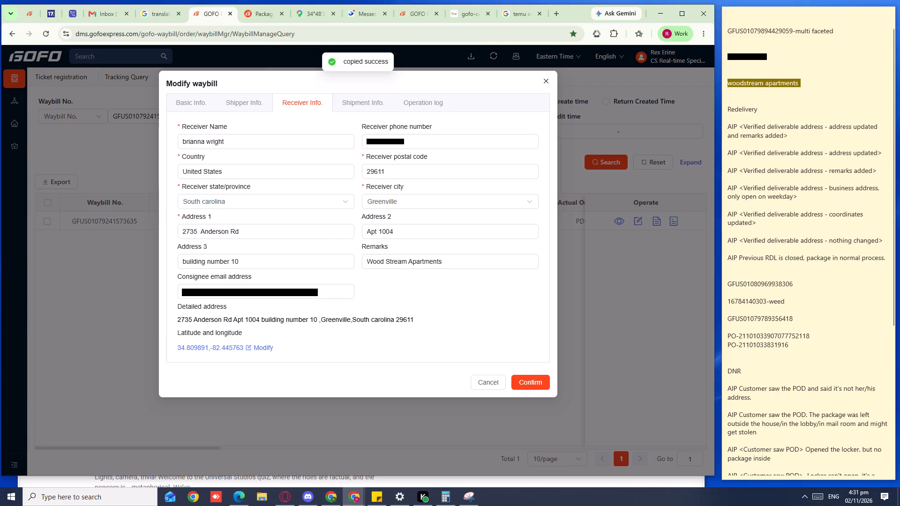
left_click(306, 321)
key("ctrl+c")
key("ctrl+c")
key("ctrl+c")
left_click(307, 22)
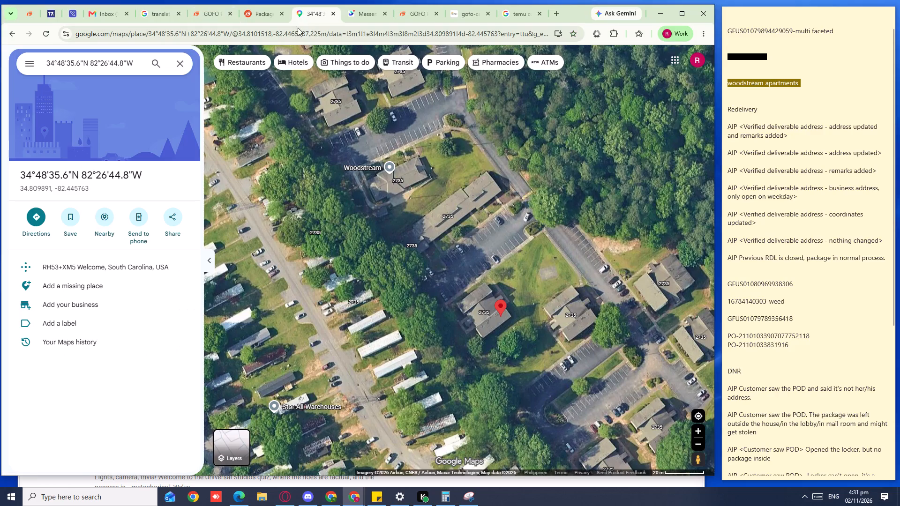
left_click(184, 62)
key("ctrl+v")
left_click(148, 62)
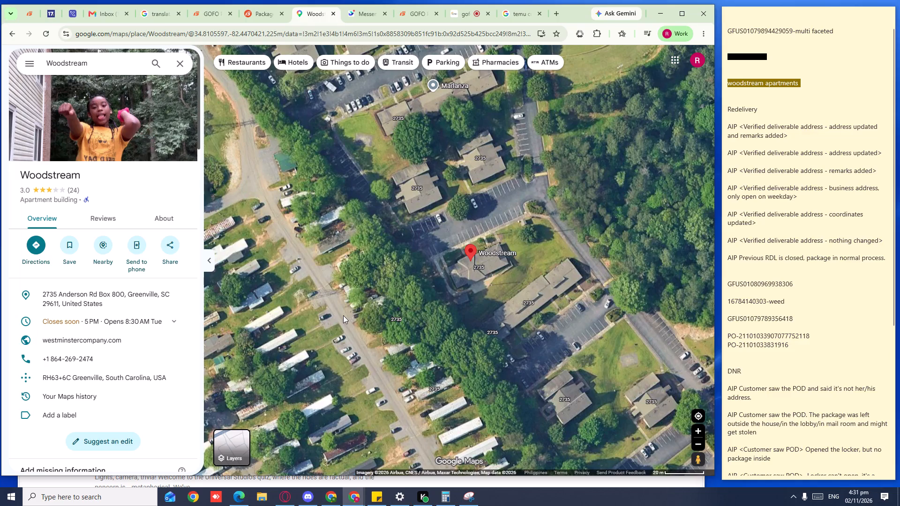
right_click(470, 269)
left_click(251, 22)
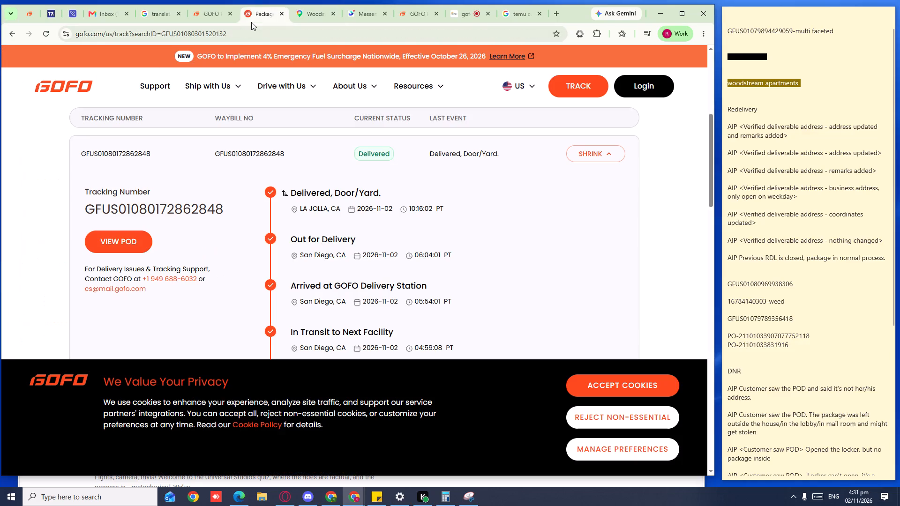
left_click(192, 15)
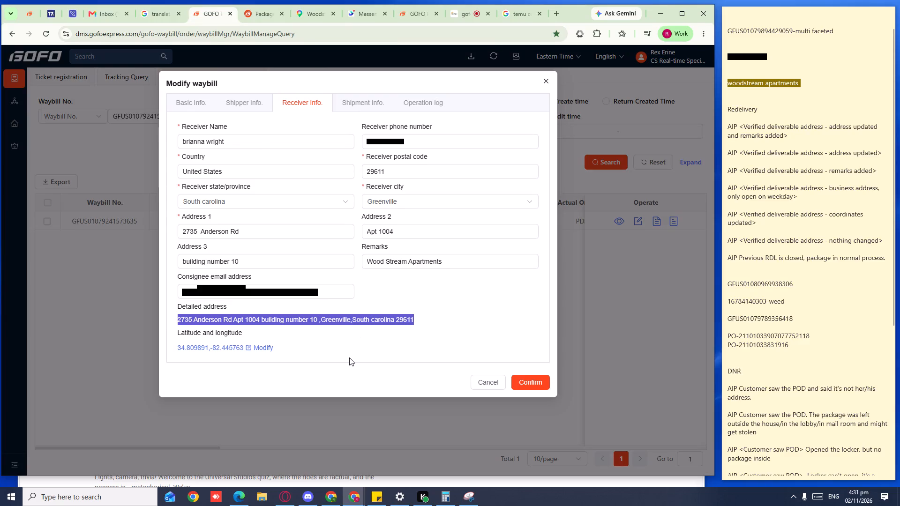
left_click(471, 256)
key("BackSpace")
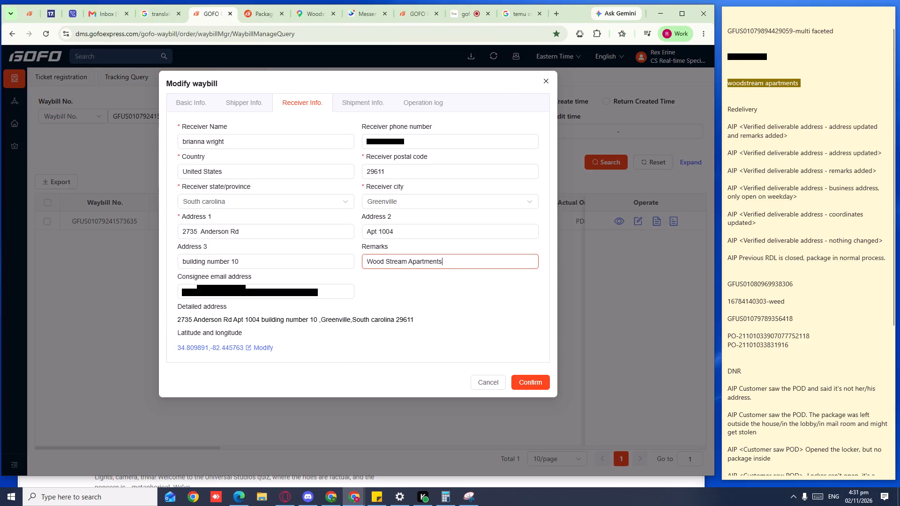
type(", follow")
key("space")
type("pi")
type("n")
key("space")
type("locat")
type("ion")
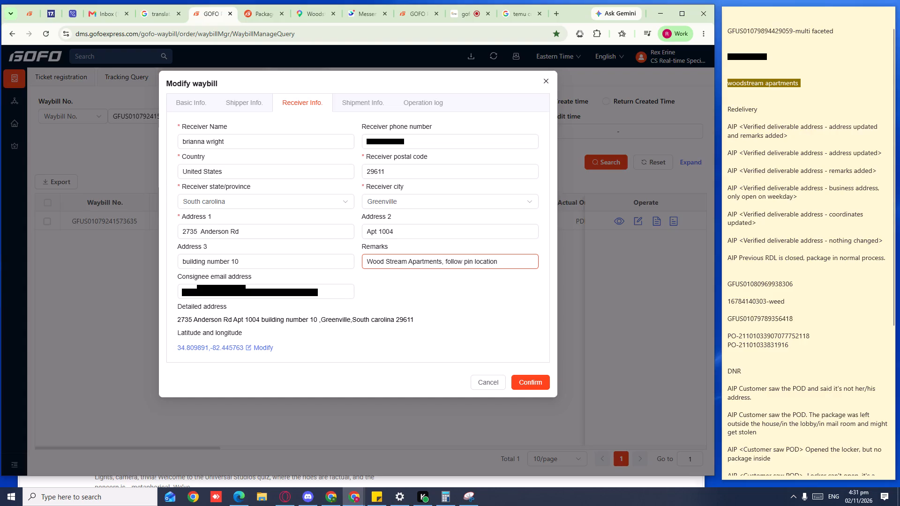
left_click(539, 389)
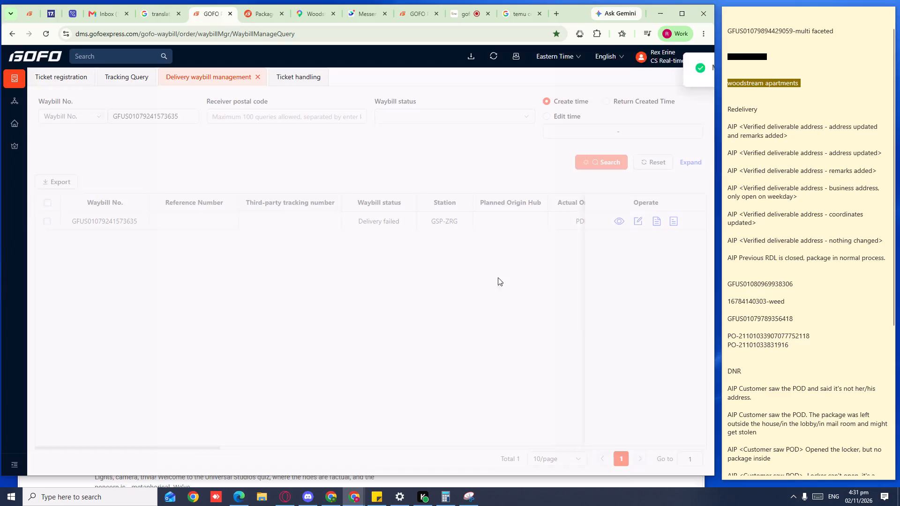
double_click(138, 115)
key("ctrl+c")
key("ctrl+c")
left_click(297, 75)
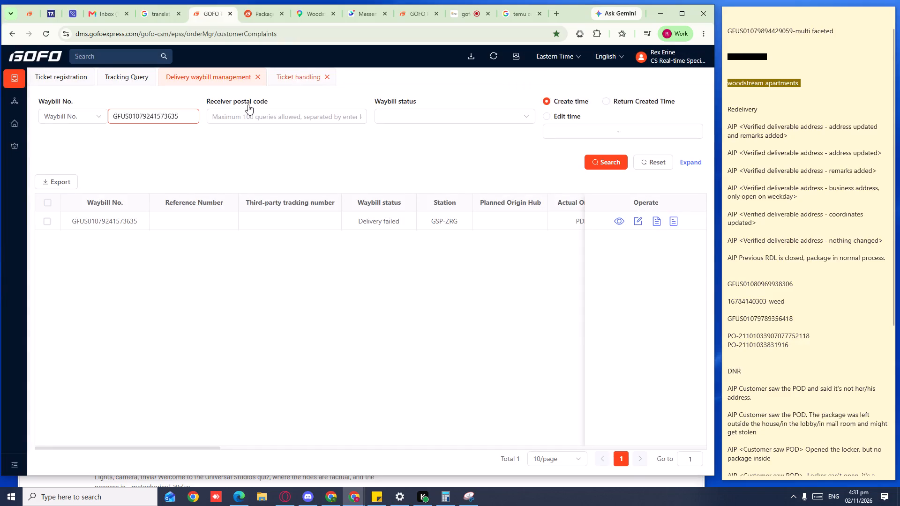
left_click(196, 122)
key("ctrl+v")
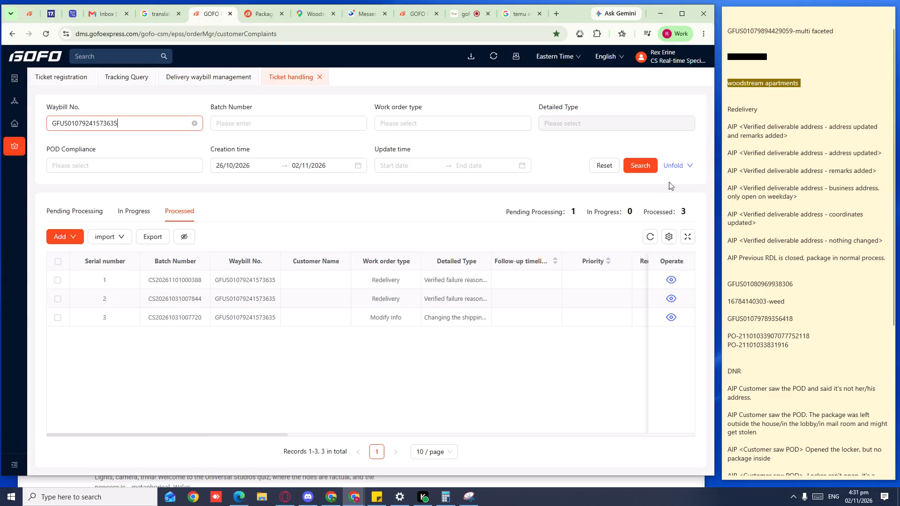
left_click(642, 160)
left_click(80, 203)
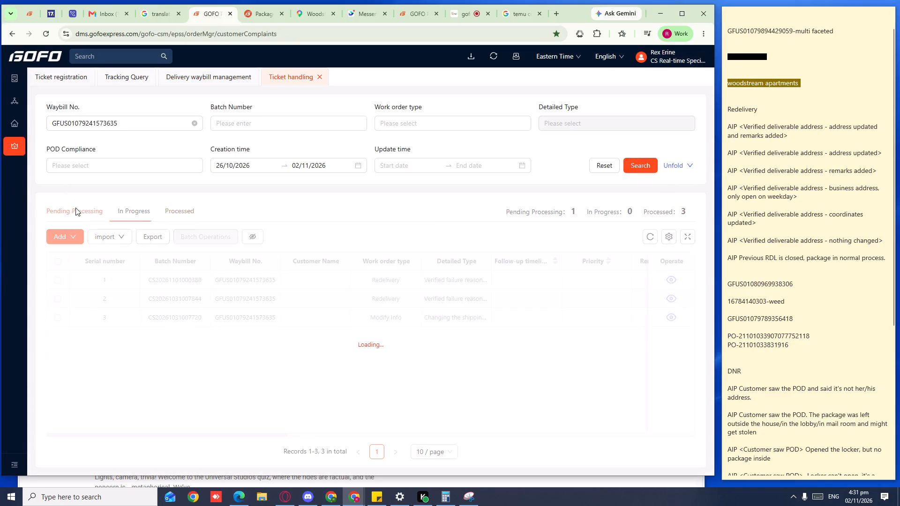
left_click(668, 283)
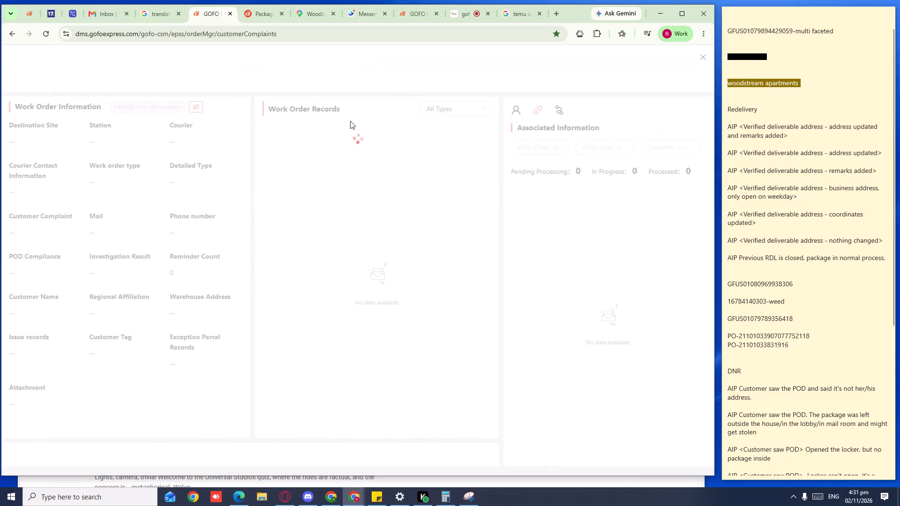
Replace the ticket's remark with the note template "AIP <Verified deliverable address - address updated and remarks added>" and save the work order.
left_click(244, 107)
left_click(240, 114)
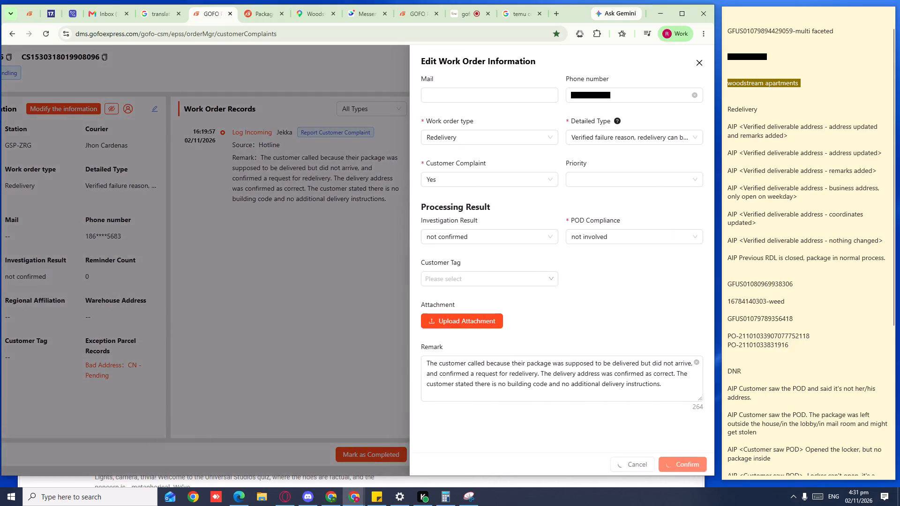
double_click(697, 367)
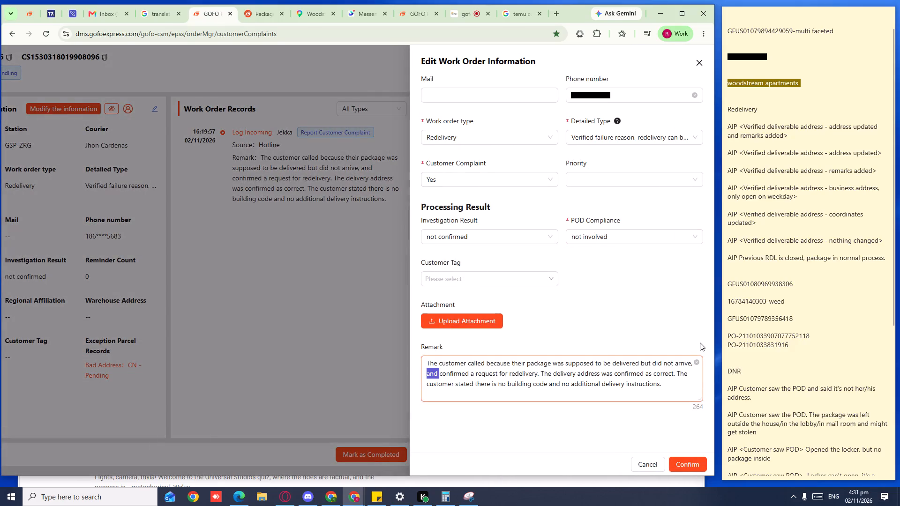
left_click(697, 363)
triple_click(791, 139)
left_click(790, 139)
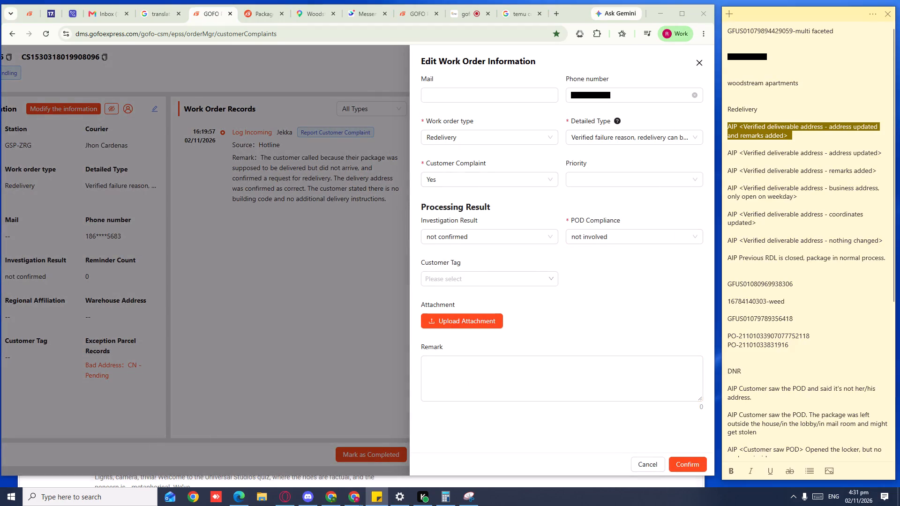
key("ctrl+c")
key("ctrl+c")
left_click(613, 373)
key("ctrl+v")
left_click(682, 464)
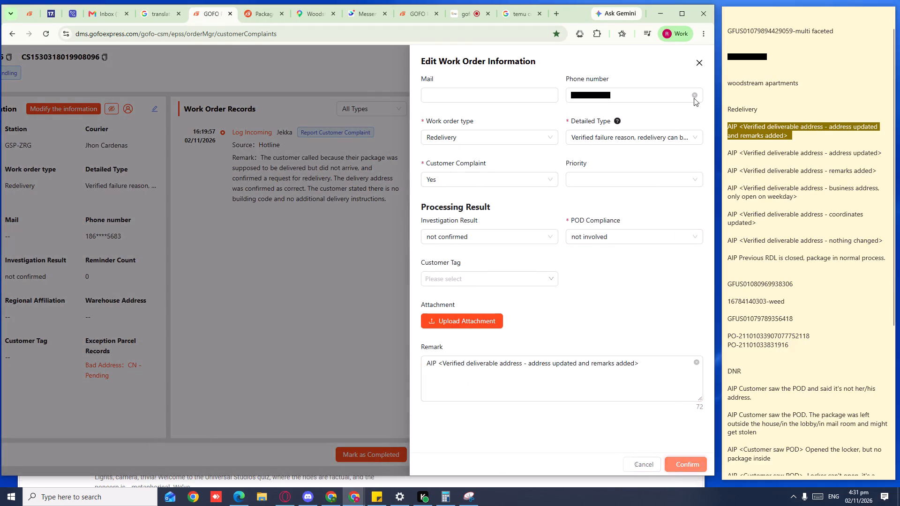
Copy the active caller's phone number from the call center, close the work order and search the phone record lookup for that number.
left_click(456, 12)
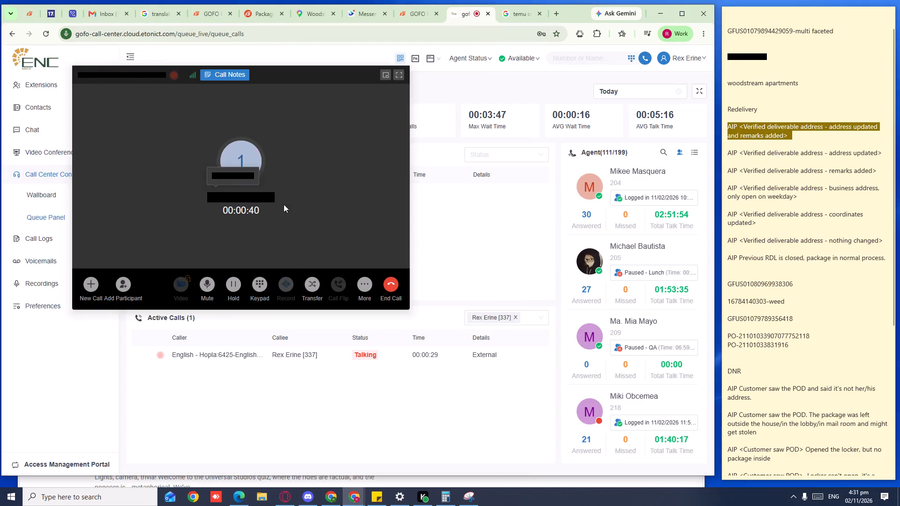
left_click(266, 193)
left_click(206, 15)
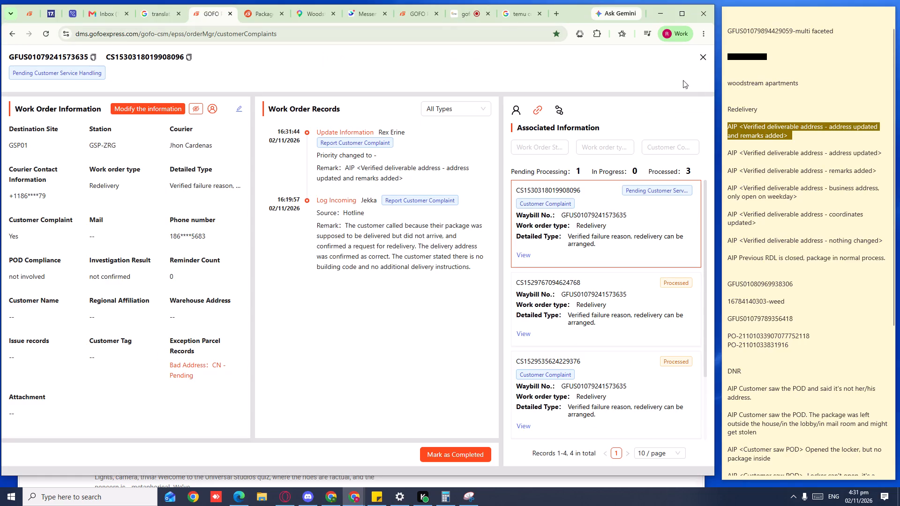
left_click(705, 58)
left_click(75, 76)
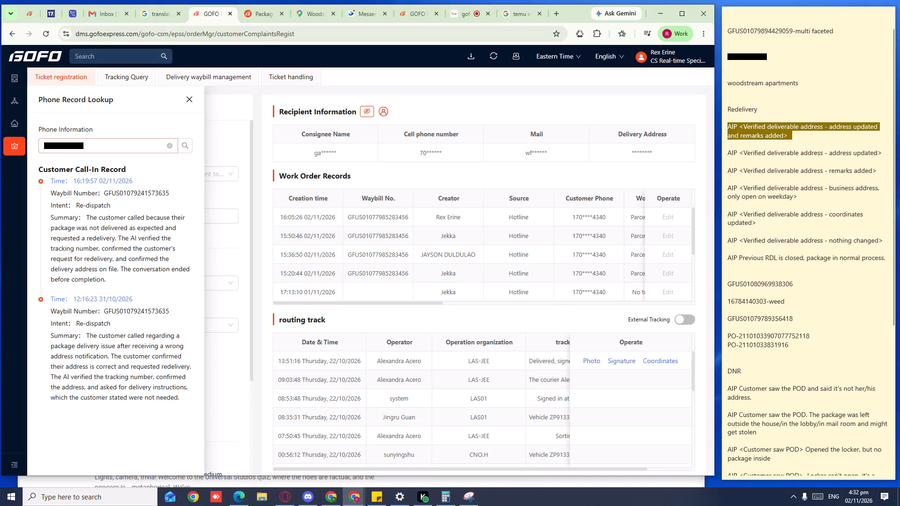
left_click(172, 146)
key("ctrl+v")
left_click(186, 145)
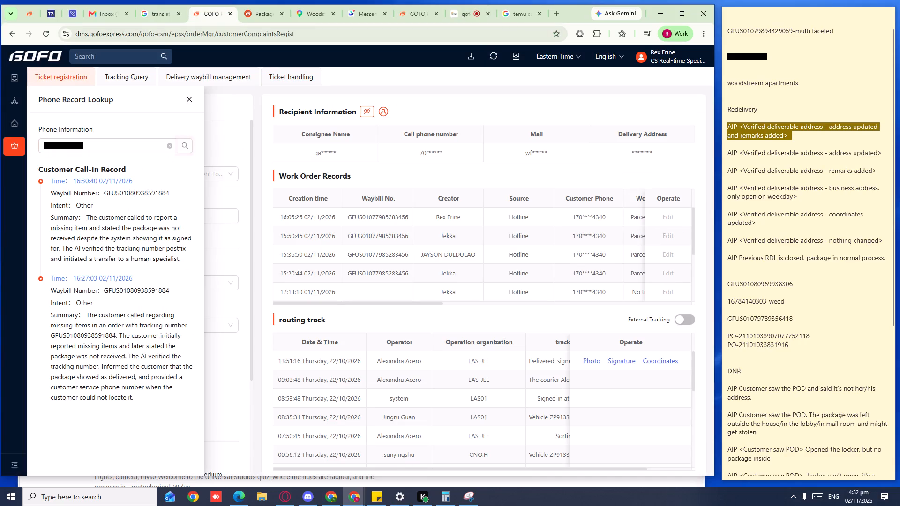
double_click(147, 195)
key("ctrl+c")
key("ctrl+c")
left_click(118, 79)
double_click(106, 136)
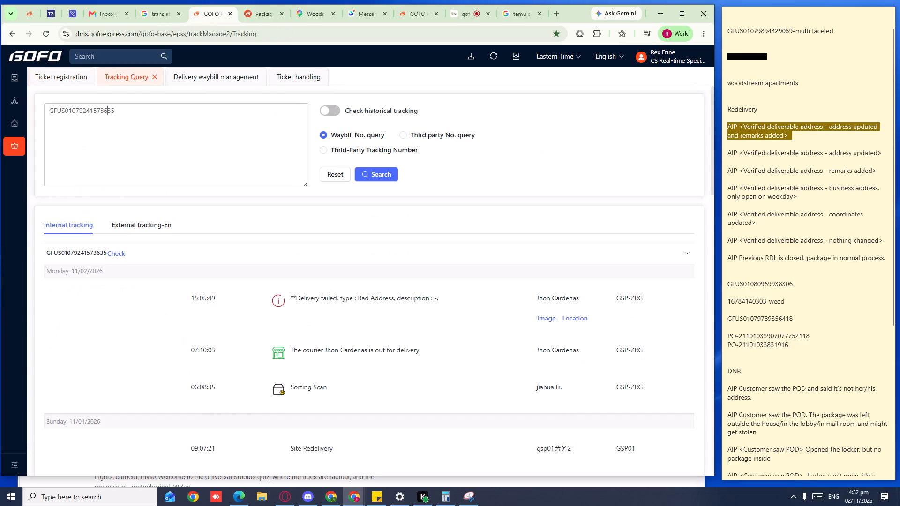
key("Delete")
key("ctrl+v")
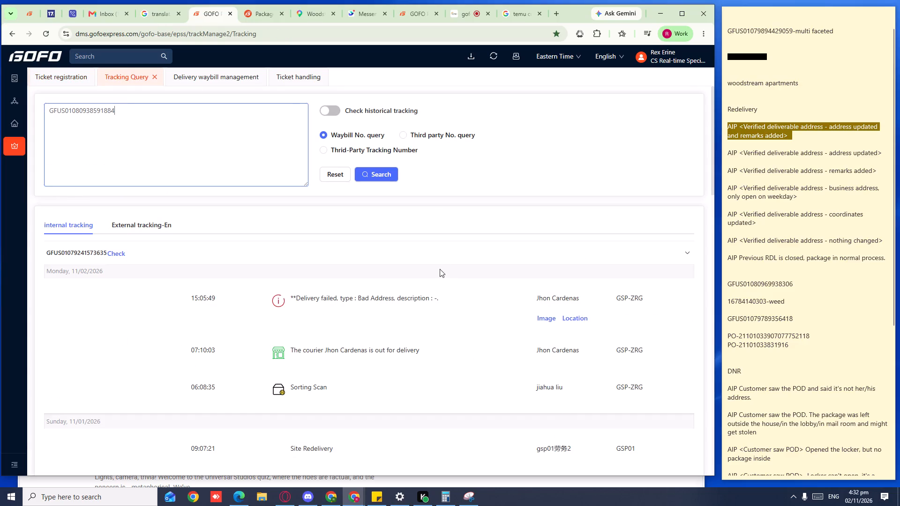
left_click(379, 171)
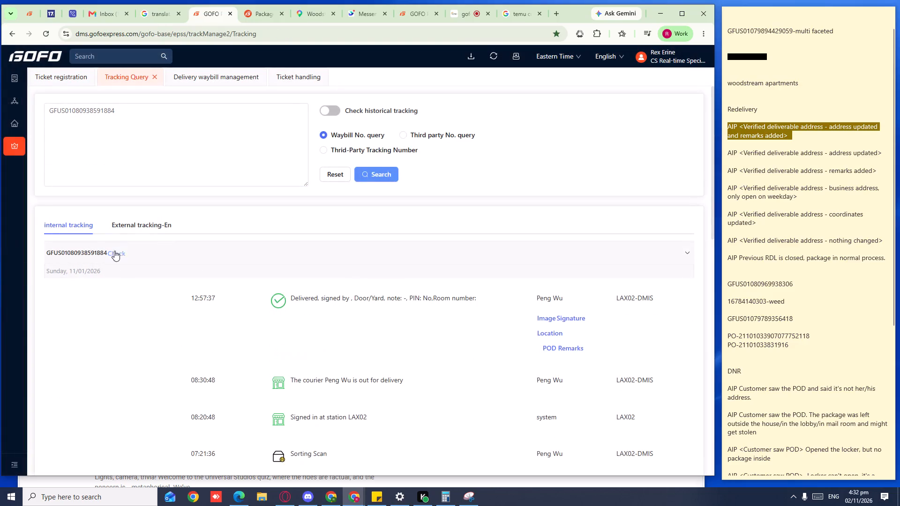
left_click(115, 251)
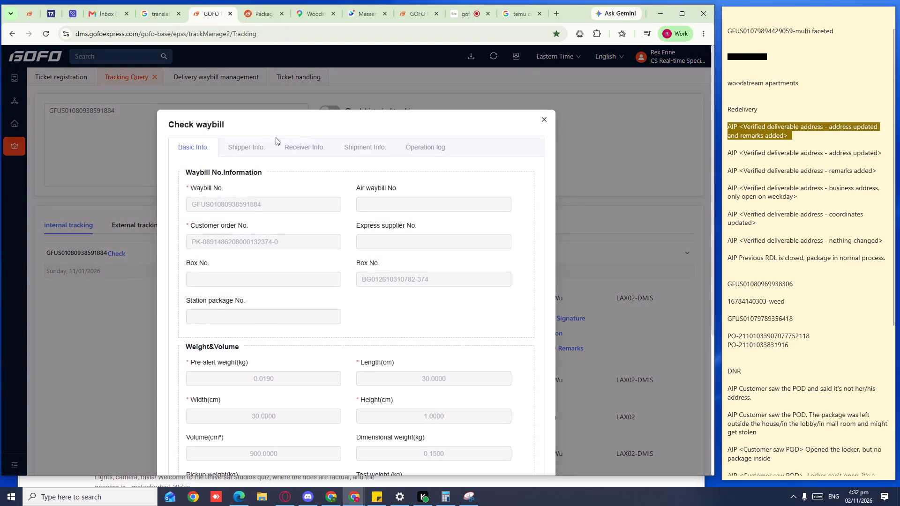
left_click(276, 137)
left_click(290, 146)
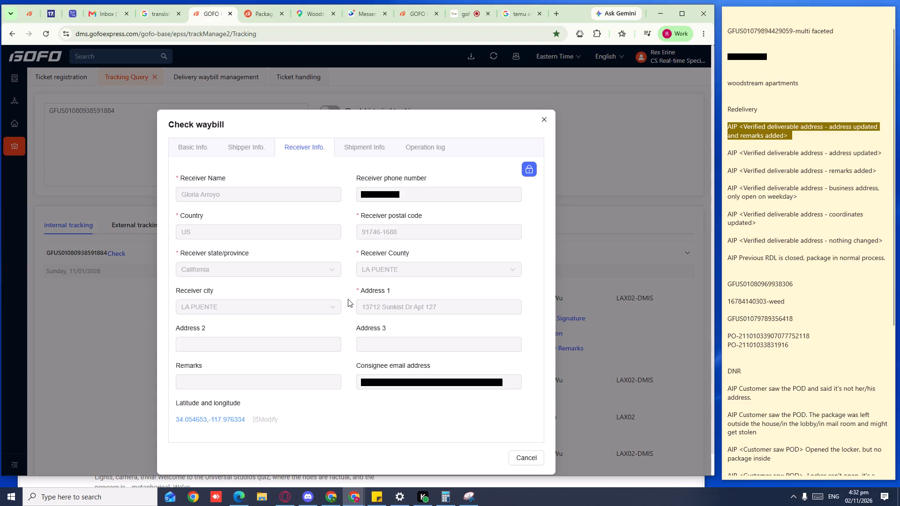
Capture the upper part of the waybill's receiver information with Snipping Tool, copy the snip, and close the waybill details.
left_click(468, 503)
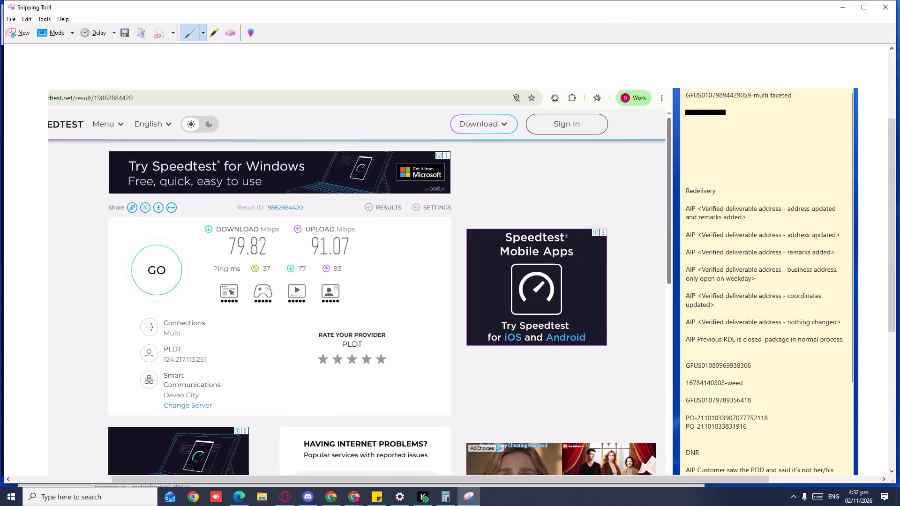
left_click(20, 32)
left_click_drag(142, 122, 220, 173)
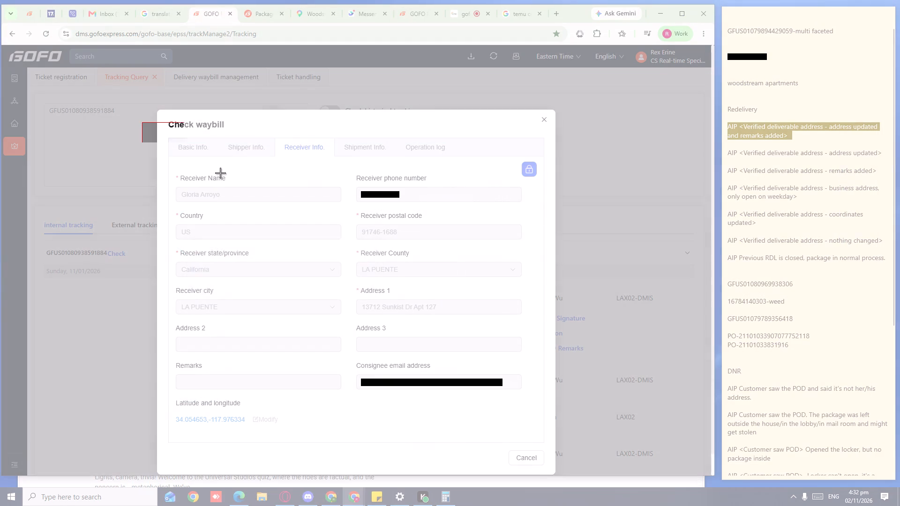
left_click_drag(220, 173, 565, 229)
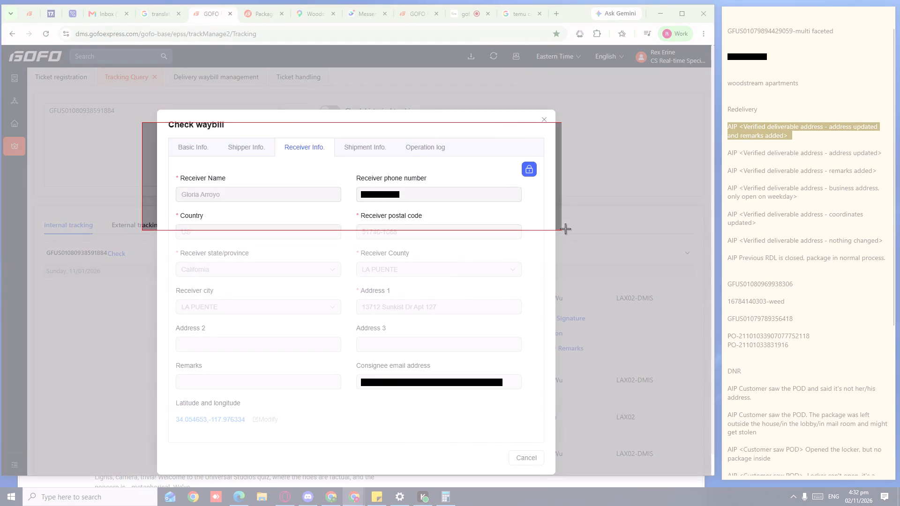
left_click_drag(565, 229, 568, 226)
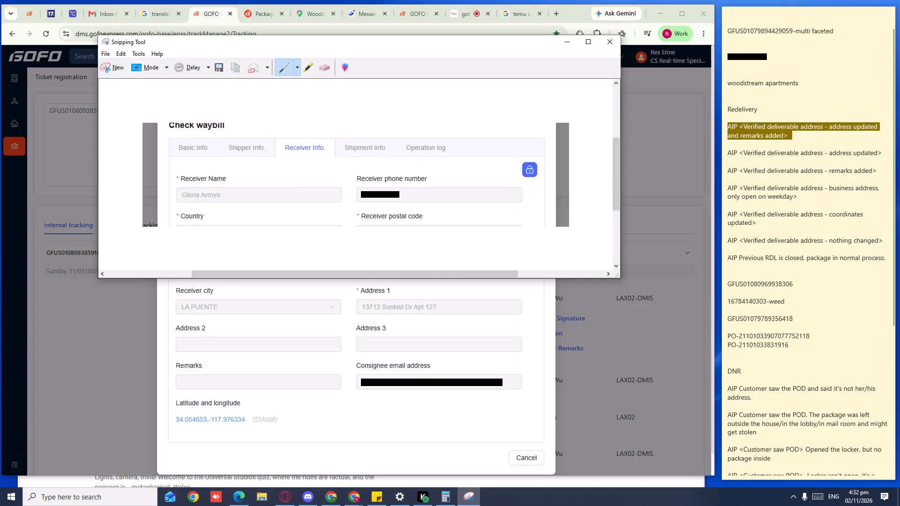
key("ctrl+c")
key("ctrl+c")
key("ctrl+c")
key("ctrl+c")
left_click(114, 339, "ctrl")
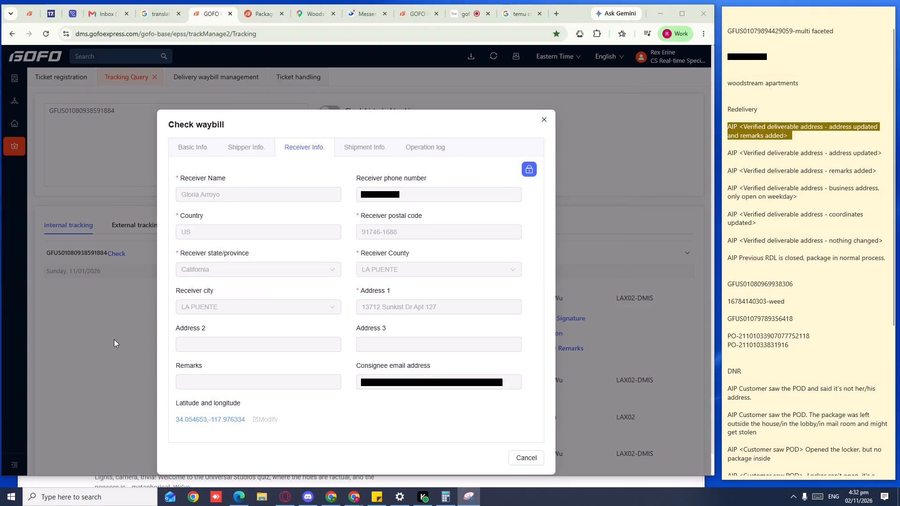
left_click(113, 339)
left_click(542, 122)
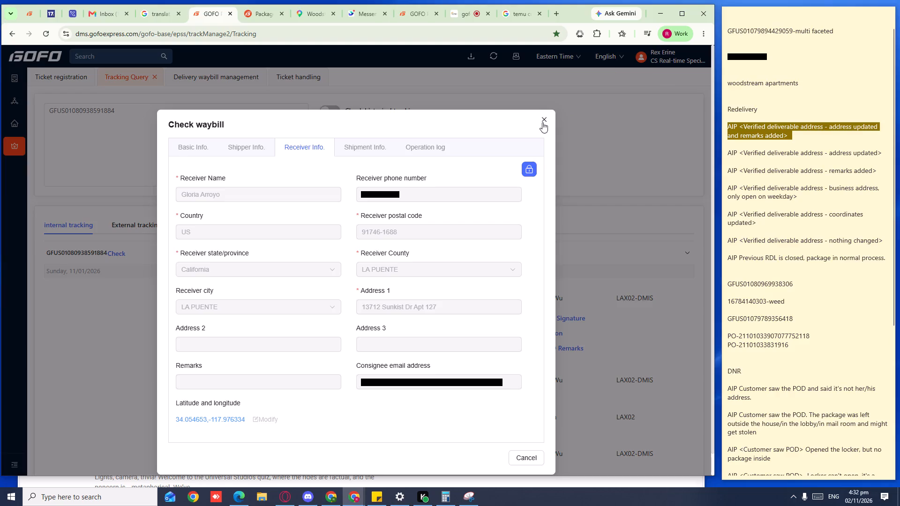
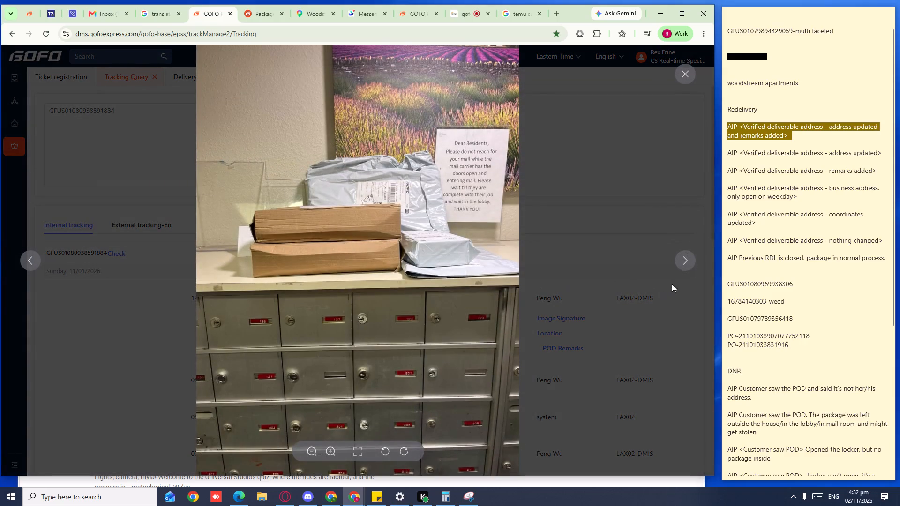
left_click(678, 260)
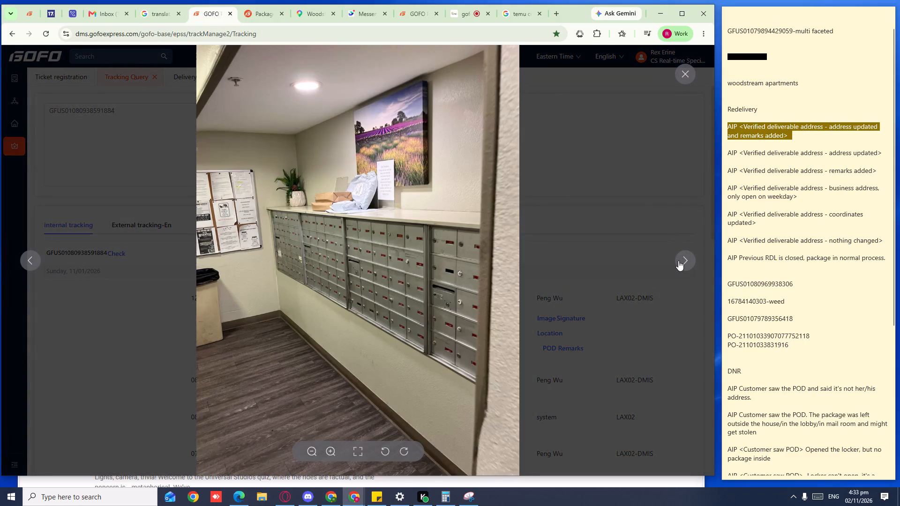
left_click(678, 260)
left_click(678, 260)
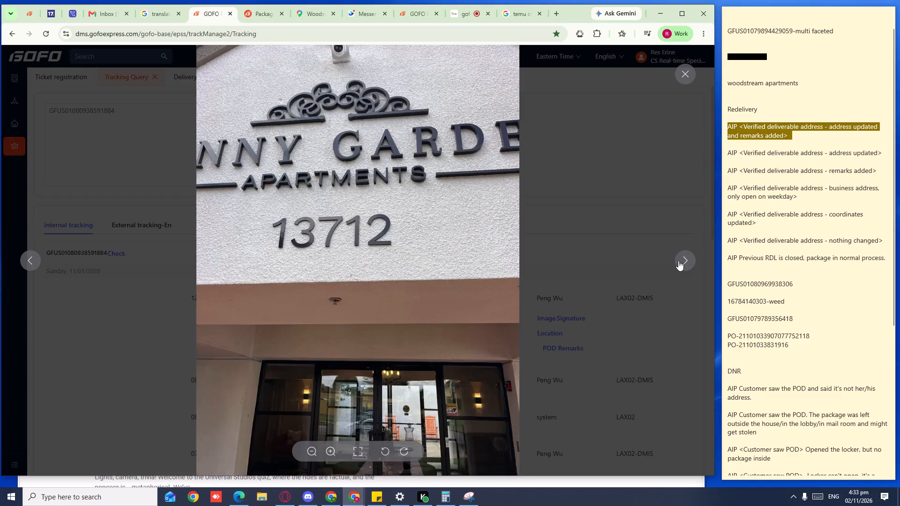
left_click(678, 260)
left_click(678, 260)
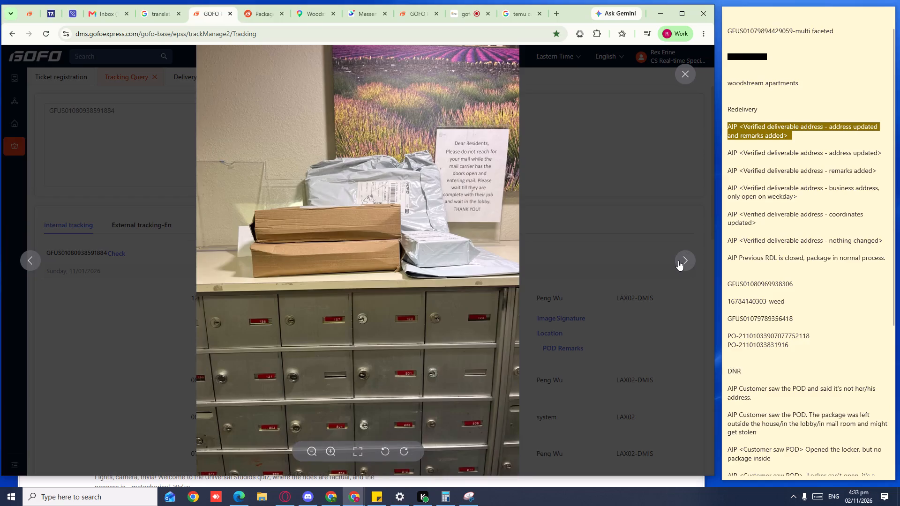
left_click(678, 260)
left_click(678, 260)
left_click(678, 260)
left_click(692, 78)
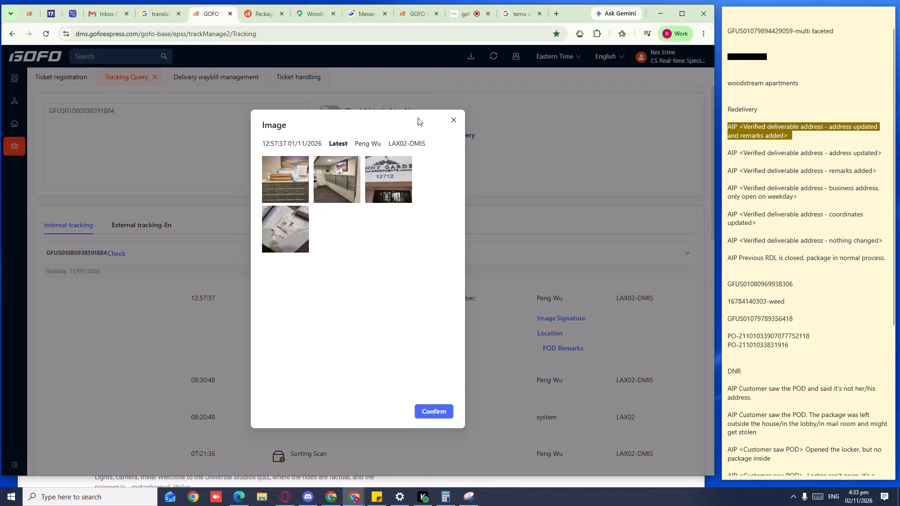
left_click(451, 124)
double_click(130, 122)
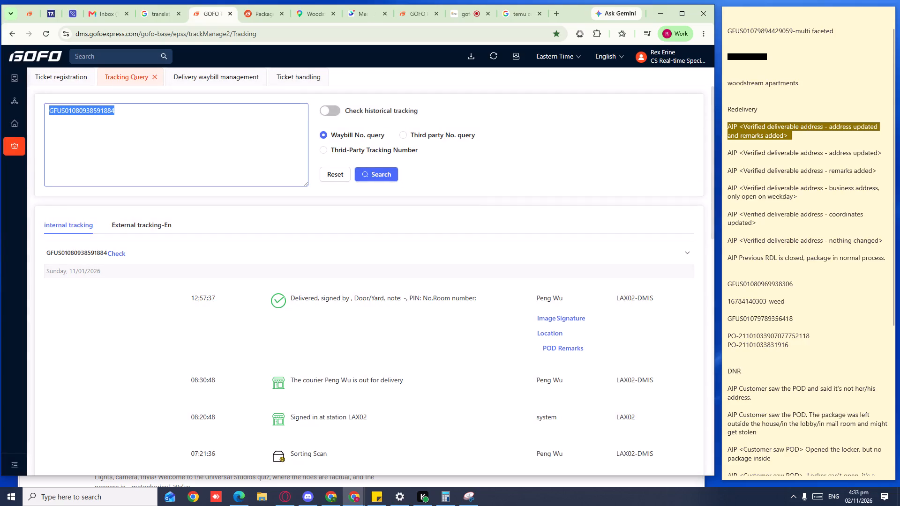
key("ctrl+c")
key("ctrl+c")
key("ctrl+c")
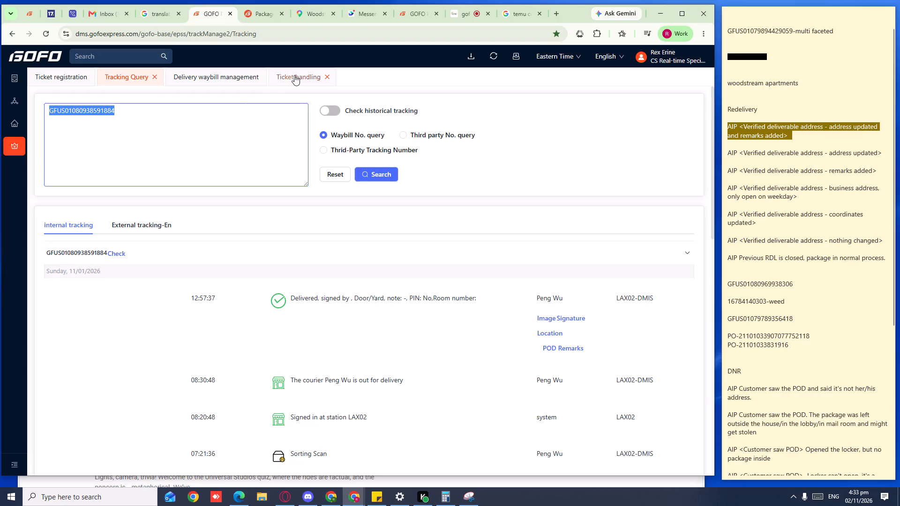
left_click(294, 75)
left_click(198, 124)
left_click(195, 125)
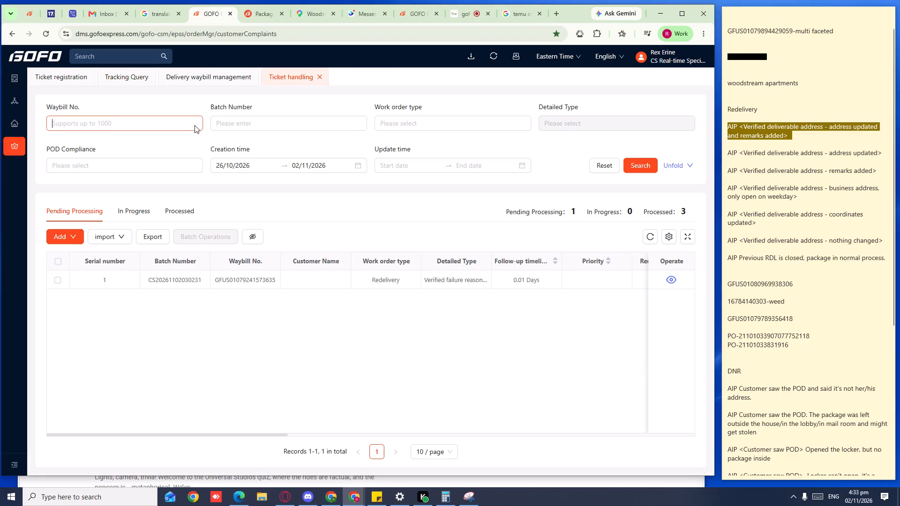
key("ctrl+v")
left_click(815, 86)
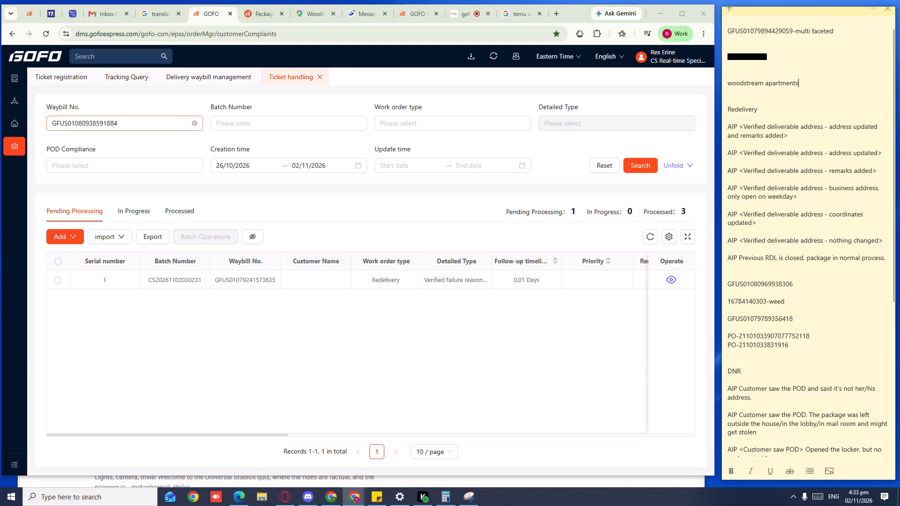
left_click_drag(815, 86, 696, 15)
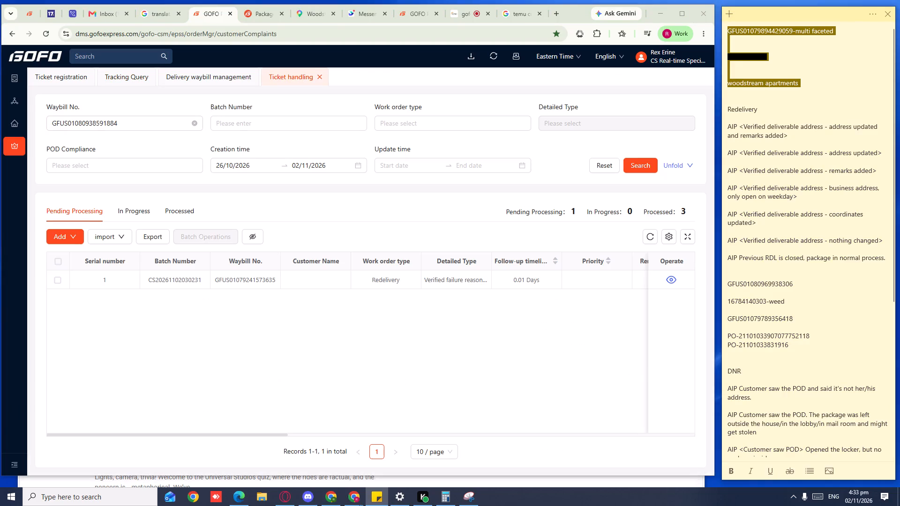
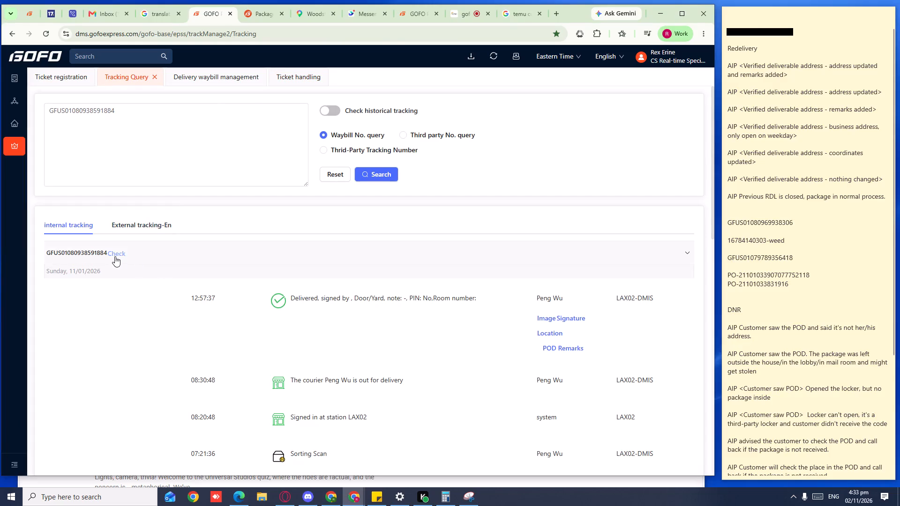
Correct the e-mail address at the top of the sticky note against the waybill's receiver information, then close the waybill details.
left_click(287, 152)
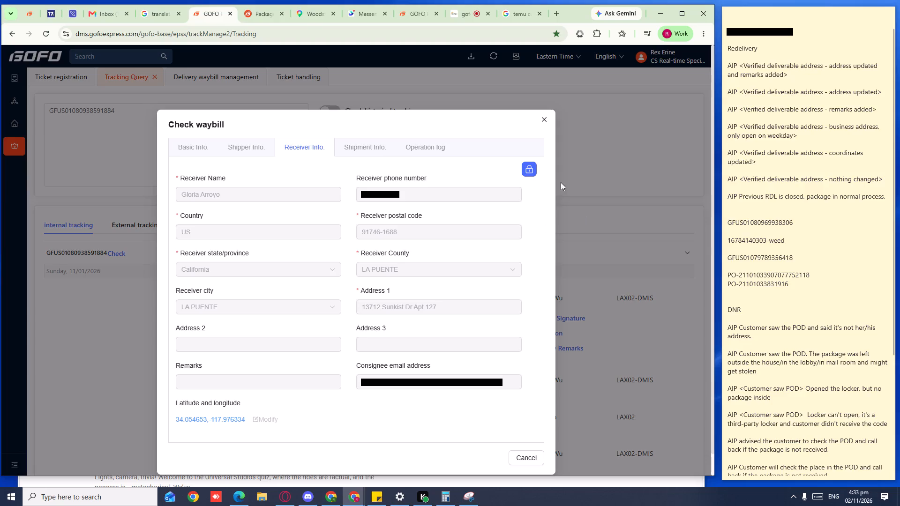
left_click(731, 29)
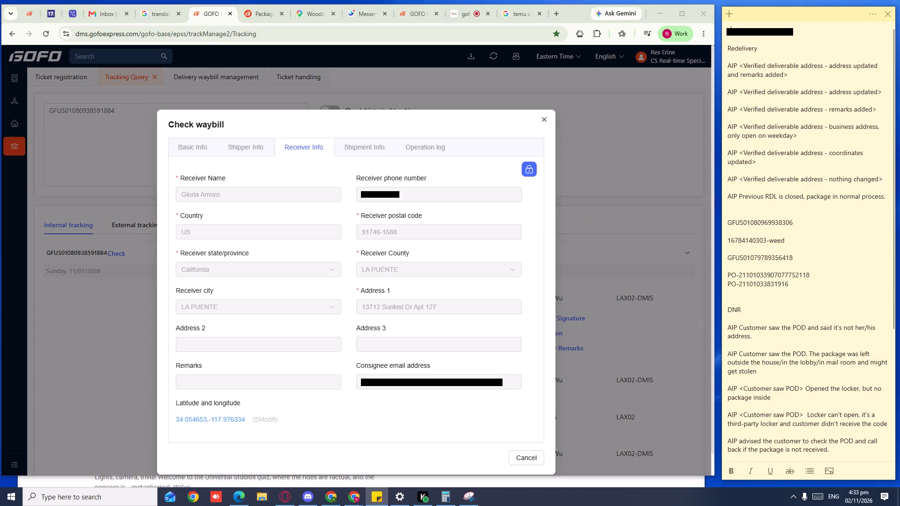
key("Left")
key("BackSpace")
key("c")
left_click(732, 34)
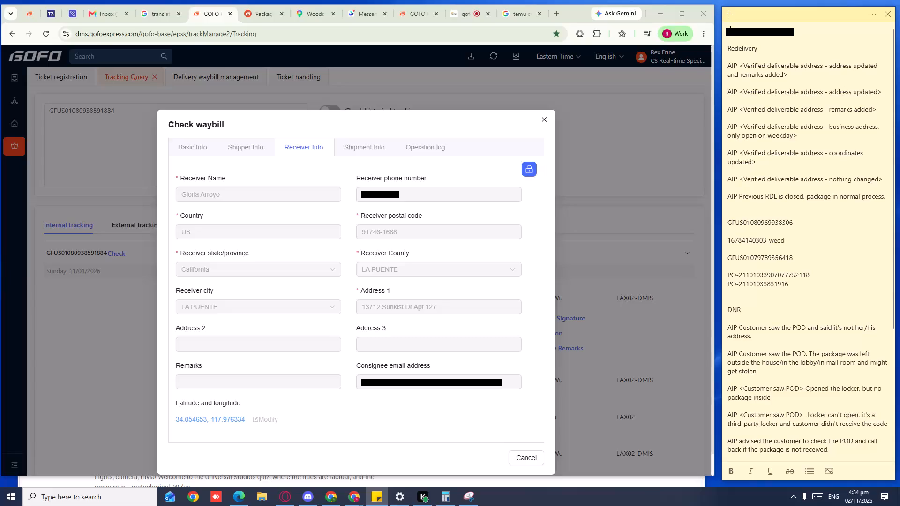
key("BackSpace")
key("t")
key("Right")
key("Right")
key("Right")
key("BackSpace")
key("v")
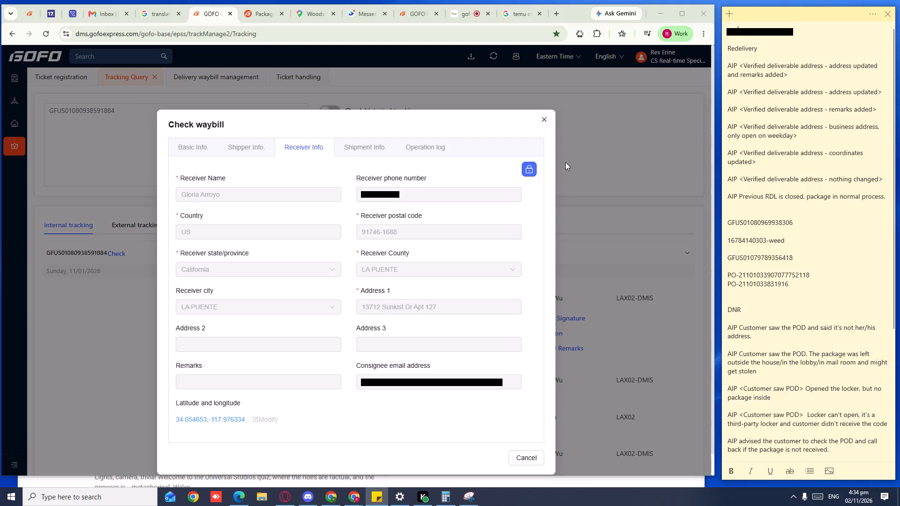
left_click(537, 111)
double_click(139, 108)
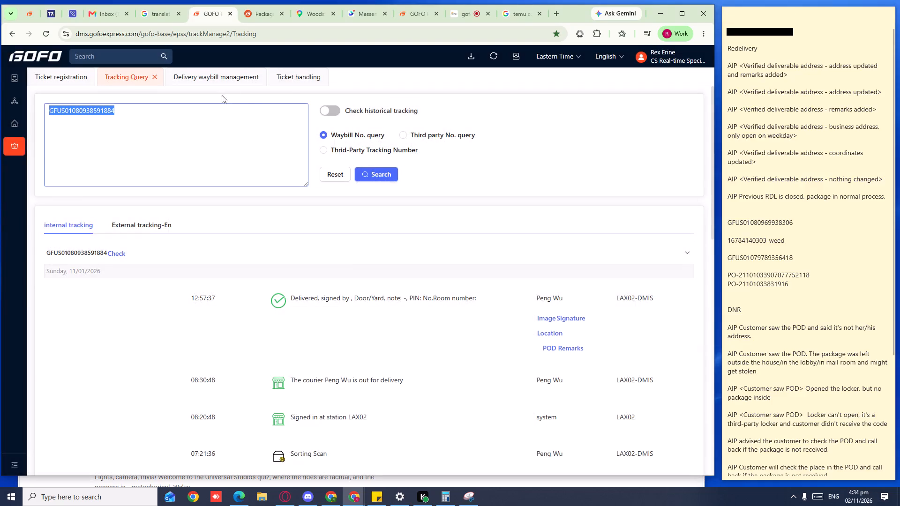
key("ctrl+c")
key("ctrl+c")
key("ctrl+c")
left_click(287, 81)
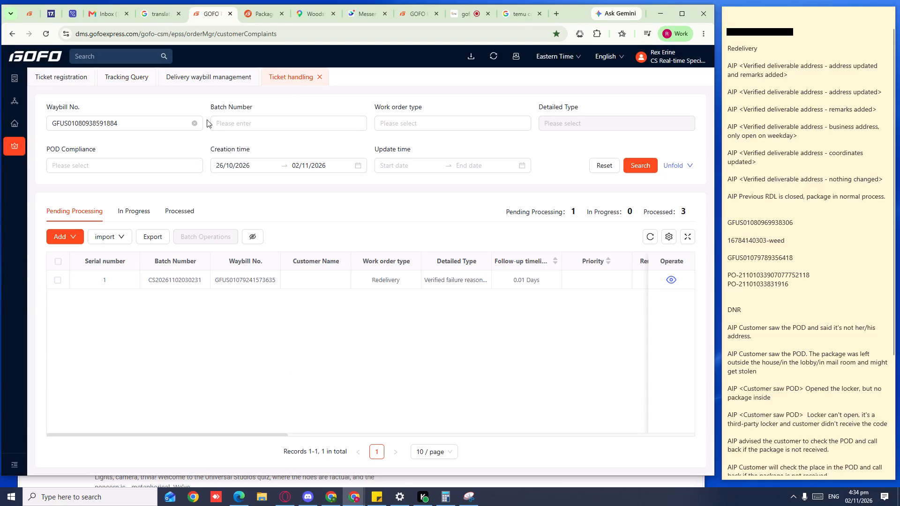
left_click(526, 213)
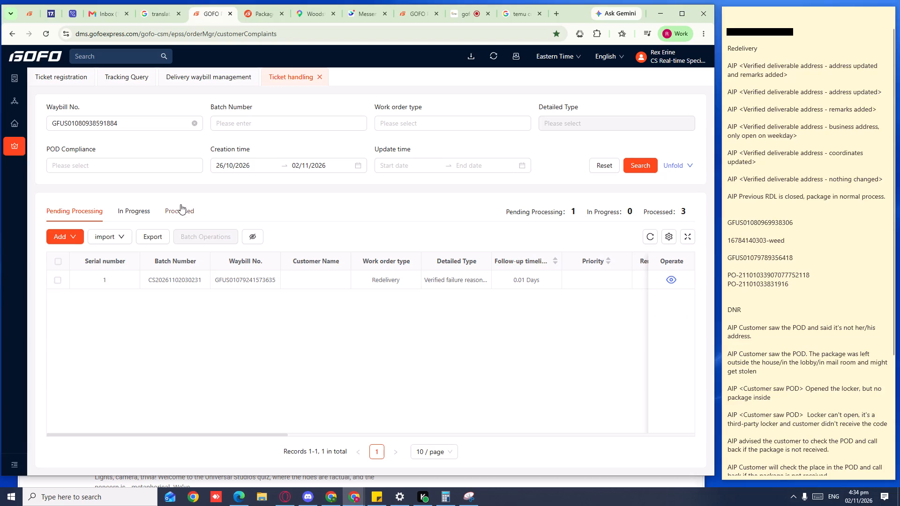
double_click(144, 125)
key("ctrl+c")
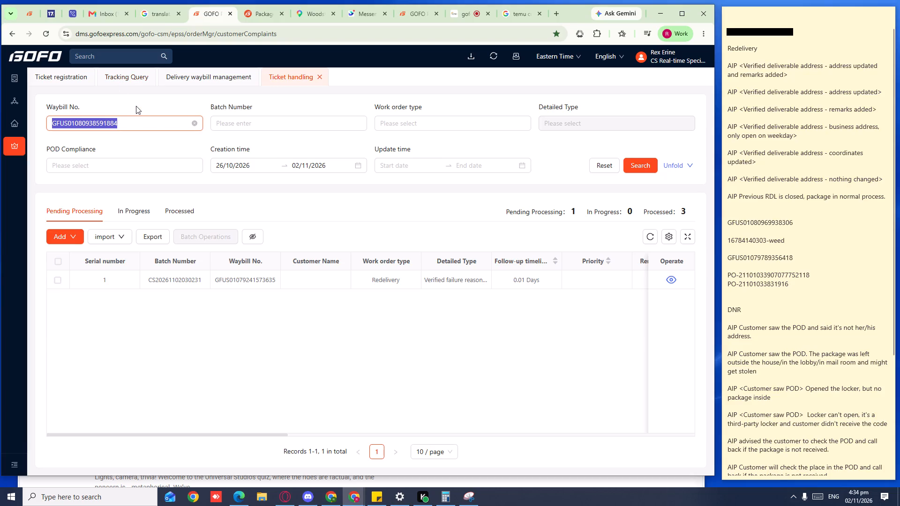
key("ctrl+c")
key("ctrl+c")
left_click(125, 79)
left_click(131, 107)
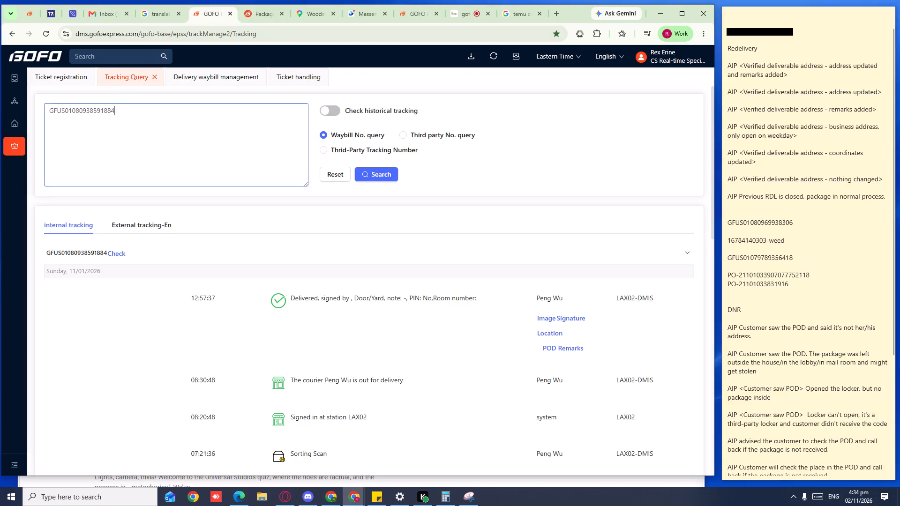
left_click(306, 80)
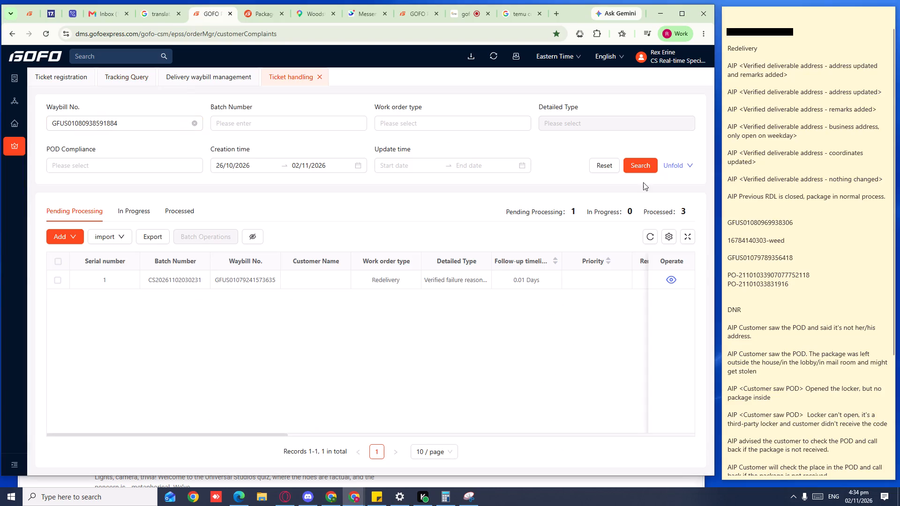
left_click(640, 171)
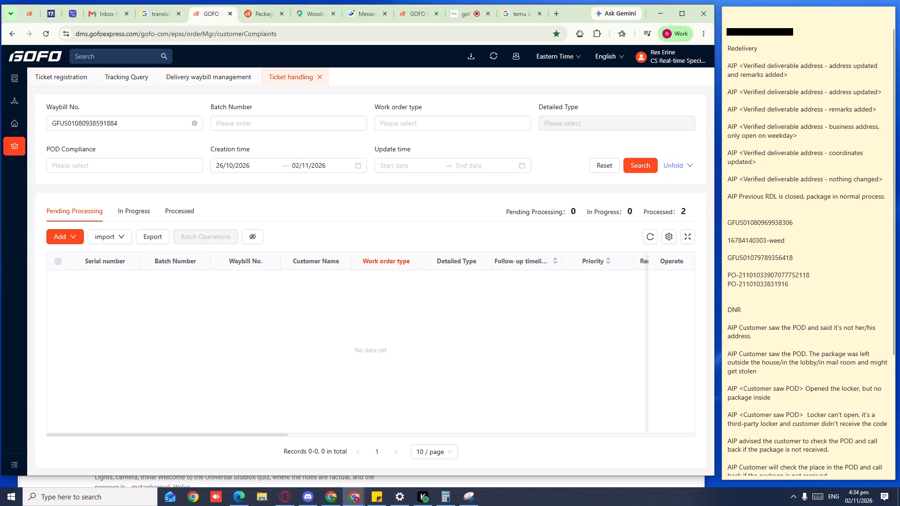
left_click(73, 72)
left_click(193, 93)
left_click(192, 96)
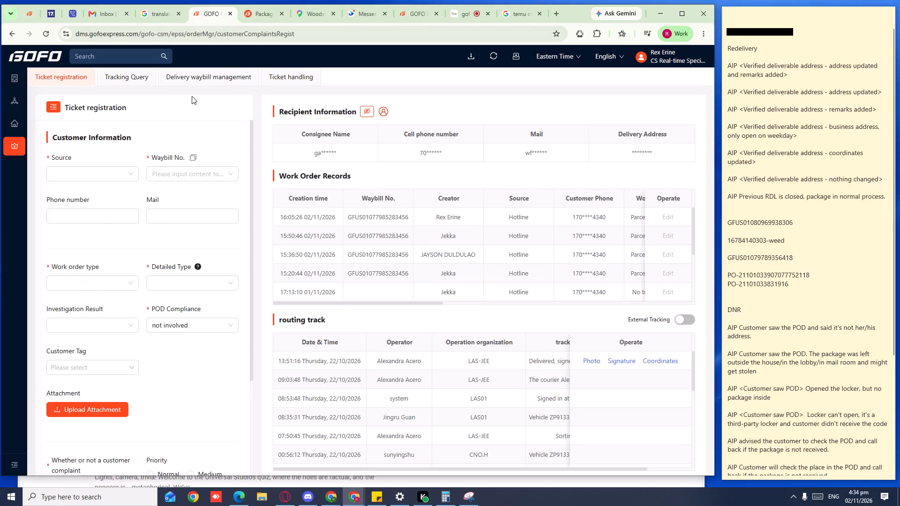
left_click(111, 180)
left_click(93, 196)
left_click(178, 185)
left_click(180, 175)
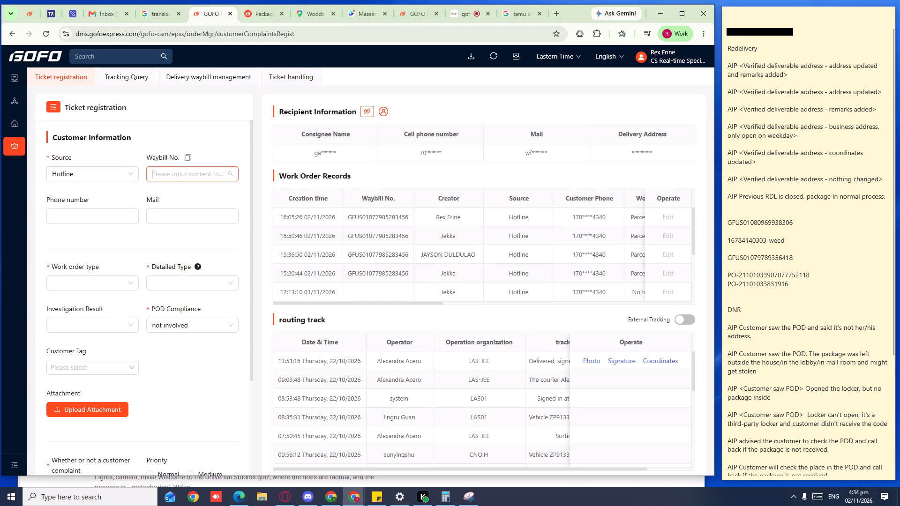
key("ctrl+v")
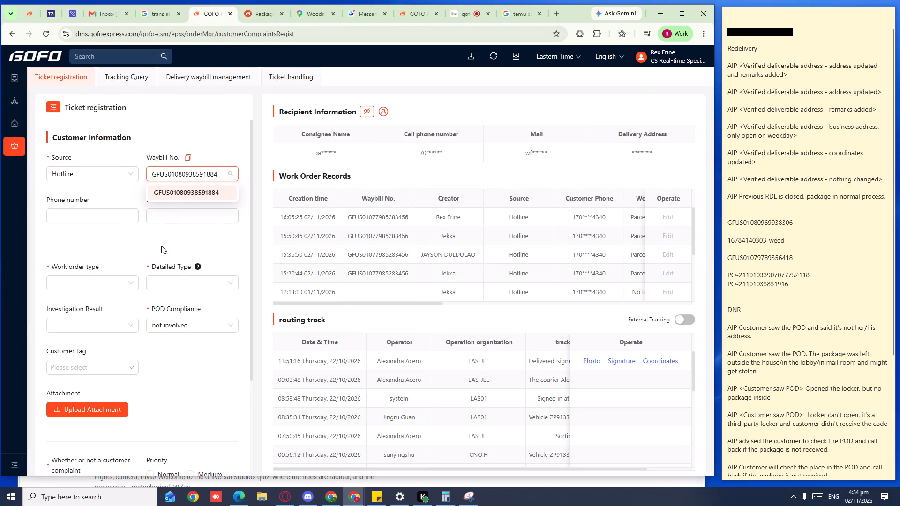
left_click(161, 246)
Copy the caller's phone number from the active call in the call center and enter it as the ticket's phone number.
left_click(99, 212)
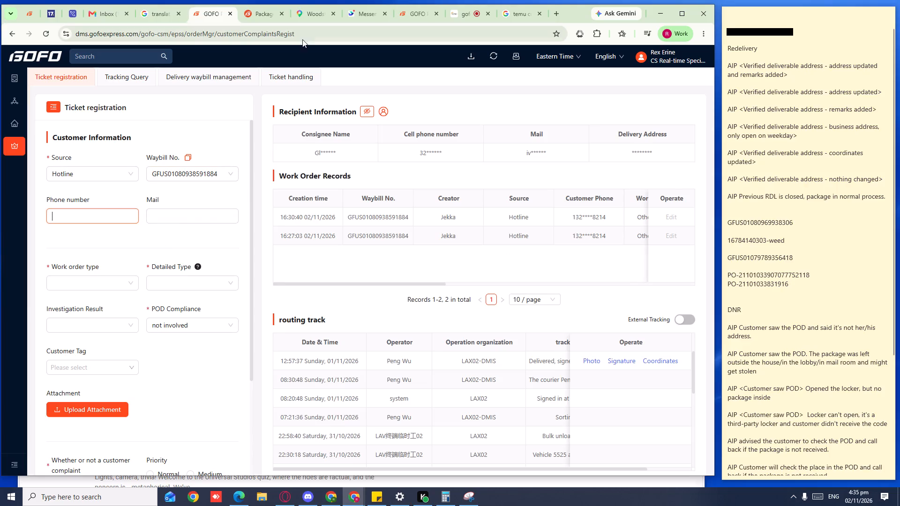
left_click(124, 89)
left_click(124, 82)
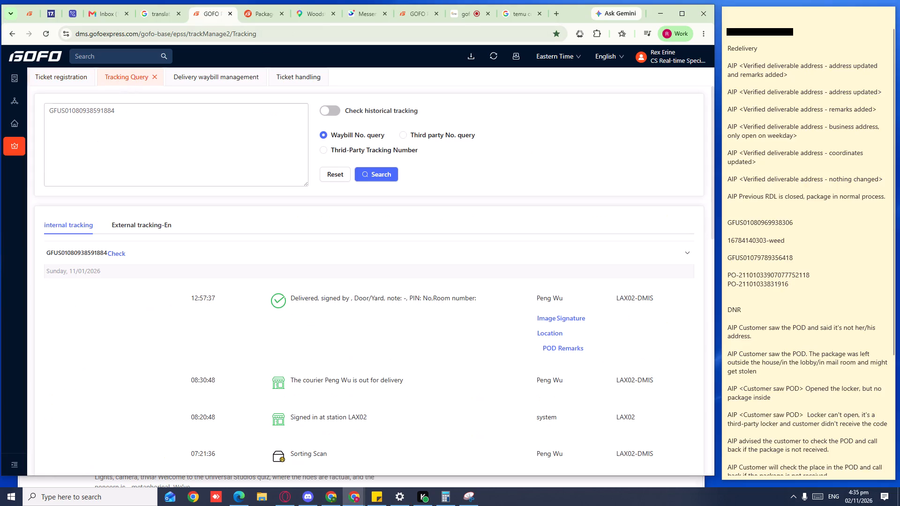
left_click(292, 74)
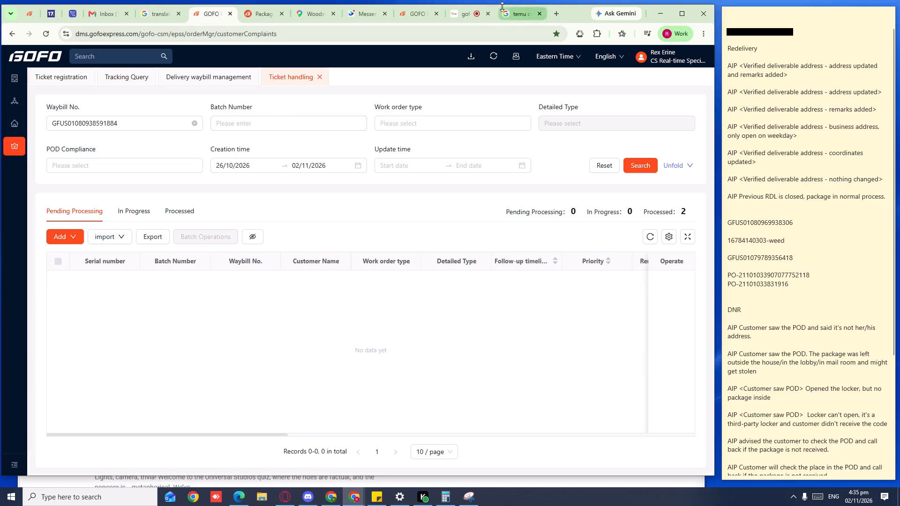
left_click(458, 17)
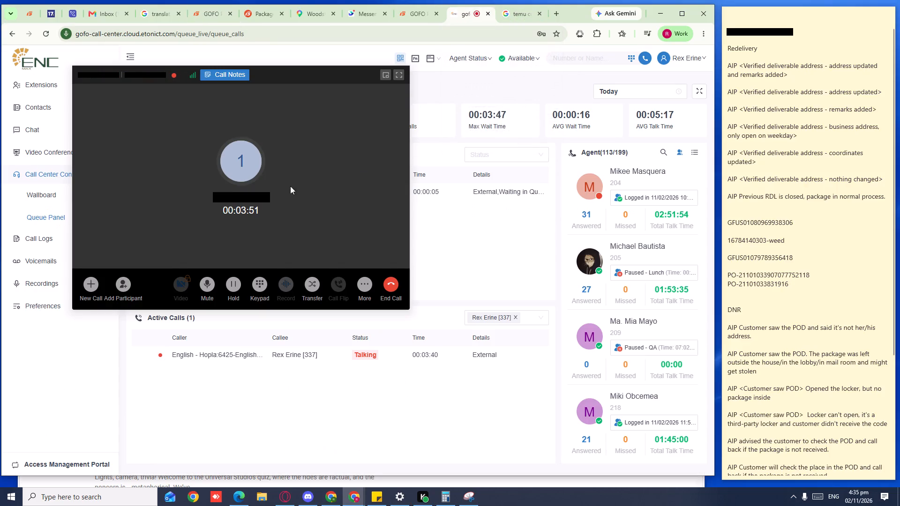
left_click(269, 198)
left_click(200, 20)
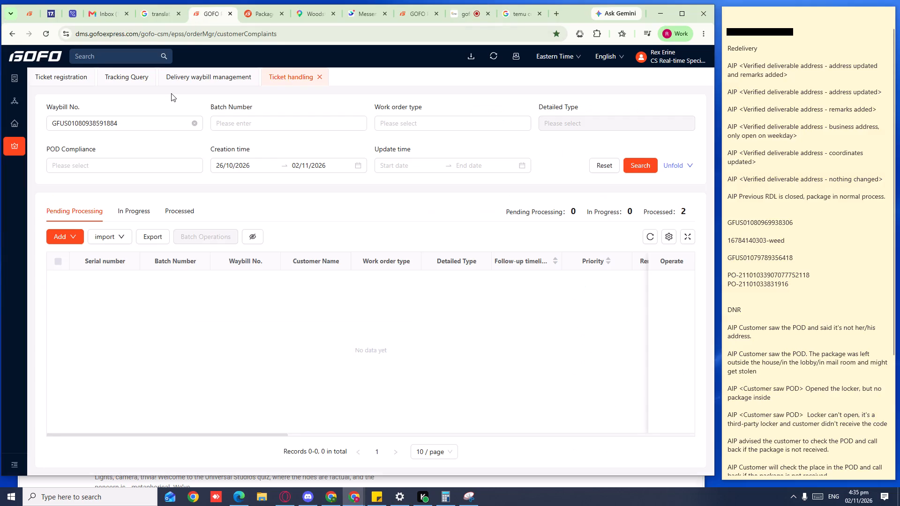
left_click(133, 167)
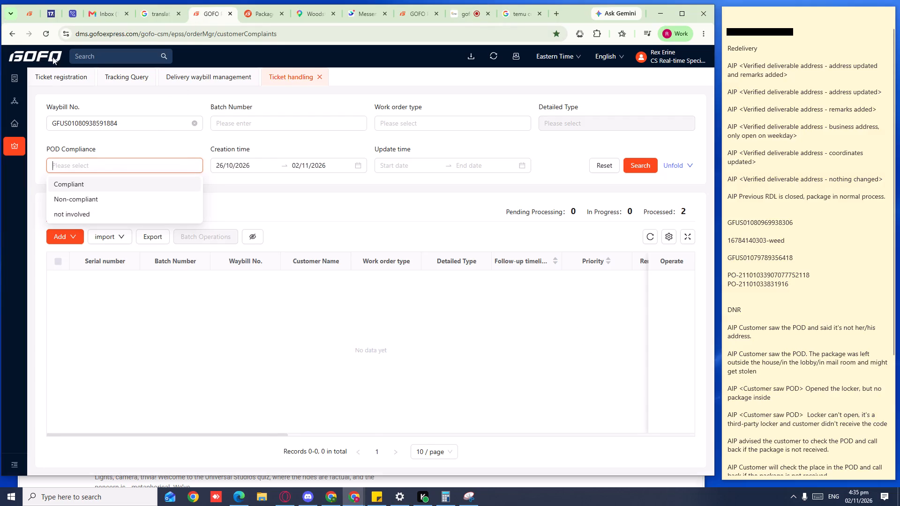
left_click(52, 80)
left_click(99, 221)
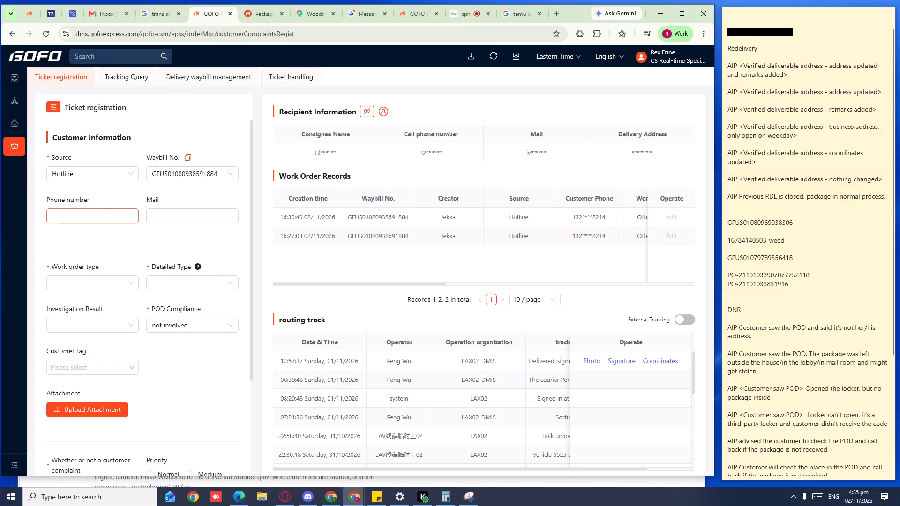
key("ctrl+v")
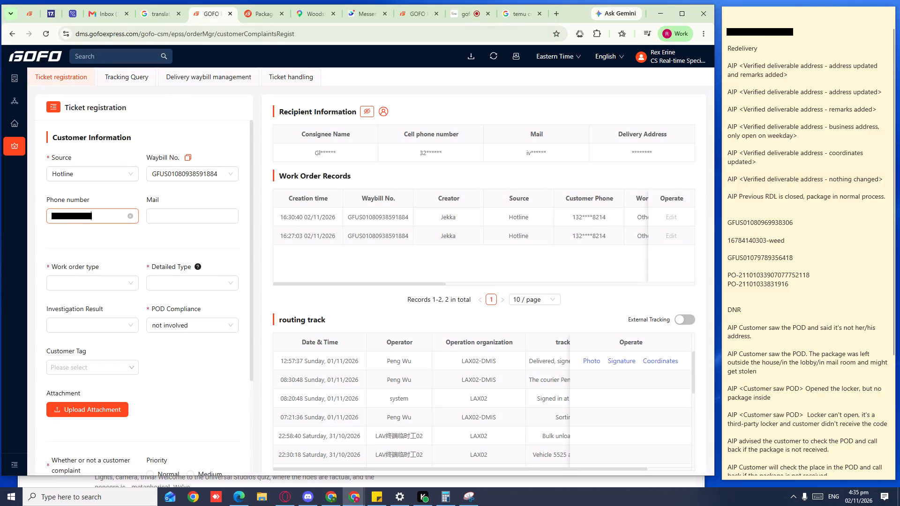
left_click(99, 235)
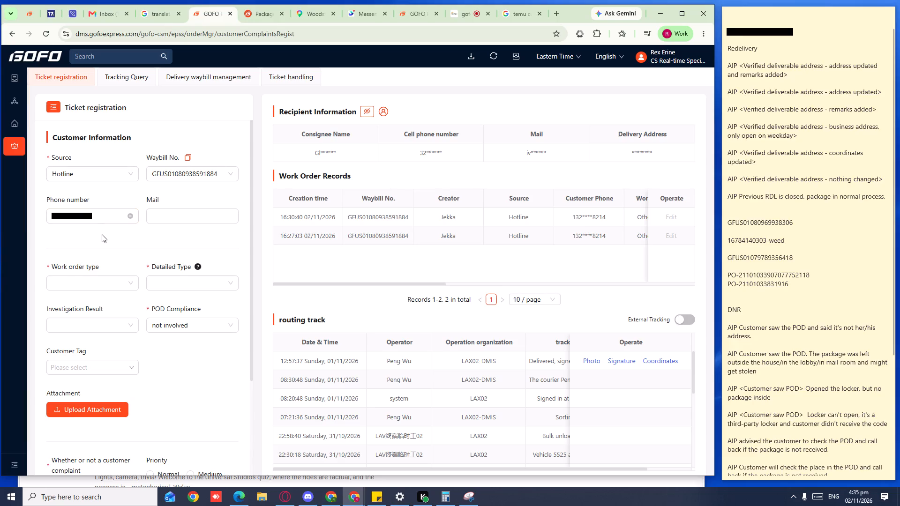
Copy the customer's e-mail address from the sticky note into the ticket's Mail field.
double_click(762, 35)
left_click(762, 35)
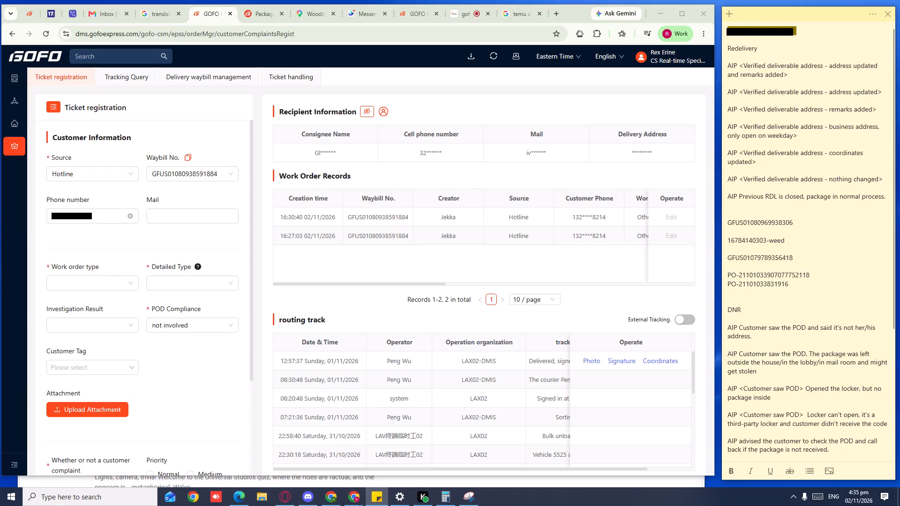
key("ctrl+c")
key("ctrl+c")
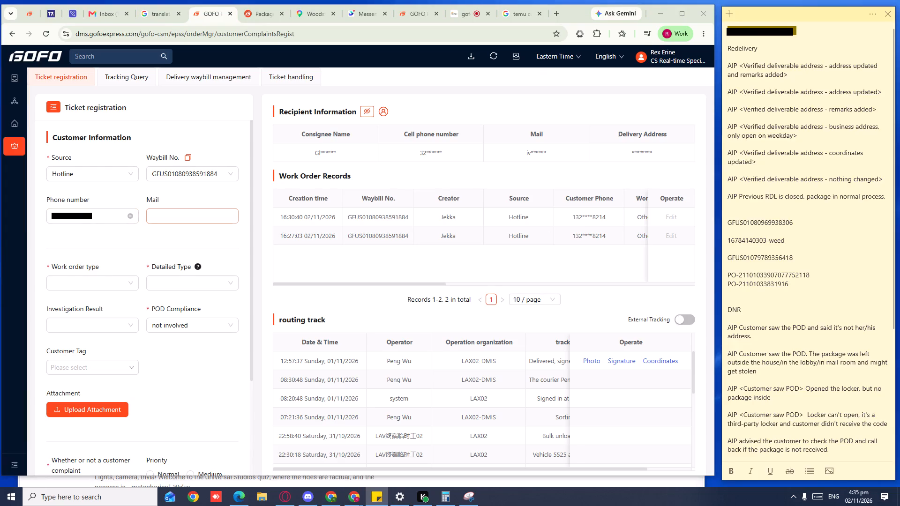
key("ctrl+c")
left_click(187, 211, "ctrl")
key("ctrl+v")
Set the work order type to Delivered Not Received and the detailed type to the First-time recipient option.
left_click(120, 277)
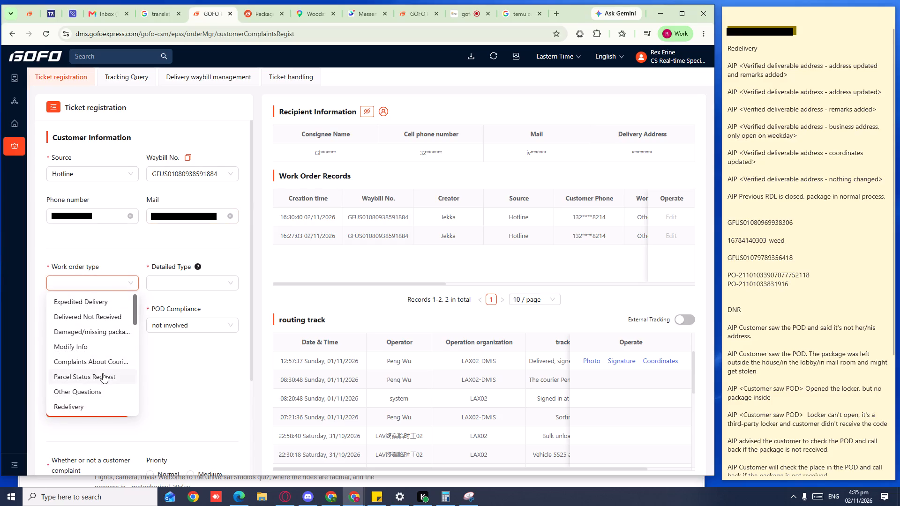
left_click(105, 315)
left_click(178, 285)
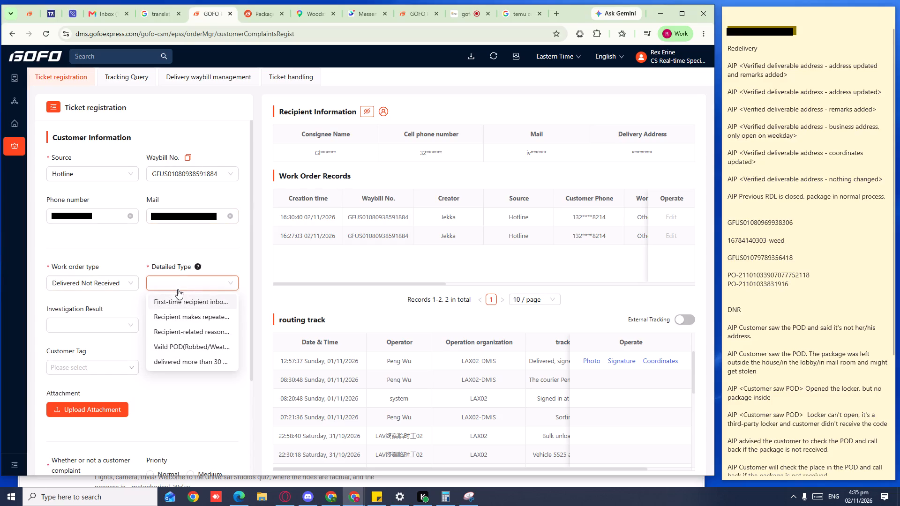
left_click(176, 303)
Set the ticket's customer complaint choice to Yes.
scroll(136, 335, "down", 2)
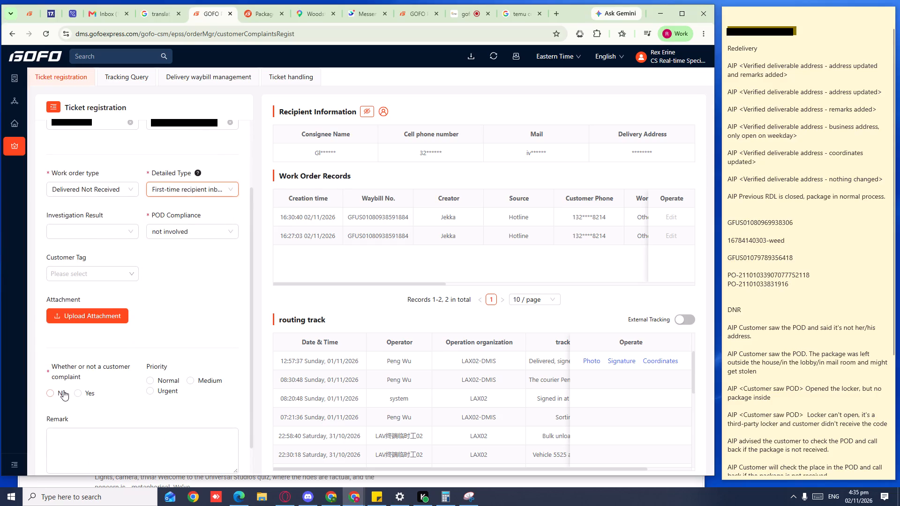
left_click(60, 393)
left_click(70, 433)
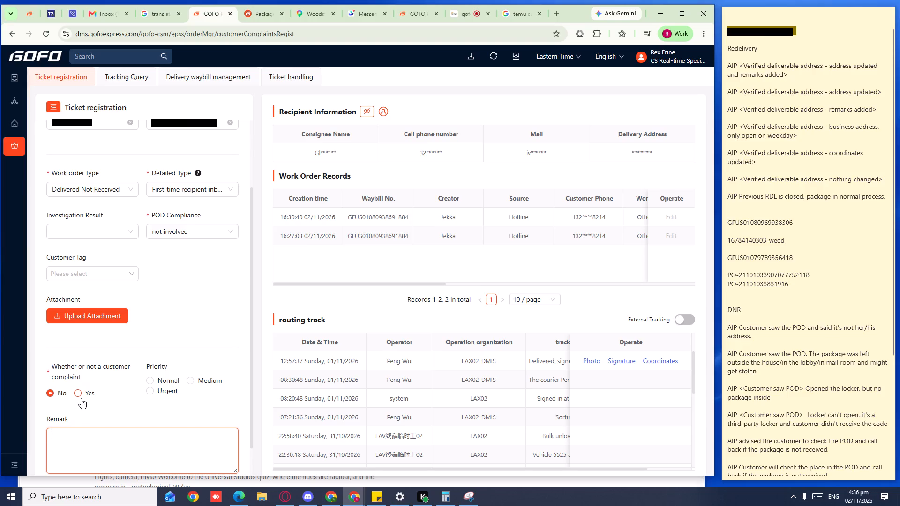
left_click(83, 395)
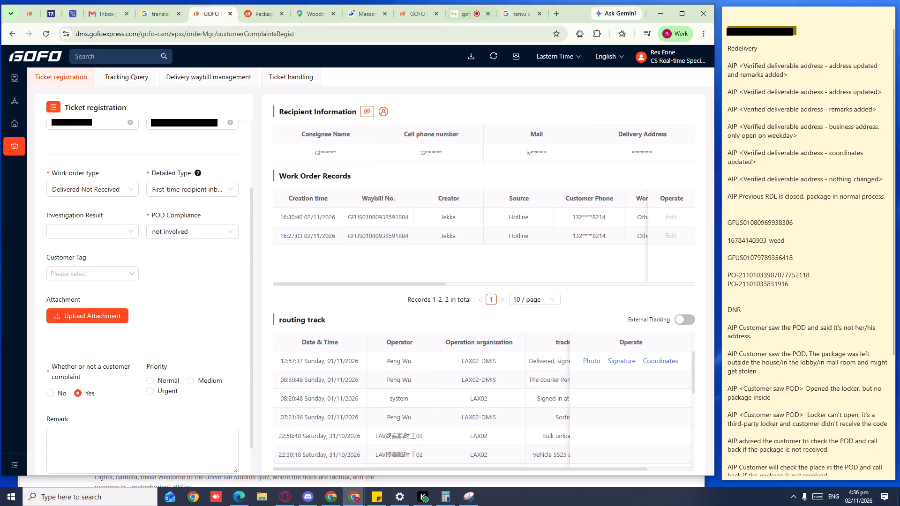
Copy the sticky note's DNR line starting "AIP Customer saw the POD. The package was left outside the house" into the ticket's Remark field.
scroll(801, 329, "down", 2)
triple_click(766, 231)
key("ctrl+c")
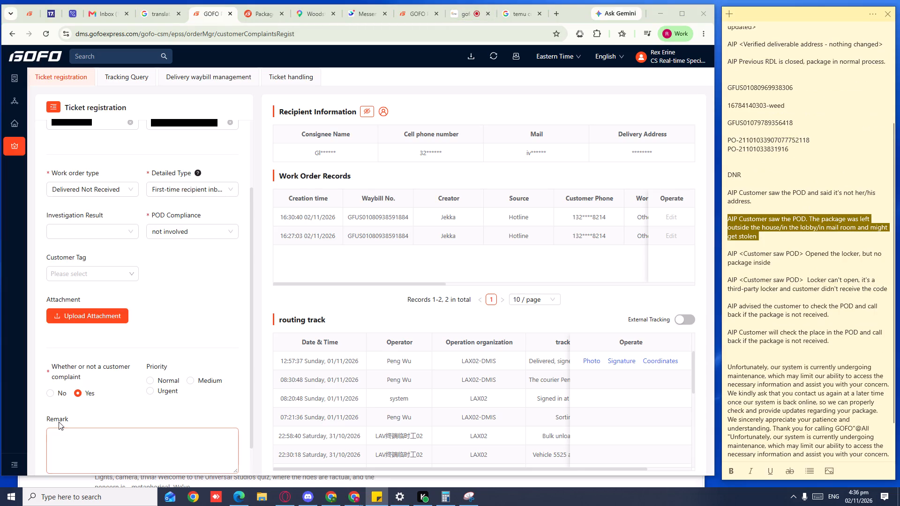
key("ctrl+c")
key("ctrl+c")
left_click(90, 449, "ctrl")
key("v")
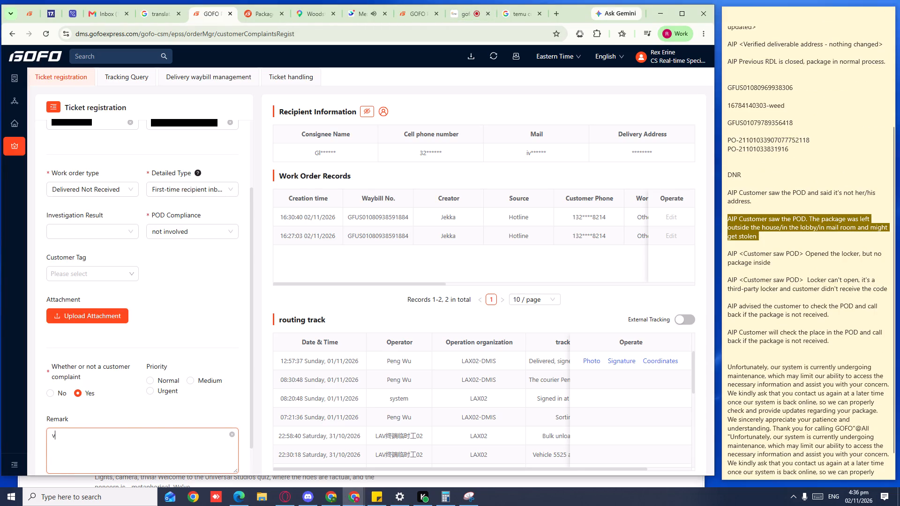
key("BackSpace")
key("ctrl+v")
scroll(205, 380, "up", 2)
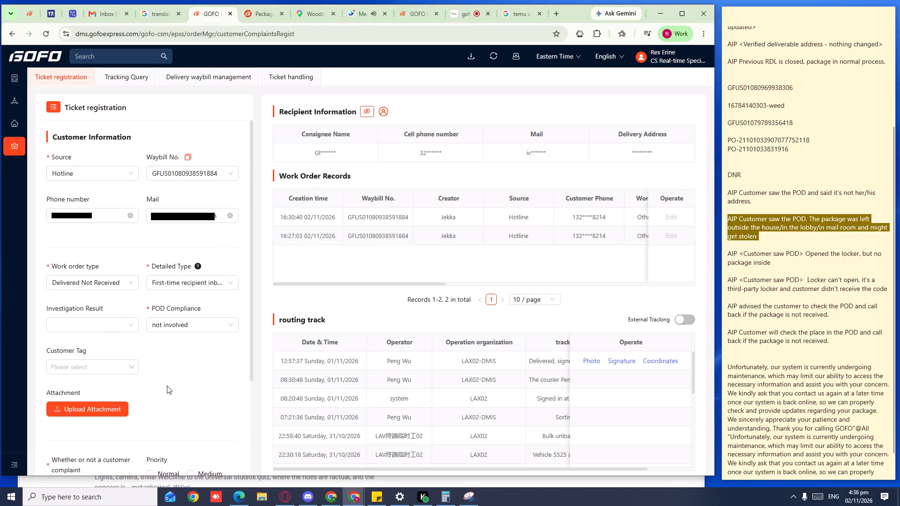
scroll(167, 386, "down", 5)
Switch to the call center's queue panel and hang up the active call assigned to agent extension 337.
left_click(462, 13)
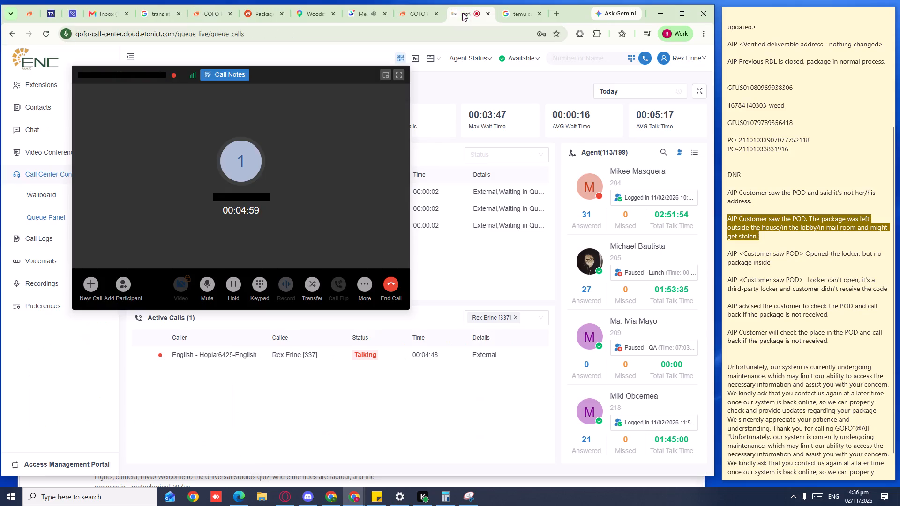
right_click(425, 357)
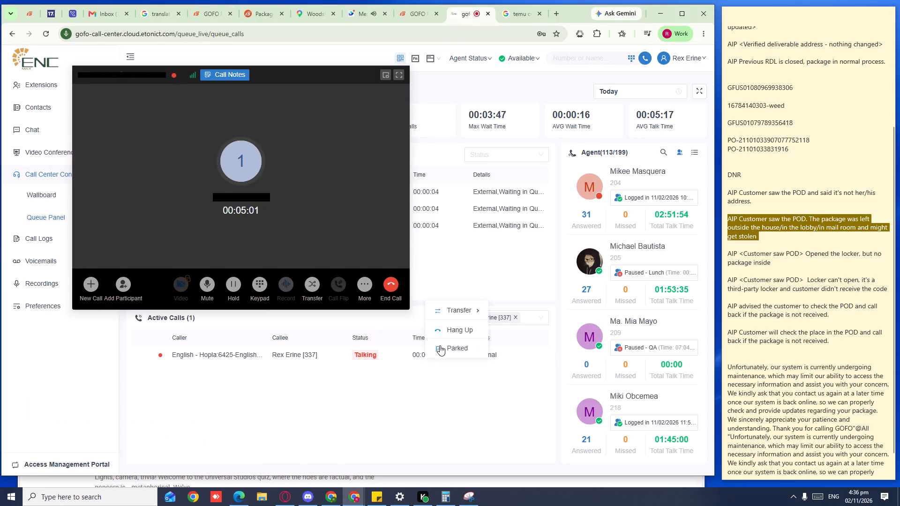
left_click(447, 335)
left_click(435, 263)
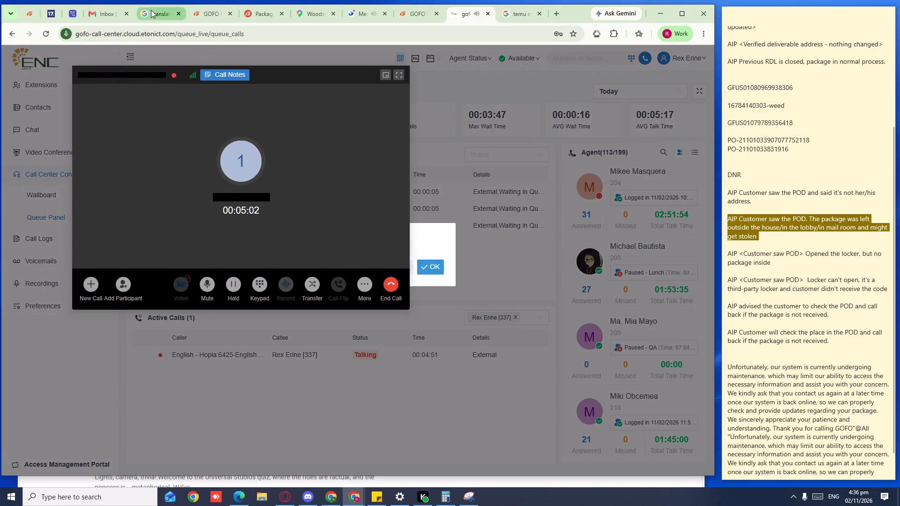
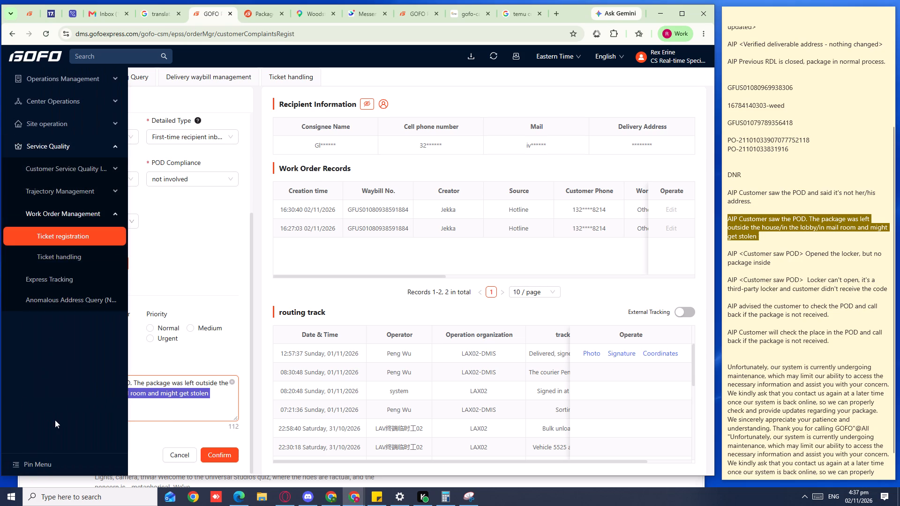
Select the words "house/in the lobby/" in the ticket's remark for editing.
left_click_drag(55, 420, 27, 393)
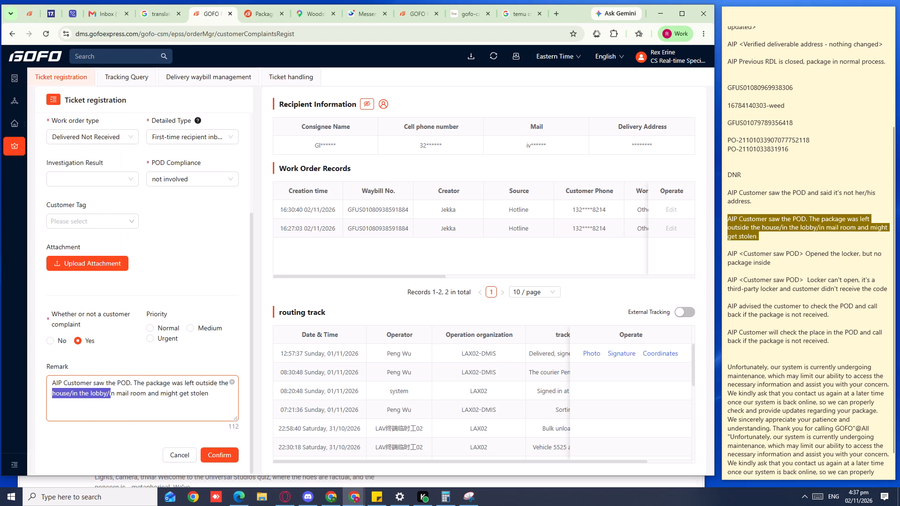
Shorten the remark to "AIP Customer saw the POD. The package was left outside the mail room and might get stolen" and submit the ticket.
key("BackSpace")
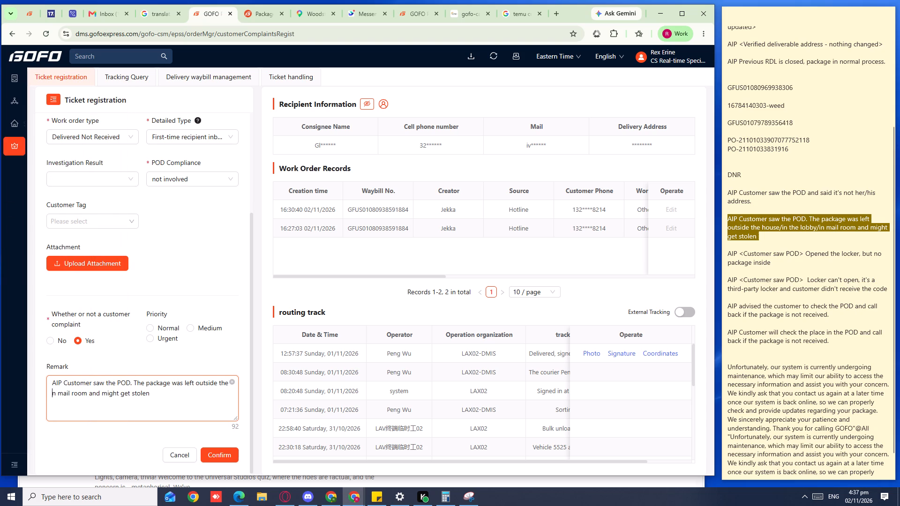
key("i")
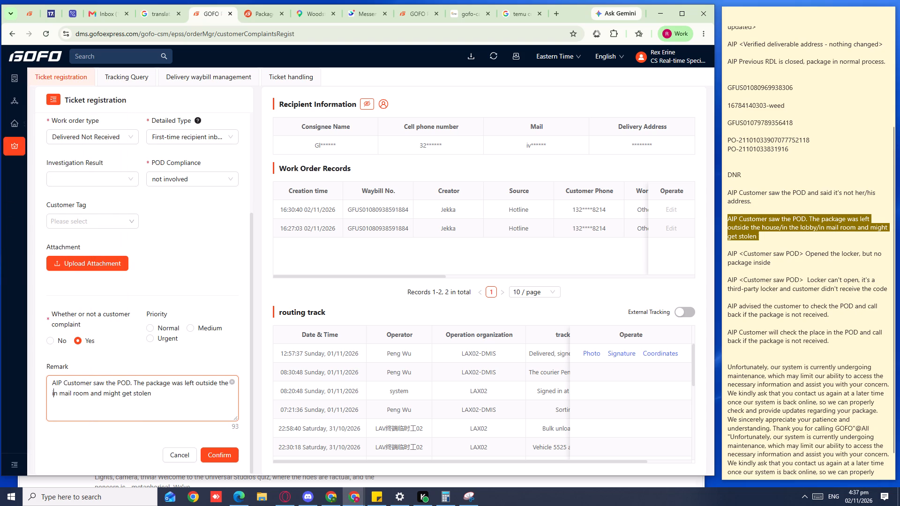
left_click(229, 387)
left_click(57, 397)
key("BackSpace")
key("BackSpace")
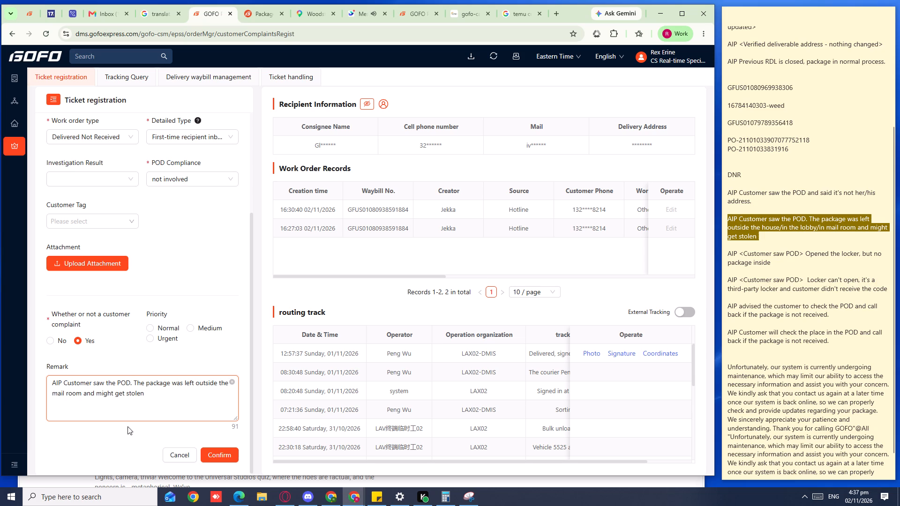
left_click(217, 454)
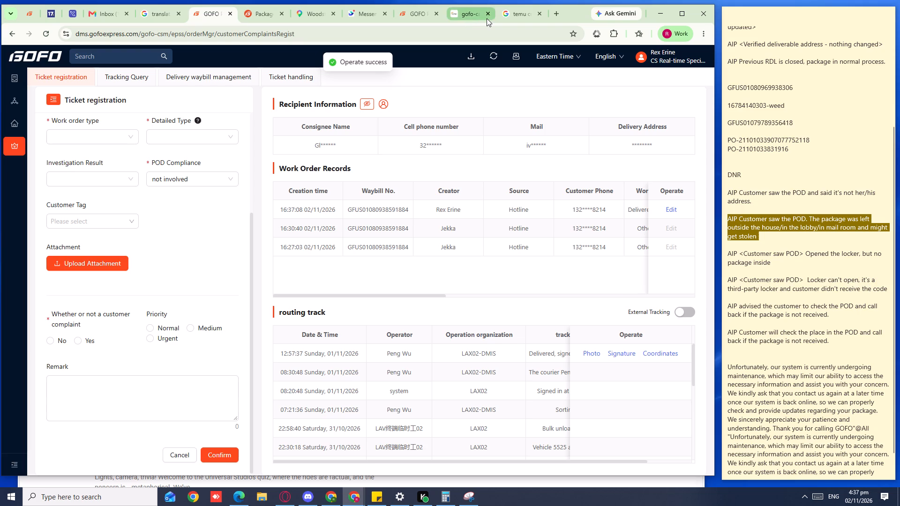
Switch to the call center's queue panel, search the agent list for "rex", and clear the search.
left_click(474, 18)
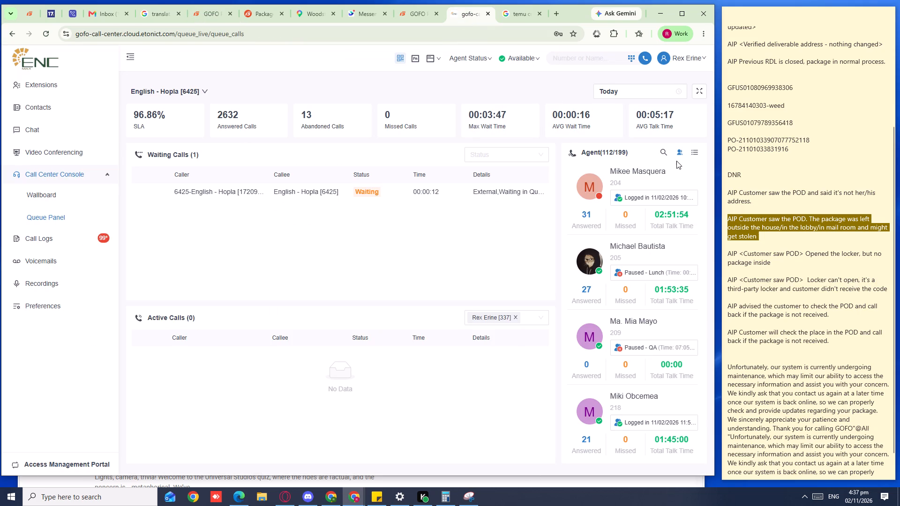
left_click(660, 149)
type("re")
left_click(660, 149)
type("rex")
key("BackSpace")
key("BackSpace")
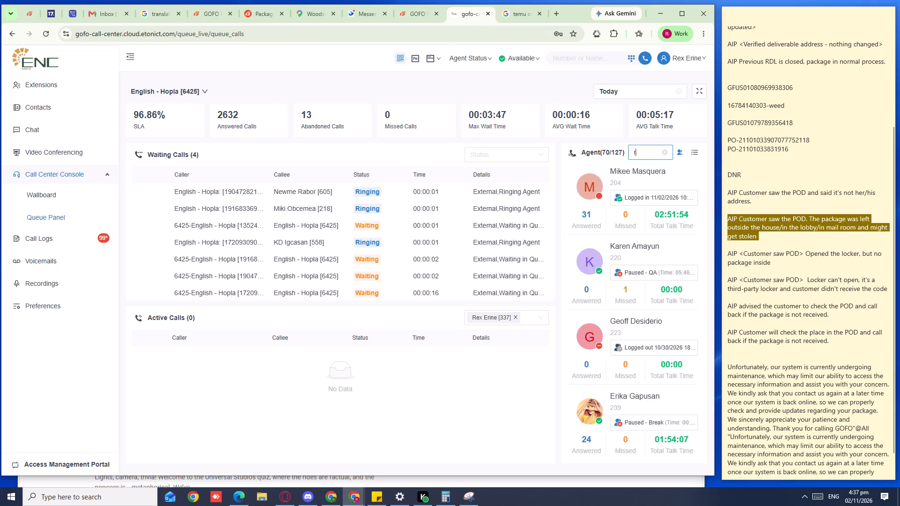
key("BackSpace")
key("BackSpace")
key("BackSpace")
key("BackSpace")
left_click(461, 409)
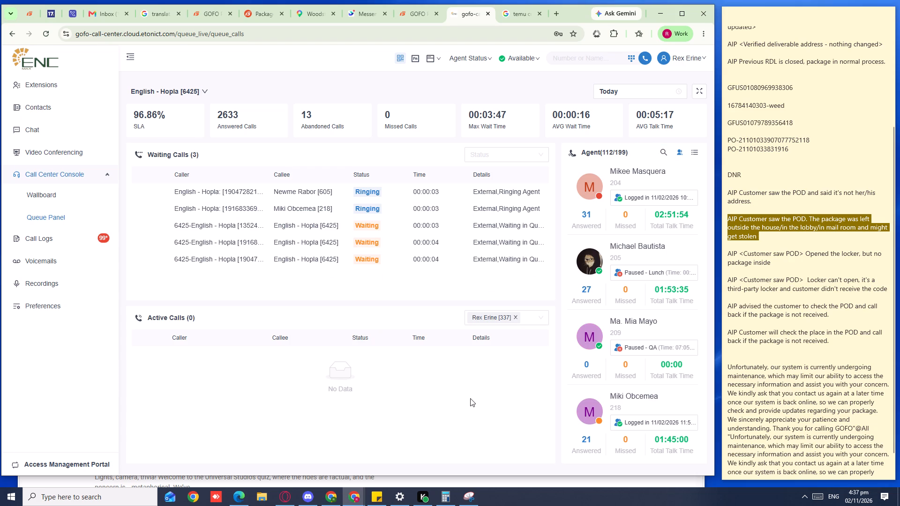
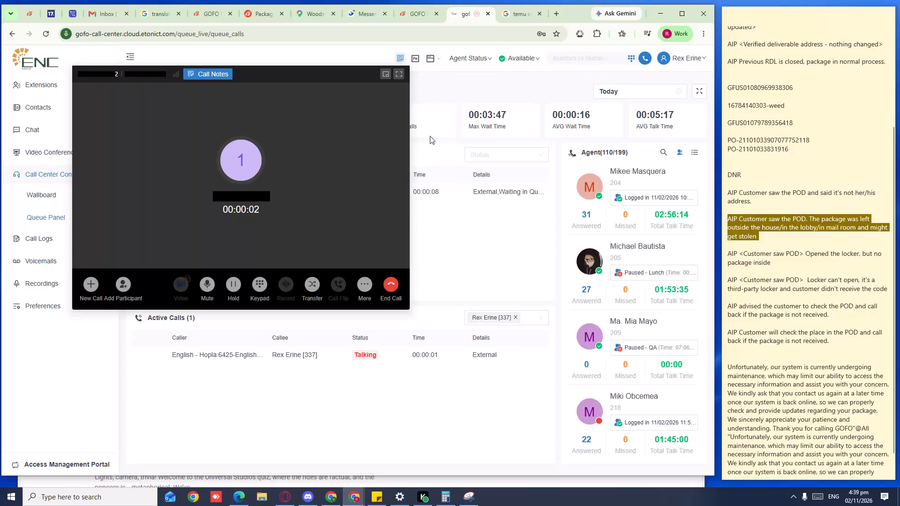
Copy the active caller's number and search it in the ticket system's Phone Record Lookup.
left_click(268, 198)
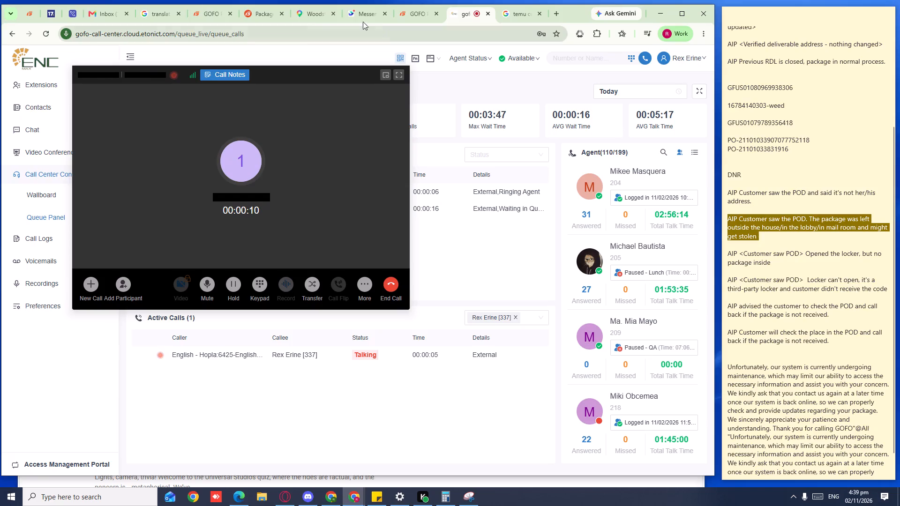
left_click(213, 17)
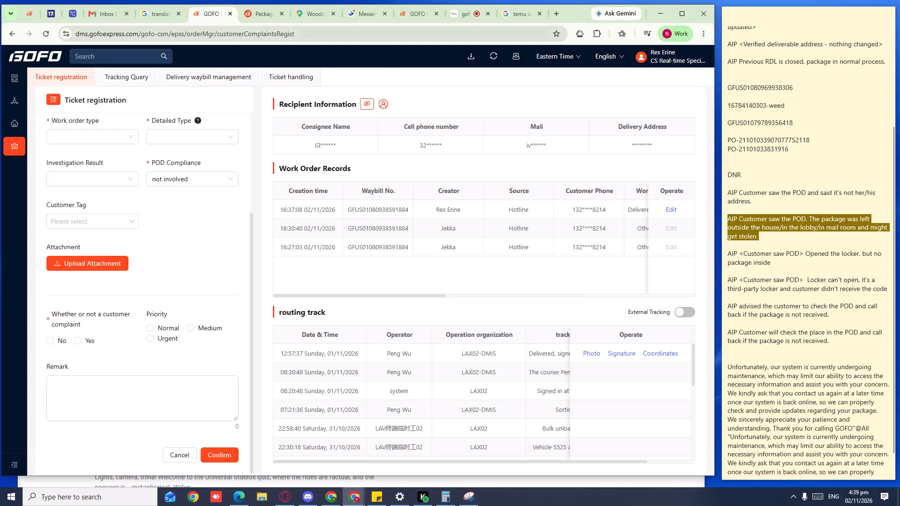
left_click(53, 104)
left_click(121, 142)
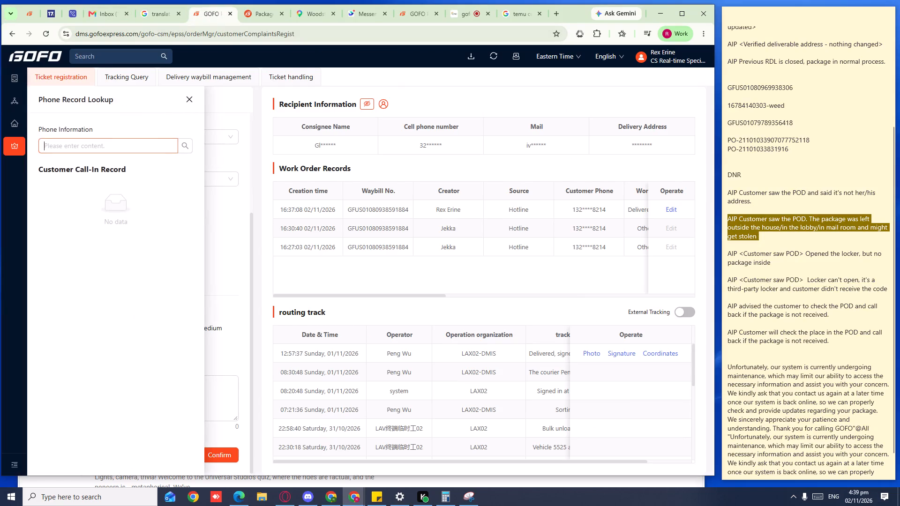
key("ctrl+v")
left_click(181, 148)
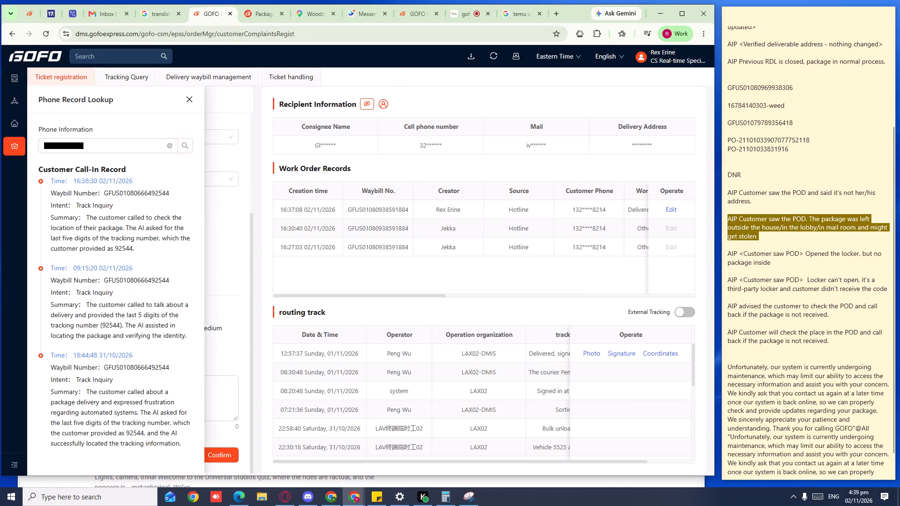
left_click(134, 193)
left_click(134, 193)
key("ctrl+c")
key("ctrl+c")
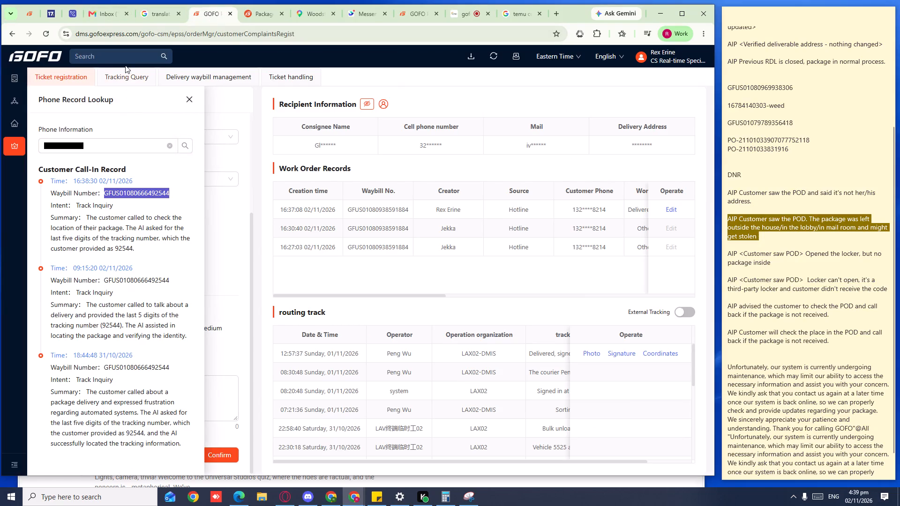
left_click(125, 70)
double_click(102, 121)
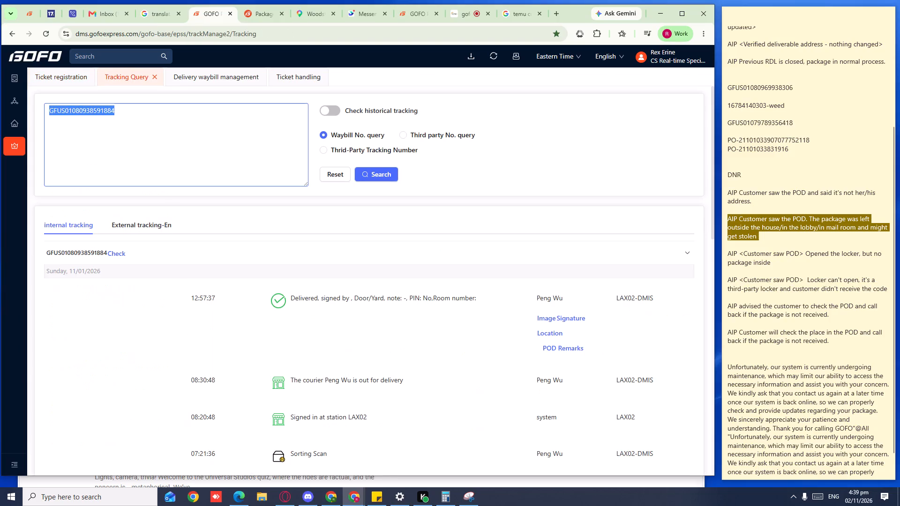
key("Delete")
key("ctrl+v")
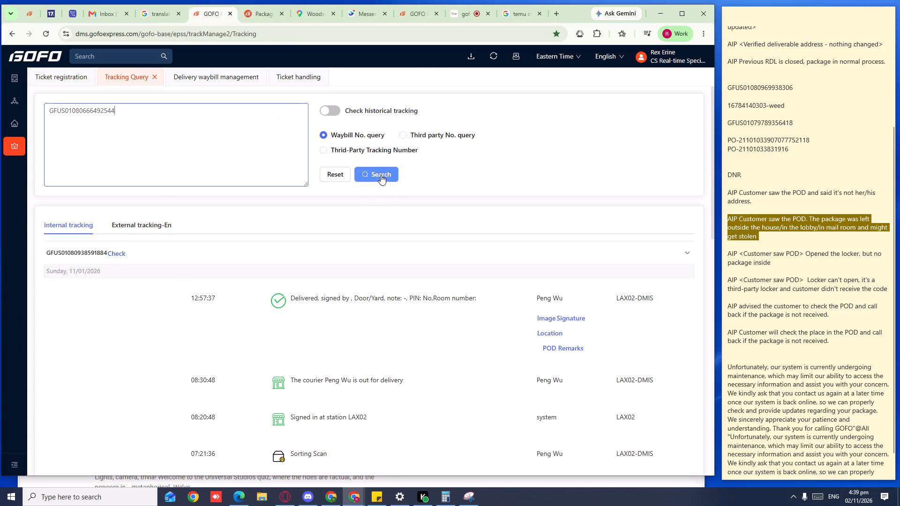
left_click(381, 175)
left_click(121, 255)
left_click(120, 255)
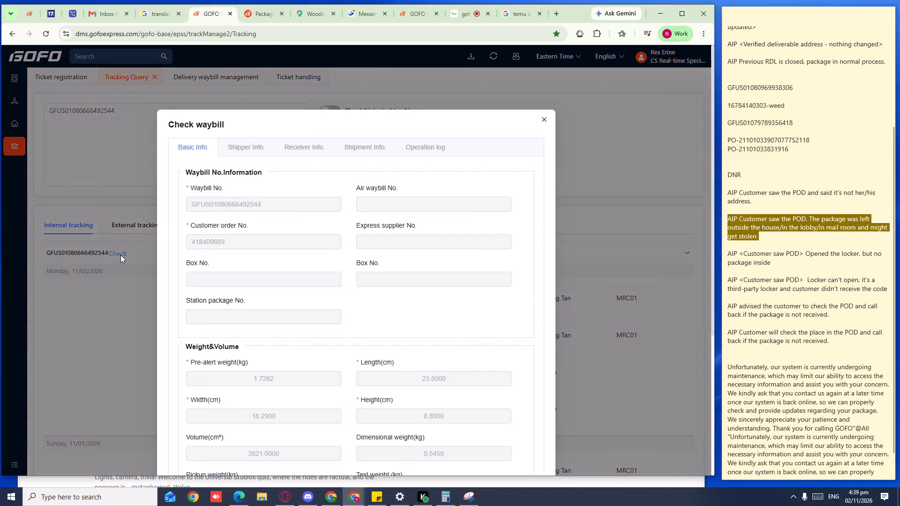
left_click(309, 149)
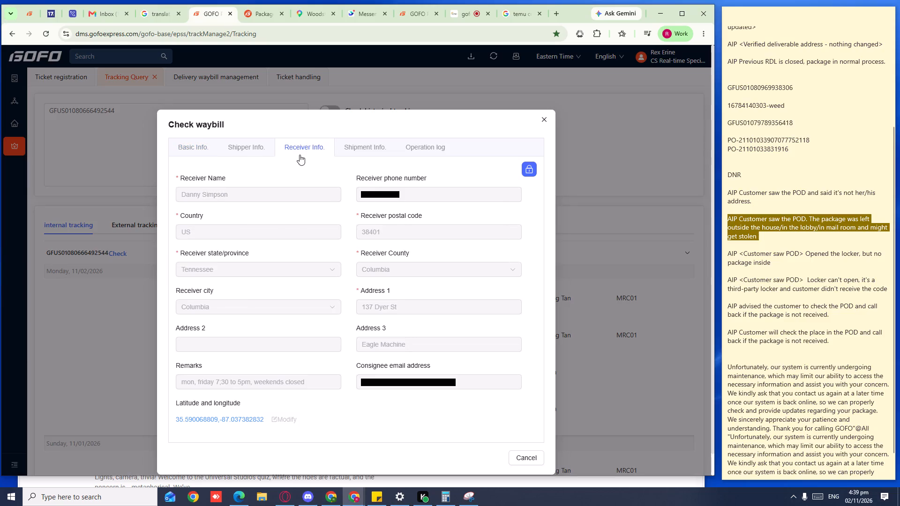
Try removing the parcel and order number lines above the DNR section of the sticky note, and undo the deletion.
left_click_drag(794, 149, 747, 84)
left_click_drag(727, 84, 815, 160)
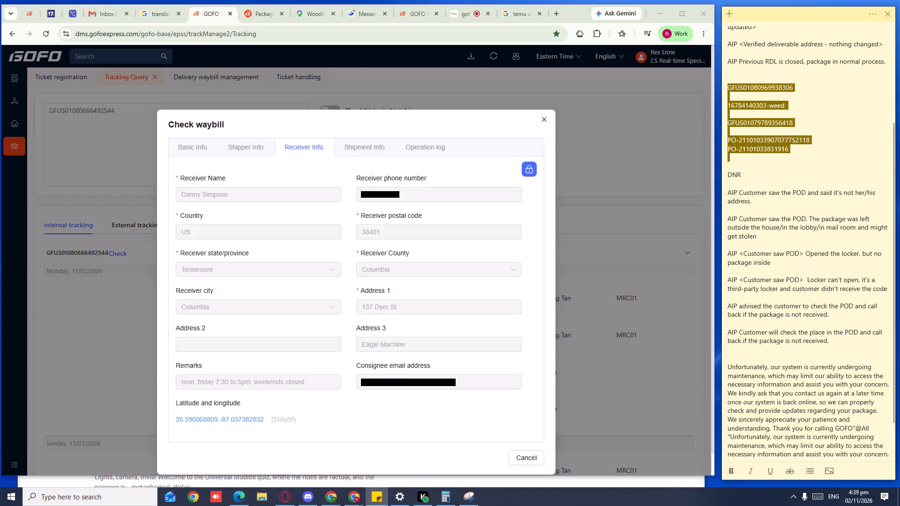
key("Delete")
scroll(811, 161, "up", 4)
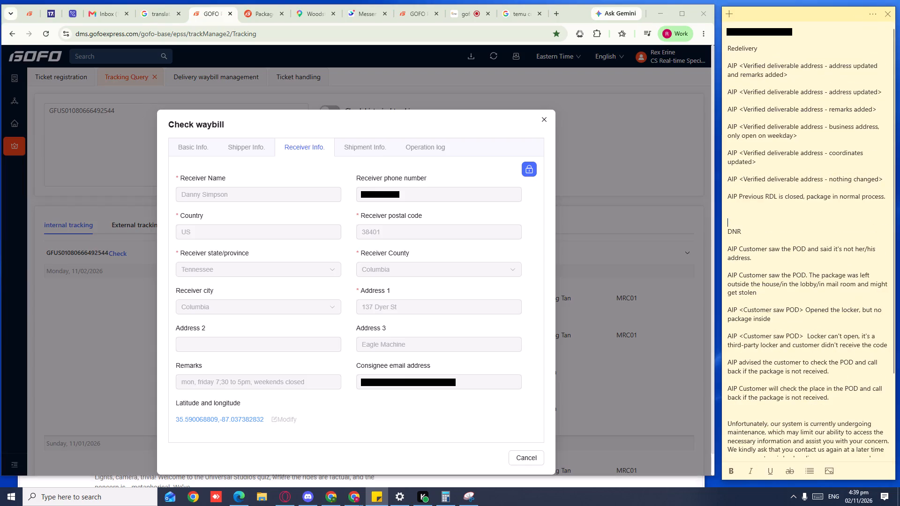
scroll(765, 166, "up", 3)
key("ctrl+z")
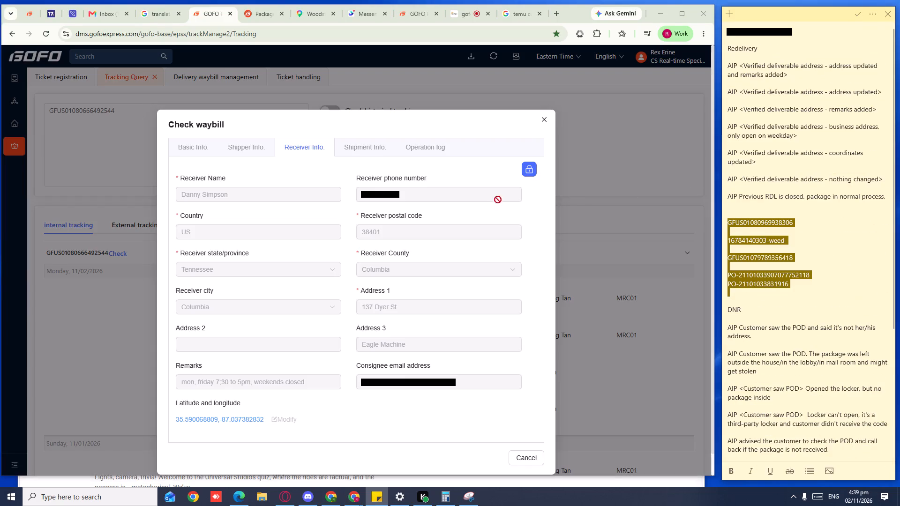
left_click(539, 117)
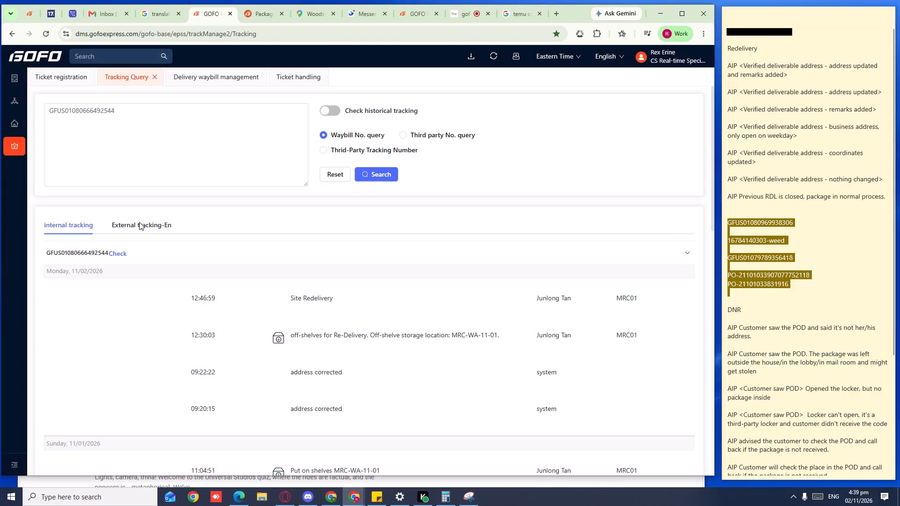
left_click(402, 173)
left_click(378, 171)
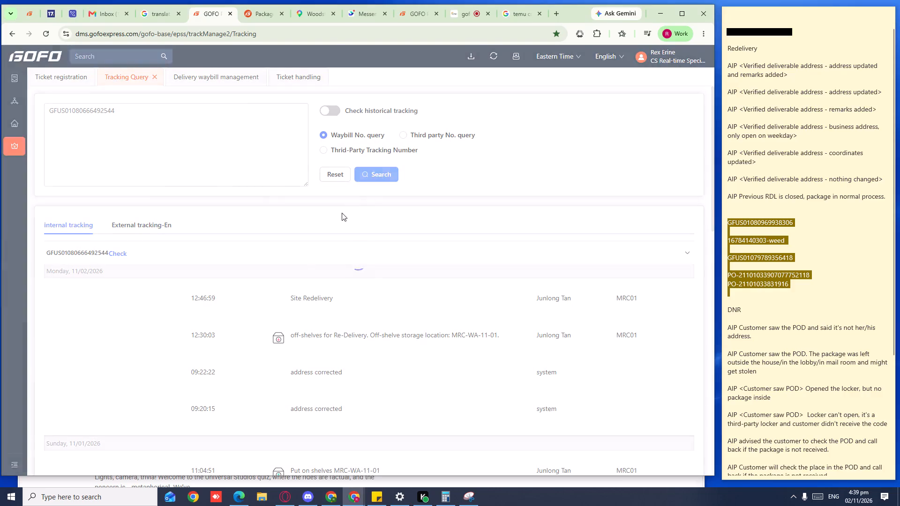
scroll(293, 299, "down", 6)
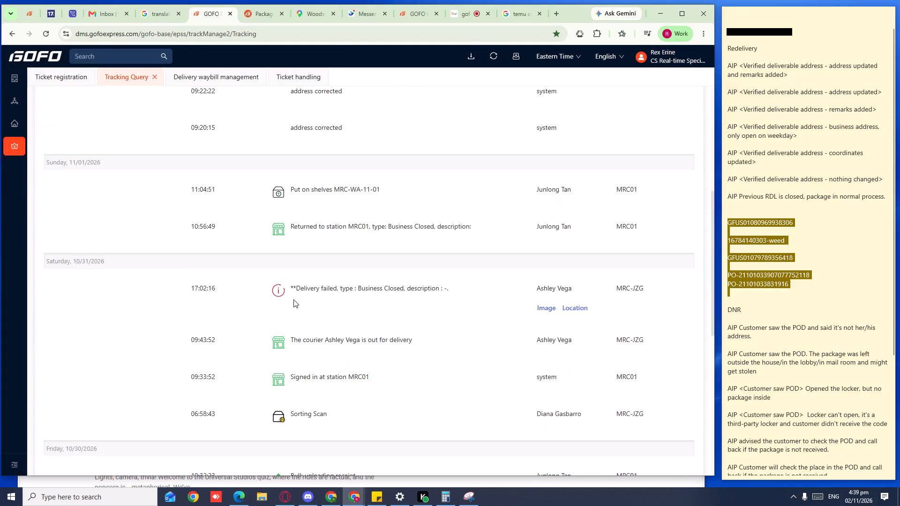
scroll(293, 299, "down", 2)
scroll(293, 299, "up", 13)
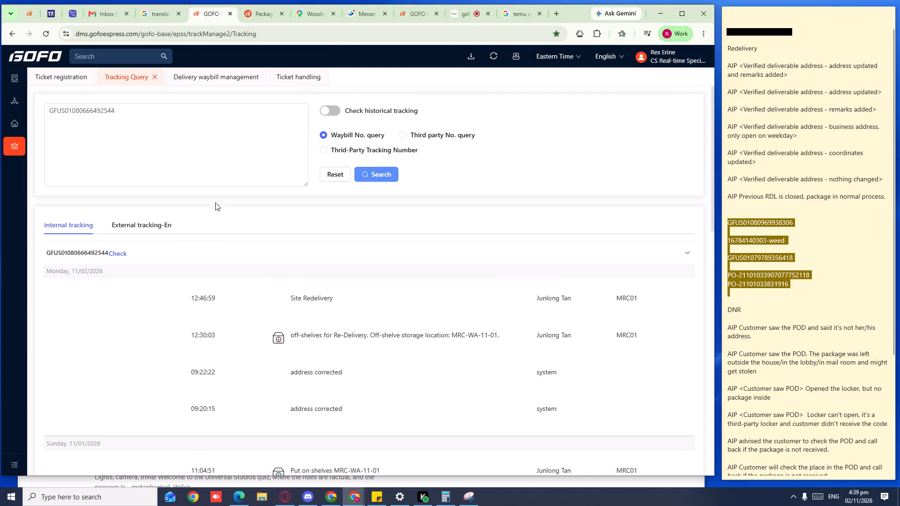
double_click(179, 124)
key("ctrl+c")
key("ctrl+c")
key("ctrl+c")
left_click(287, 84)
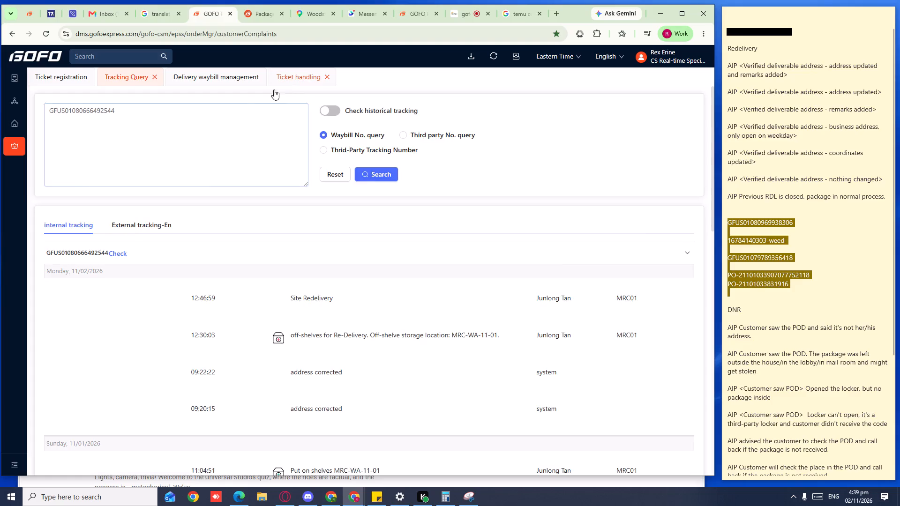
left_click(189, 123)
left_click(199, 123)
left_click(195, 124)
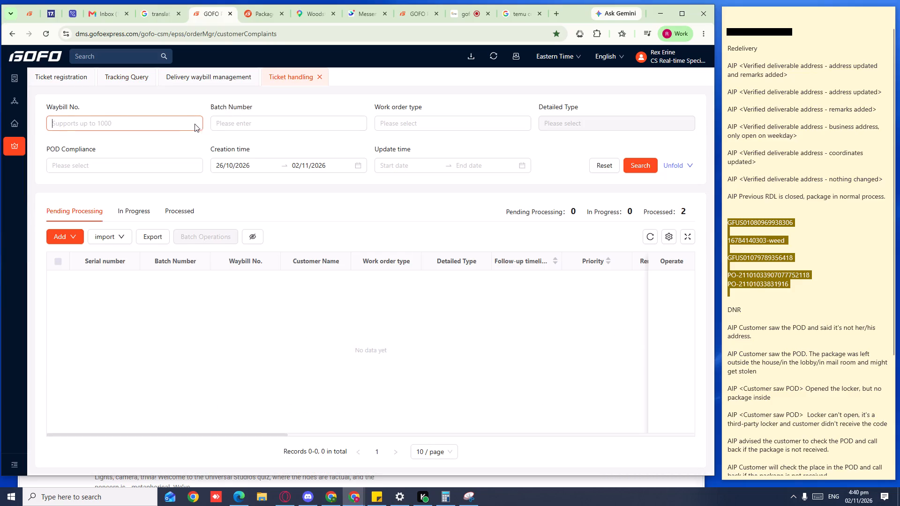
key("ctrl+v")
left_click(640, 165)
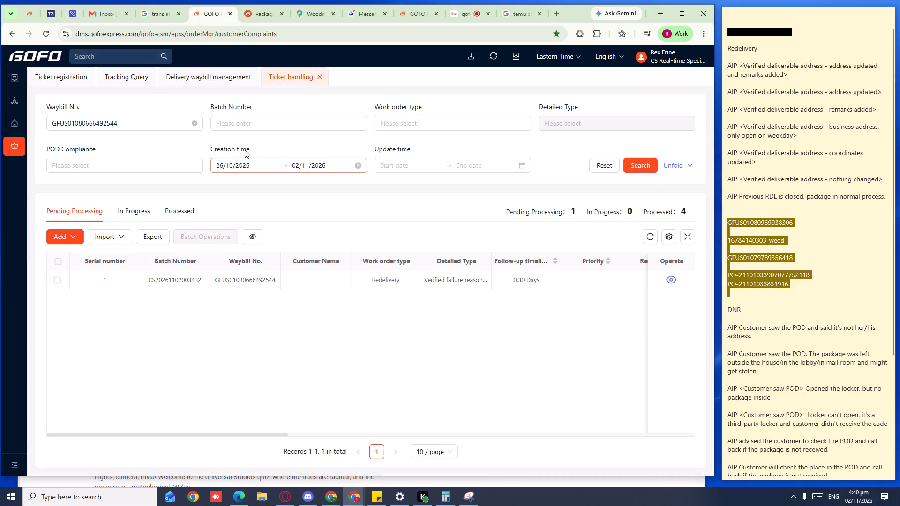
Return to the tracking query and examine the parcel's full internal tracking history, including the failed delivery and redelivery events.
left_click(192, 74)
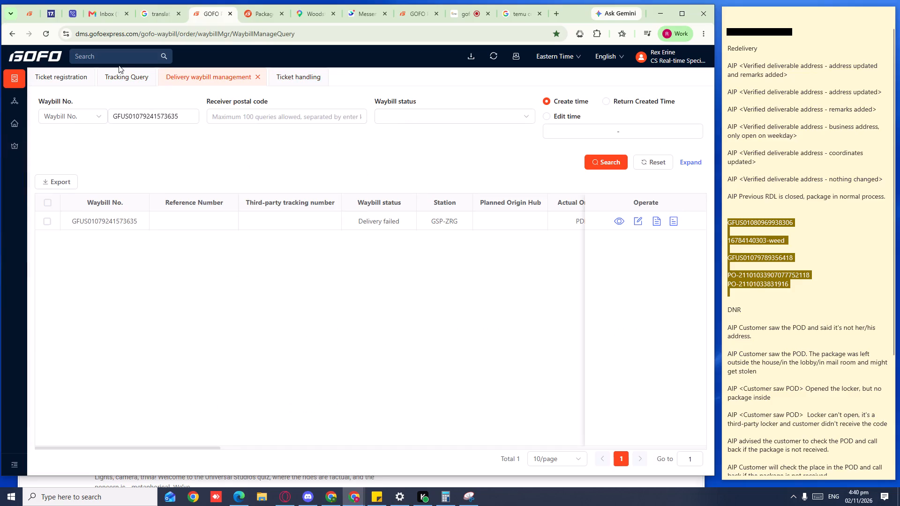
left_click(119, 65)
left_click(129, 83)
scroll(205, 293, "down", 11)
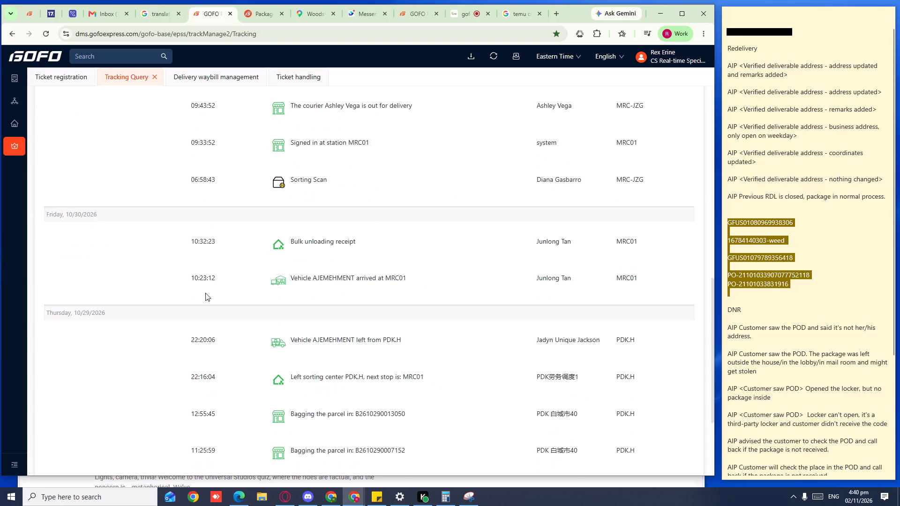
scroll(205, 293, "up", 4)
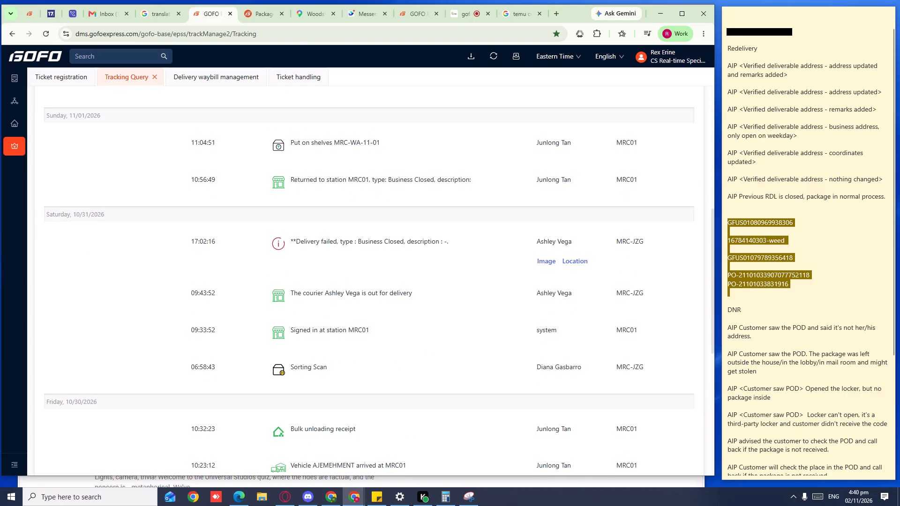
scroll(196, 293, "down", 7)
scroll(196, 293, "up", 2)
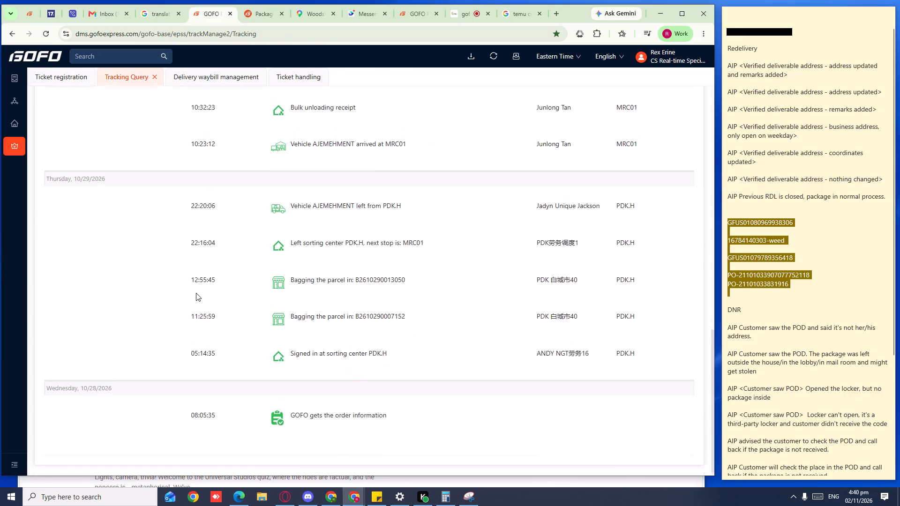
scroll(196, 293, "up", 4)
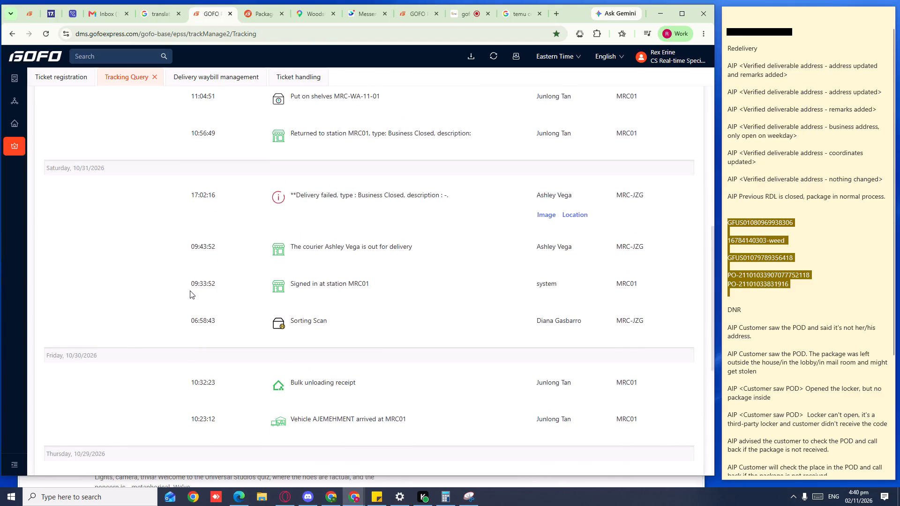
scroll(192, 290, "up", 1)
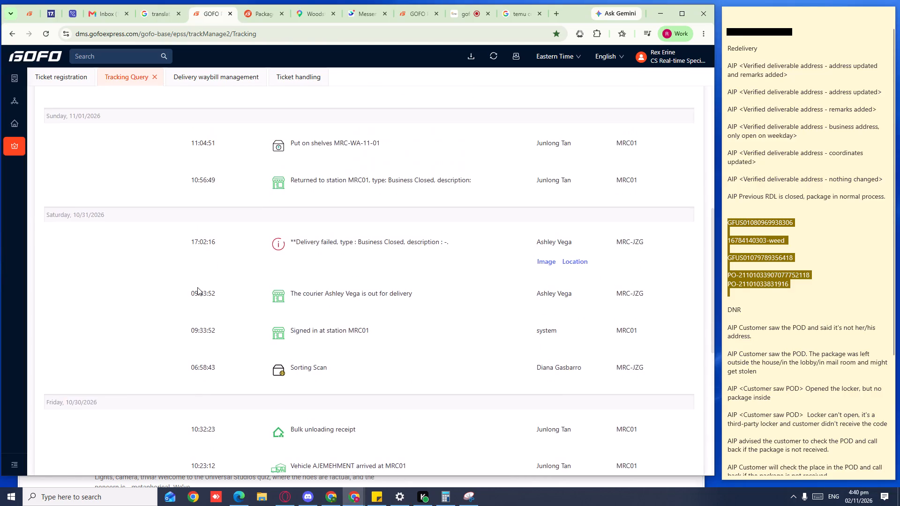
scroll(197, 287, "up", 2)
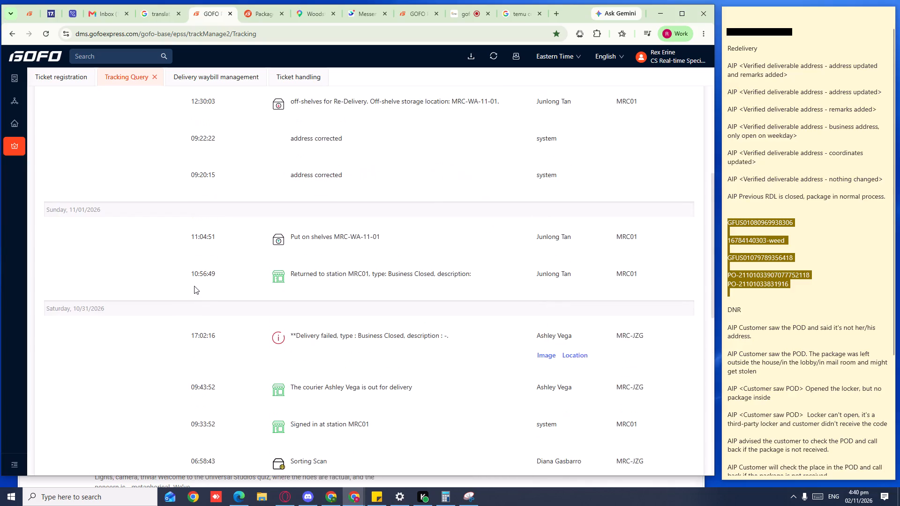
scroll(194, 286, "up", 2)
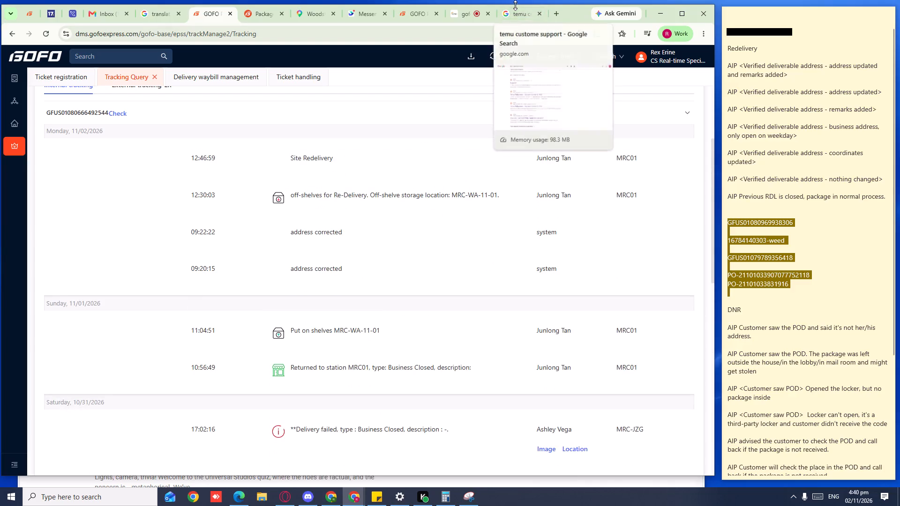
left_click(255, 24)
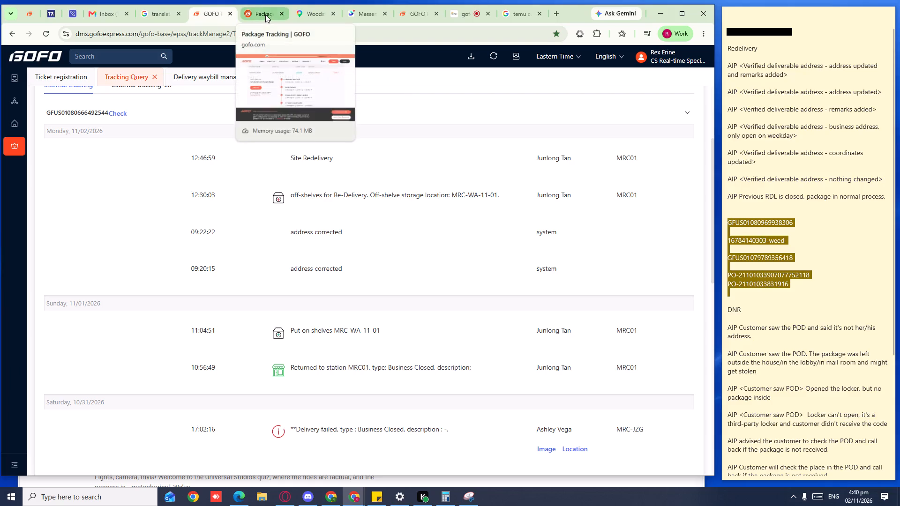
left_click(292, 80)
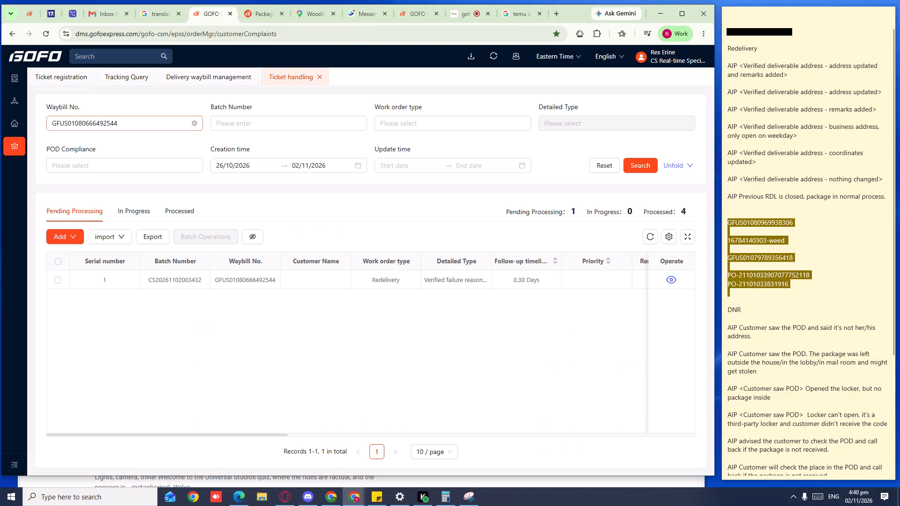
left_click(192, 212)
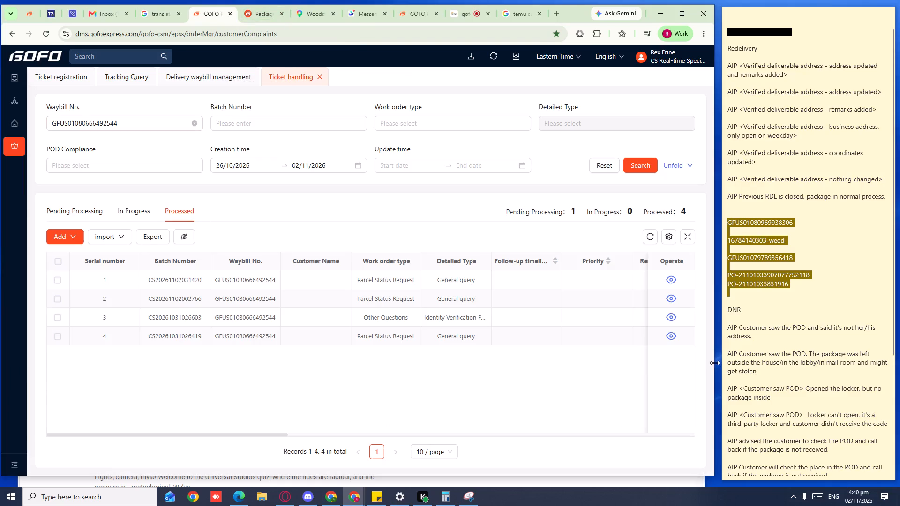
left_click(669, 267)
left_click(675, 282)
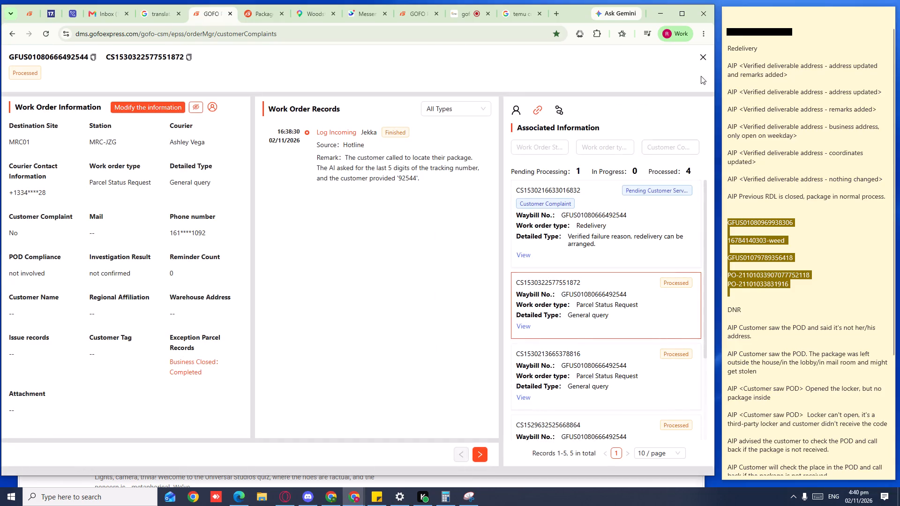
left_click(704, 57)
left_click(673, 298)
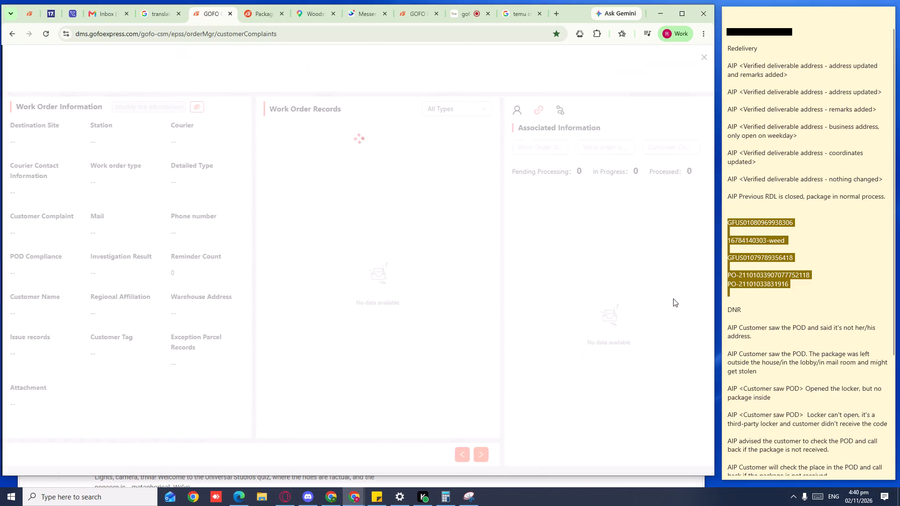
left_click(703, 54)
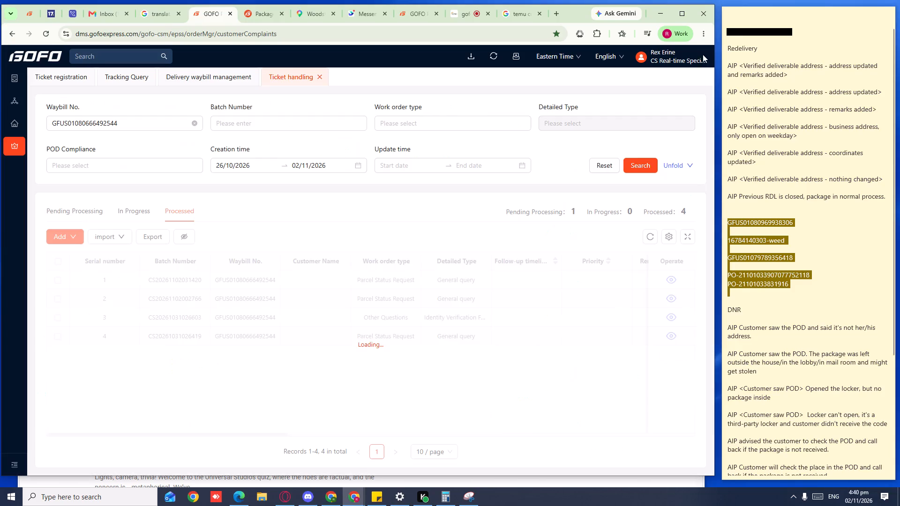
left_click(673, 342)
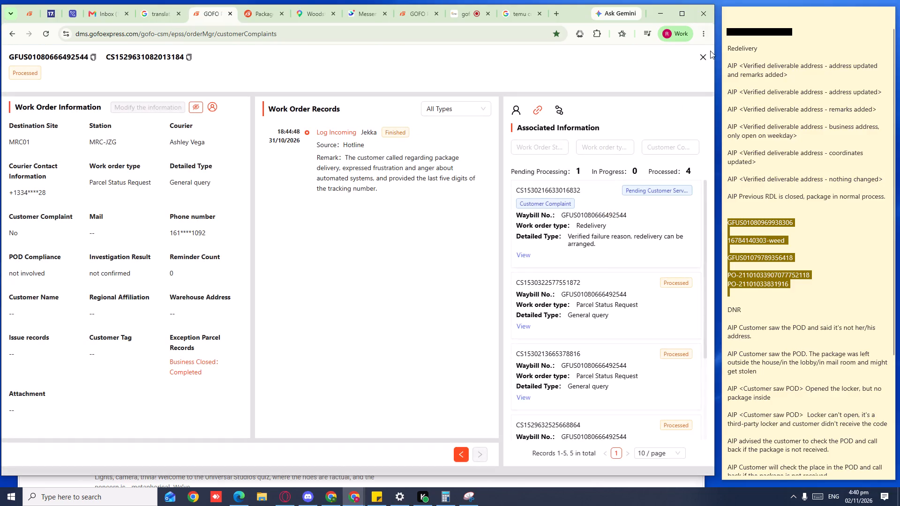
left_click(699, 60)
left_click(668, 321)
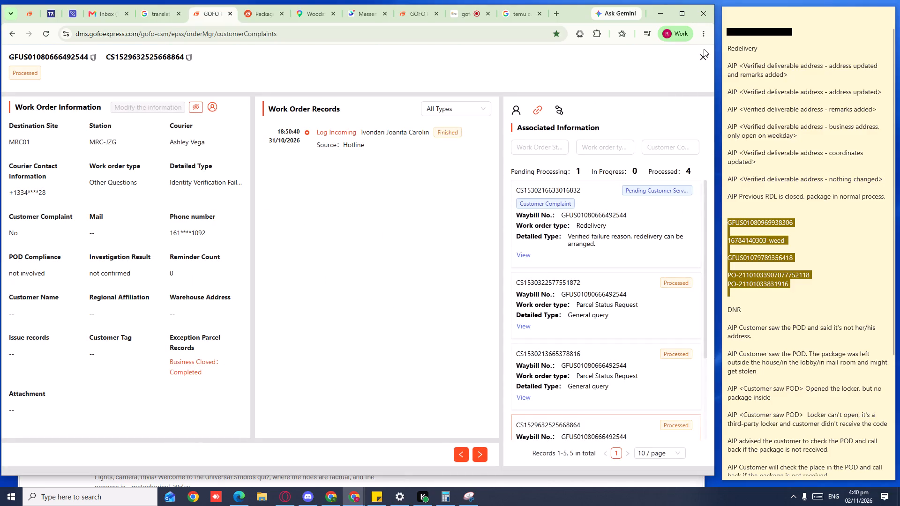
double_click(704, 49)
left_click(697, 54)
left_click(704, 54)
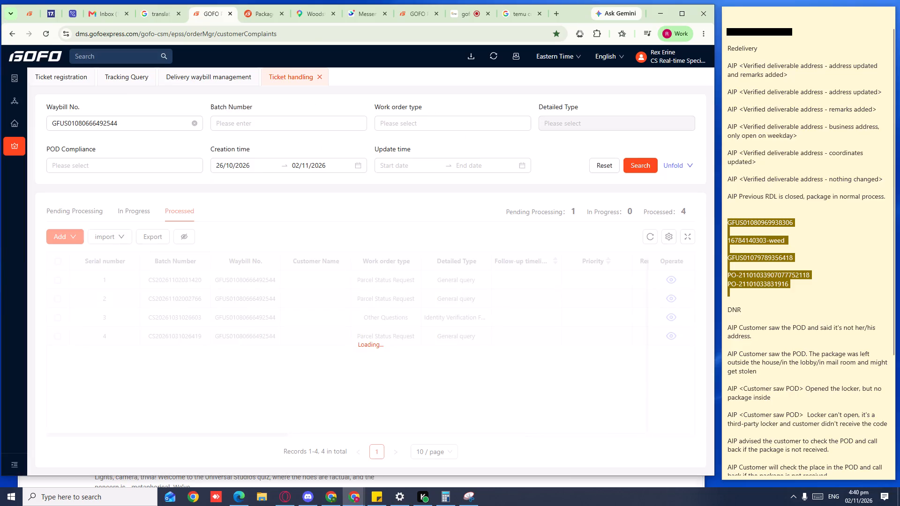
left_click(132, 77)
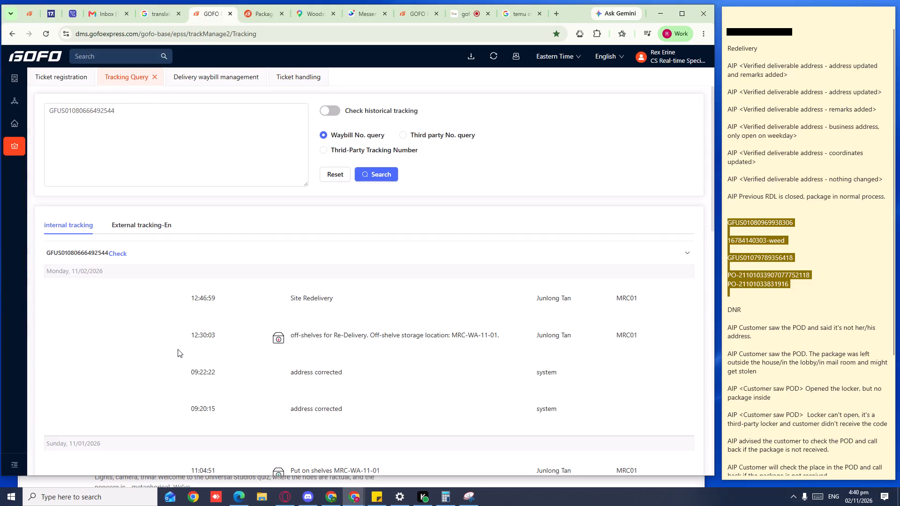
scroll(178, 349, "down", 3)
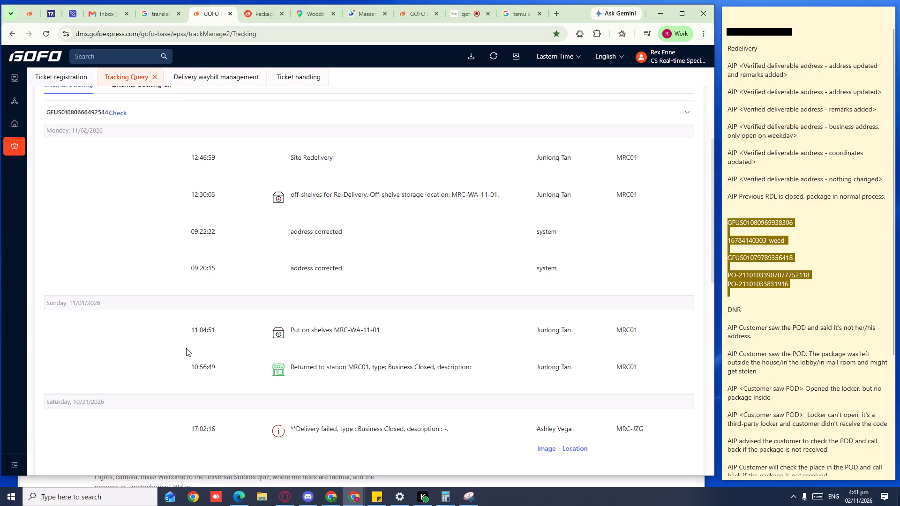
scroll(190, 349, "up", 3)
scroll(135, 242, "up", 3)
double_click(148, 115)
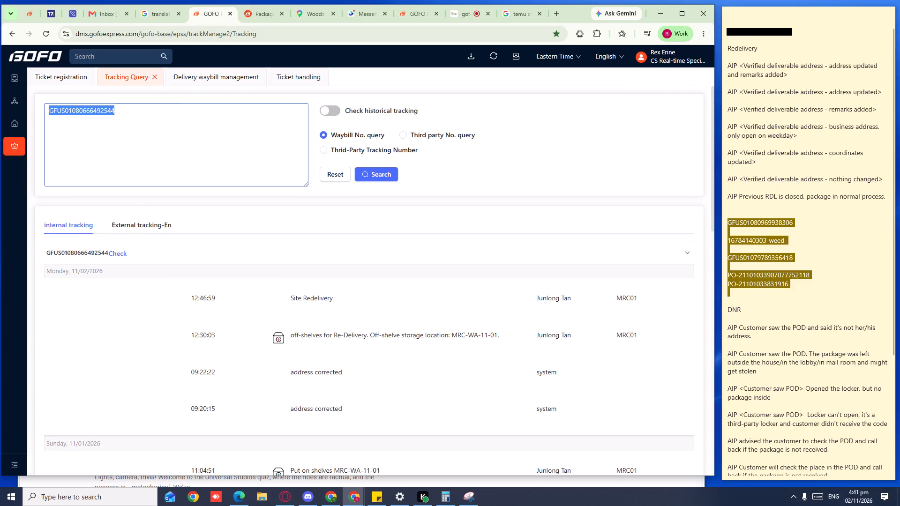
key("ctrl+c")
key("ctrl+c")
left_click(193, 85)
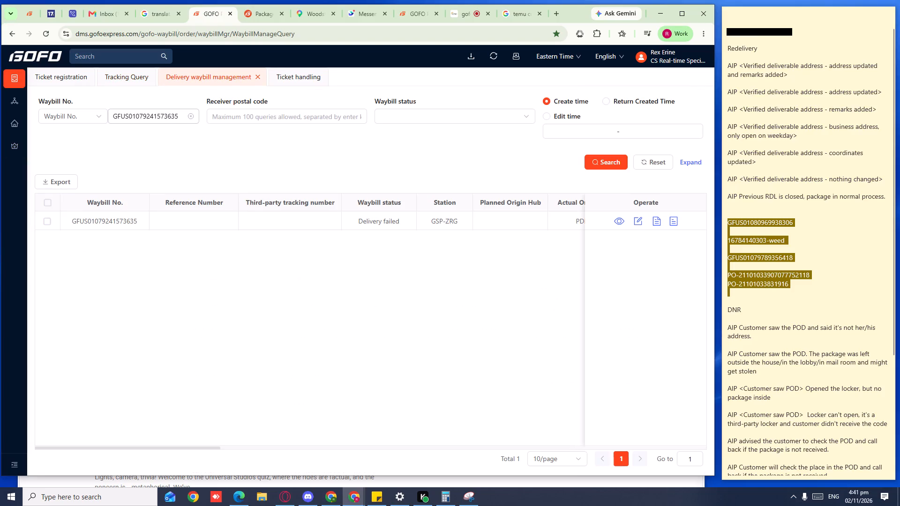
left_click(191, 116)
key("ctrl+v")
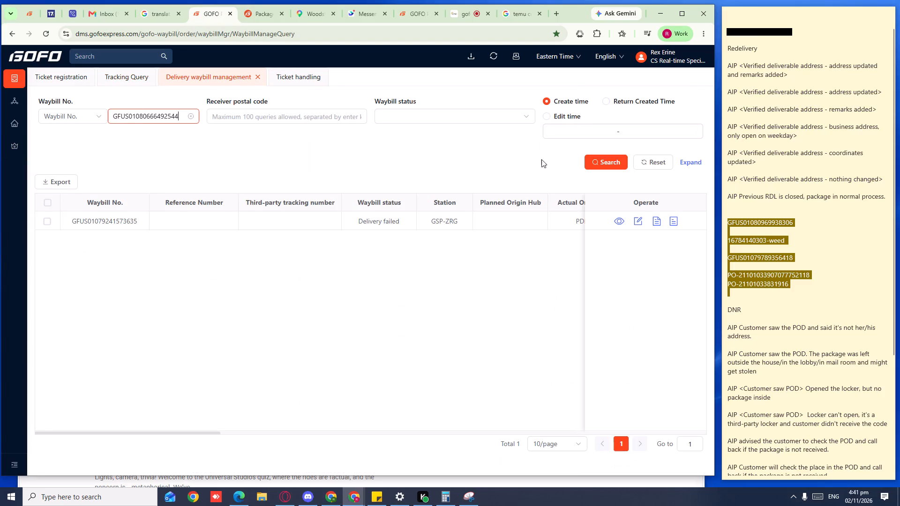
left_click(599, 160)
left_click(637, 222)
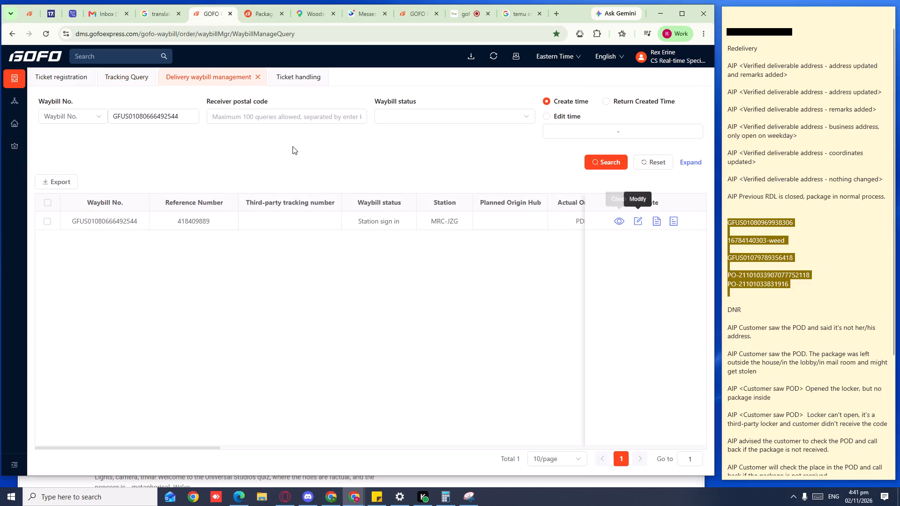
left_click(293, 112)
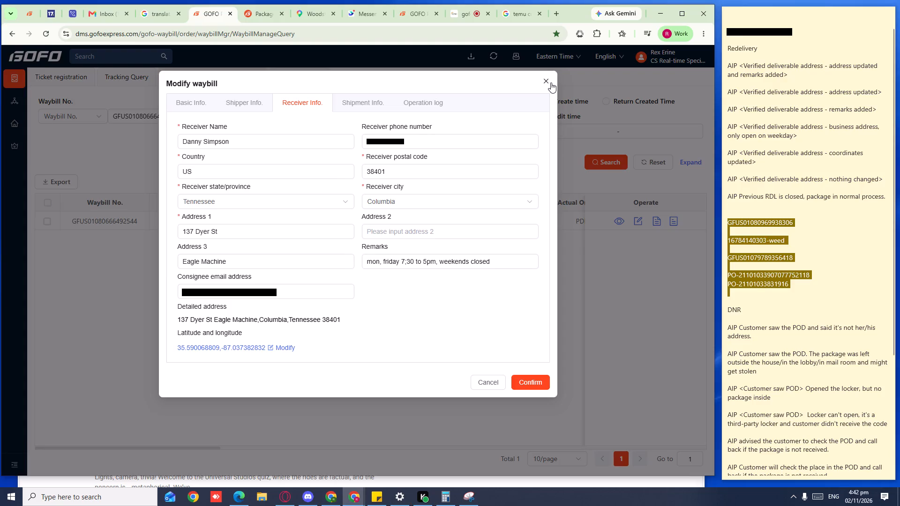
left_click(485, 388)
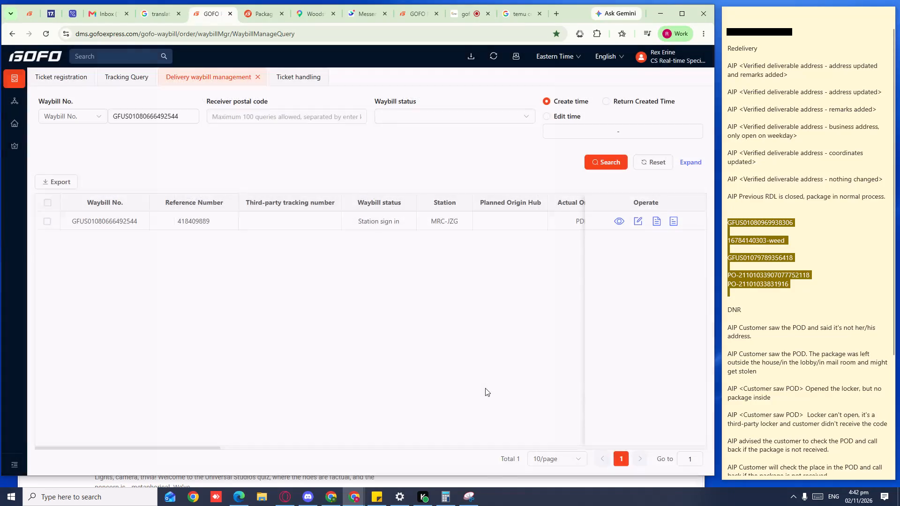
Recopy the waybill number, open the parcel's pending Redelivery ticket and review its editable work order information without saving.
left_click(107, 76)
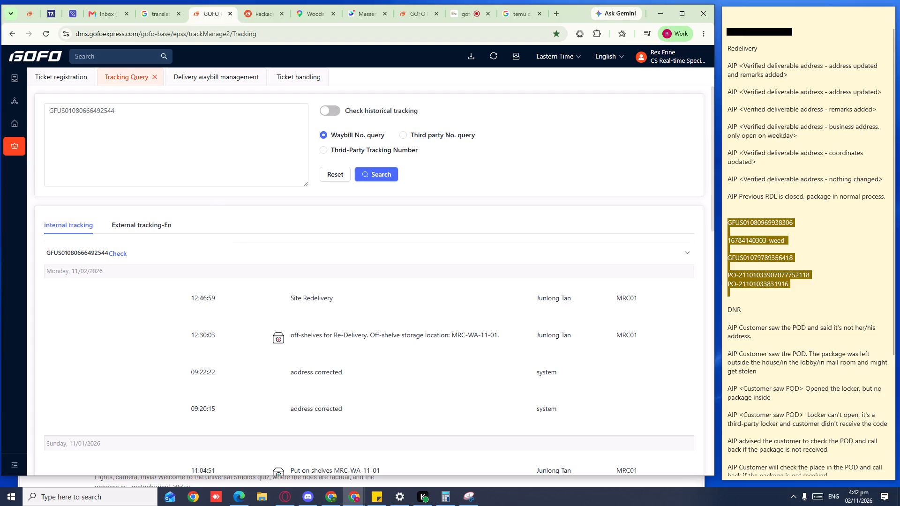
double_click(184, 118)
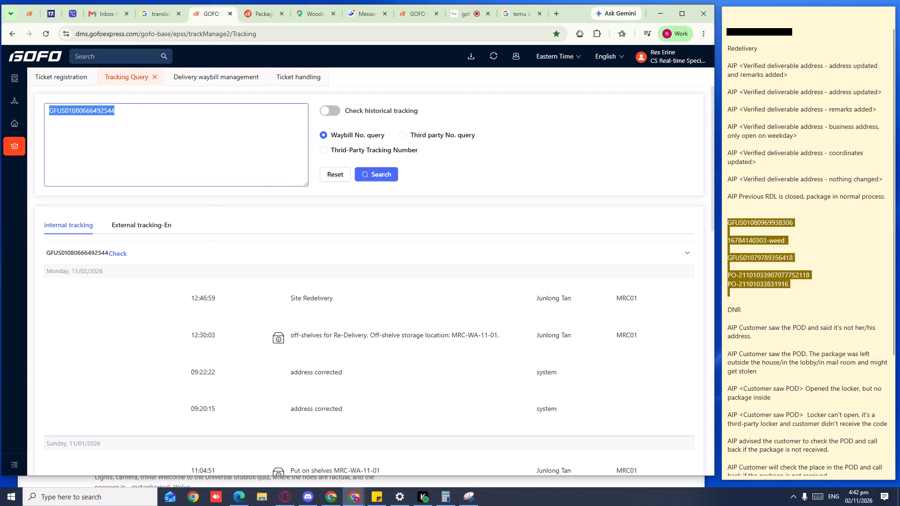
right_click(85, 114)
left_click(135, 175)
left_click(295, 71)
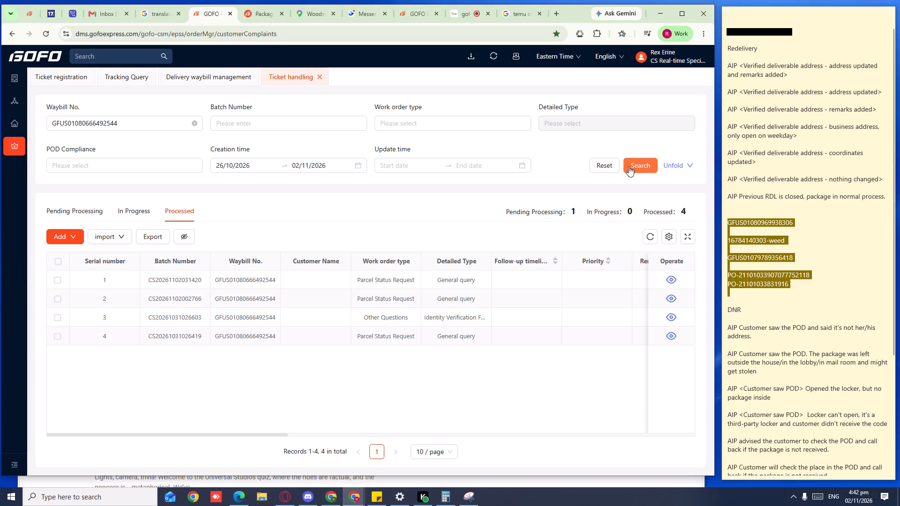
left_click(64, 215)
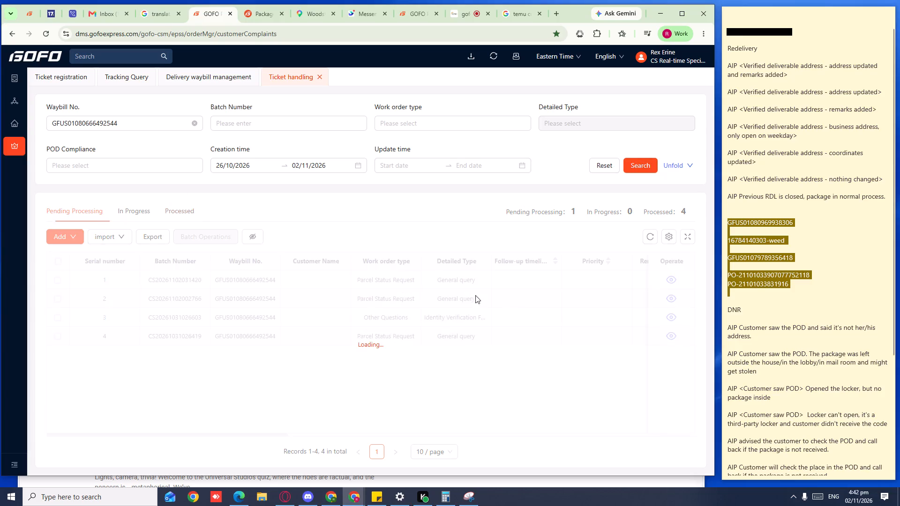
left_click(672, 280)
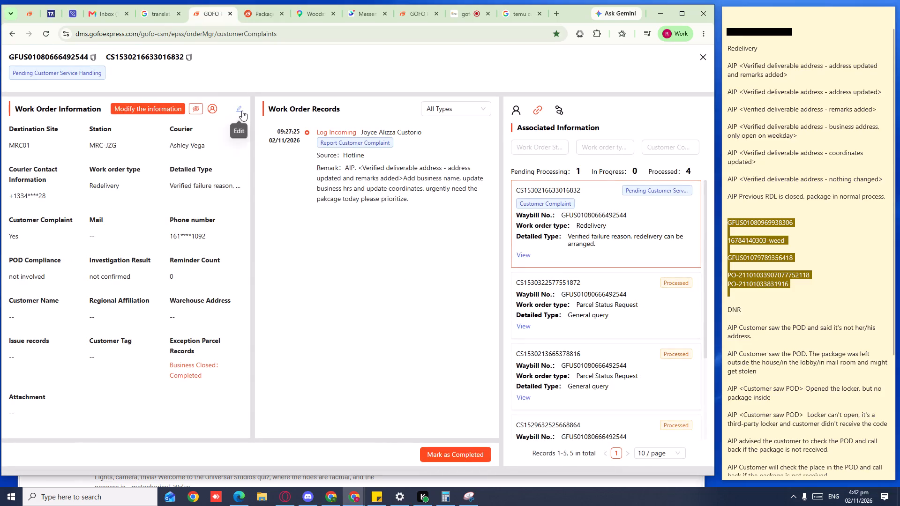
left_click(242, 111)
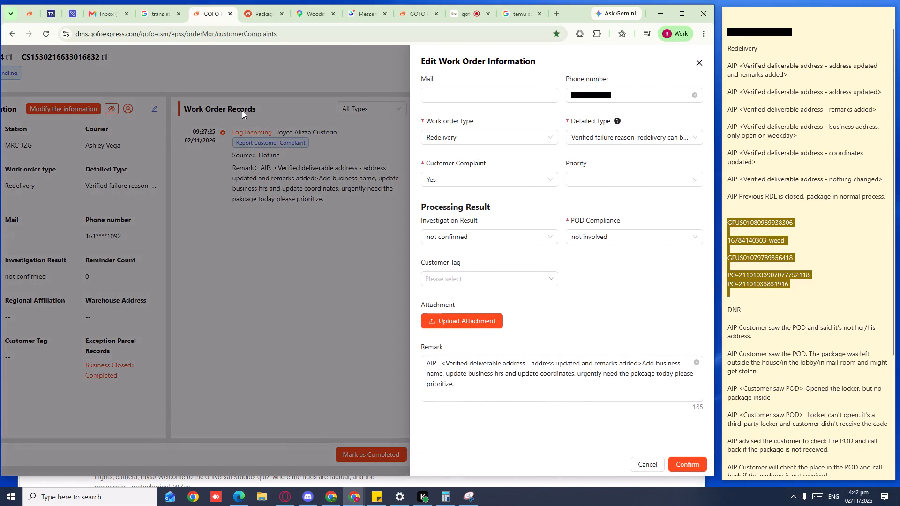
left_click(268, 231)
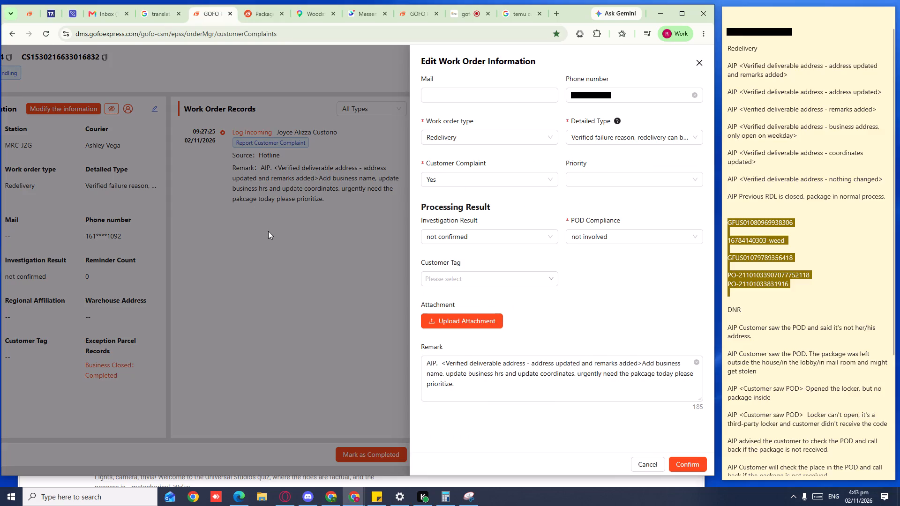
left_click(701, 64)
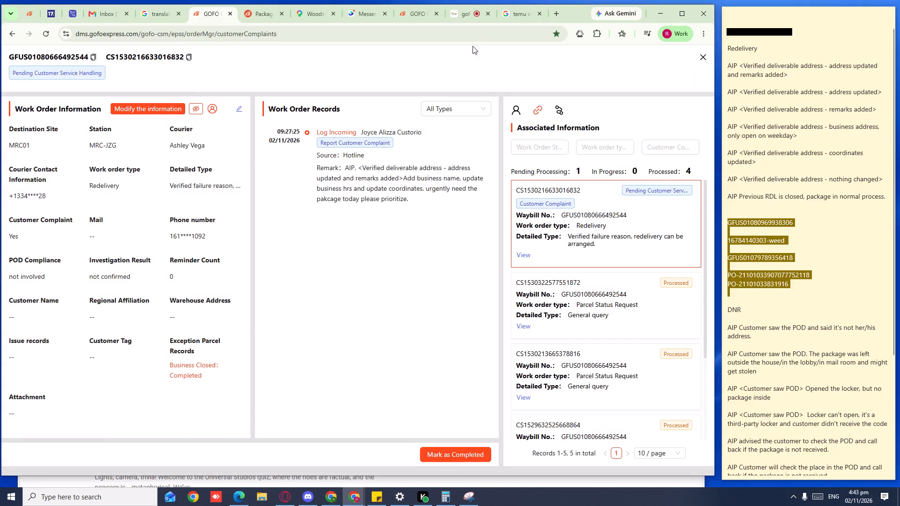
Switch to the call center's Queue Panel and hang up the active call.
left_click(464, 13)
right_click(429, 356)
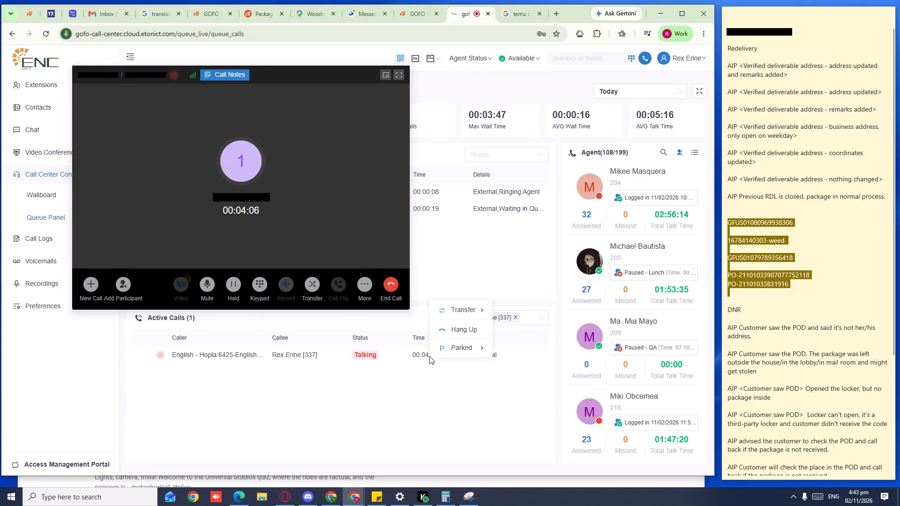
left_click(453, 333)
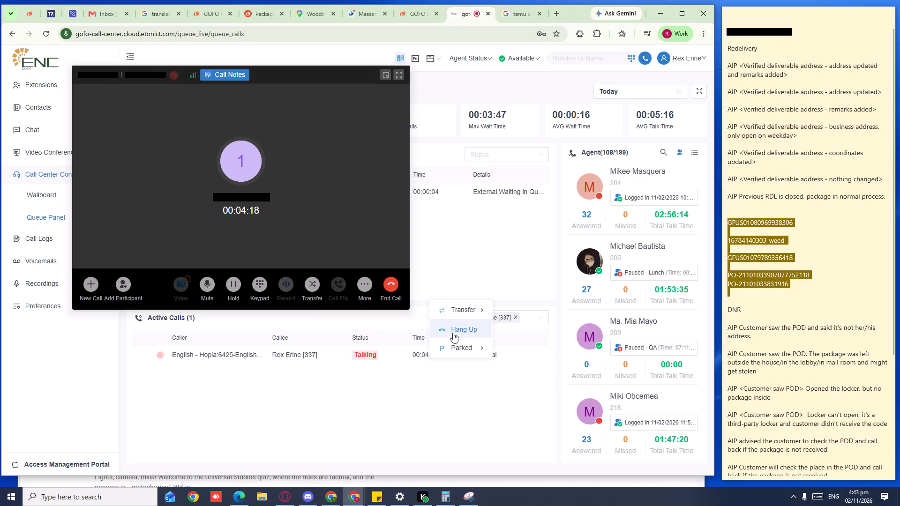
left_click(431, 263)
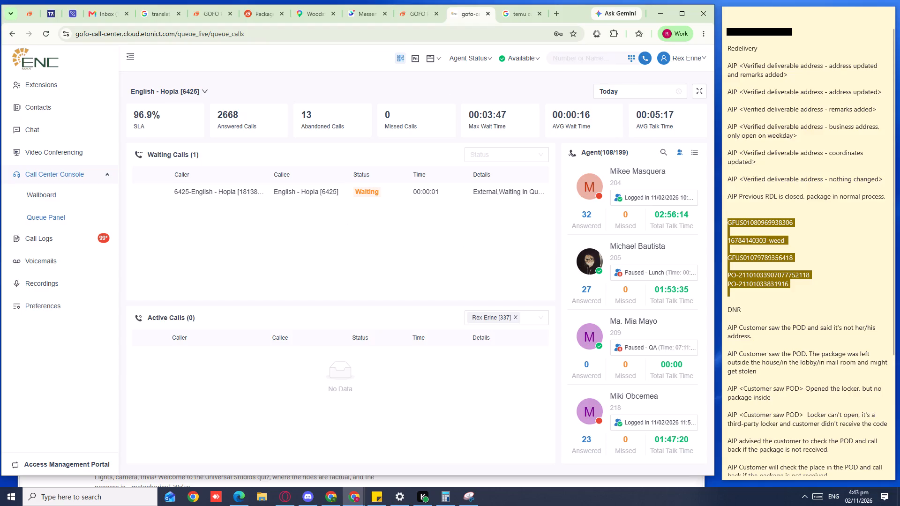
Switch to the Canadian GOFO portal and look over its Ticket handling, Tracking Query and Delivery waybill management pages.
left_click(410, 15)
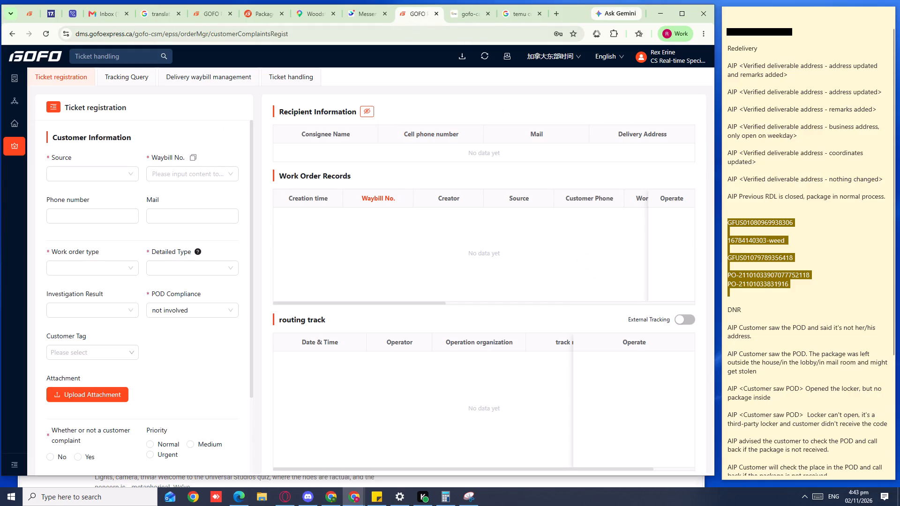
left_click(279, 71)
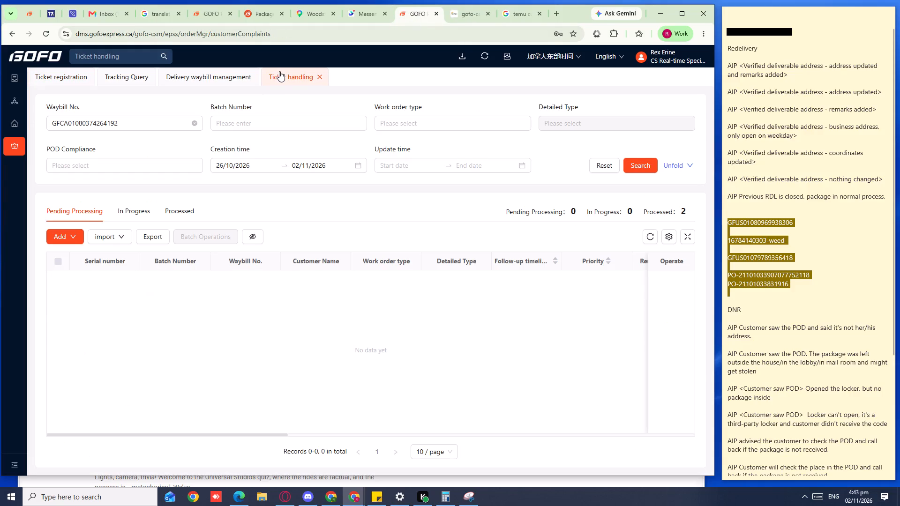
left_click(131, 80)
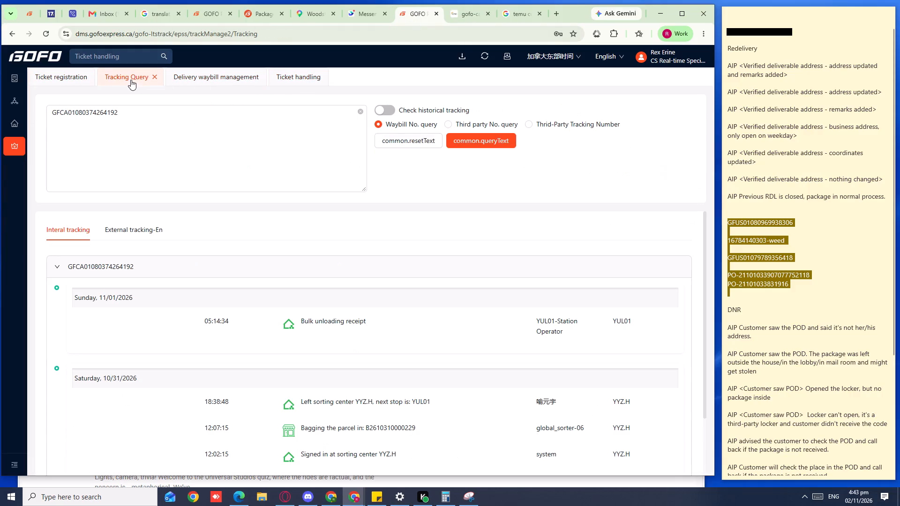
left_click(210, 84)
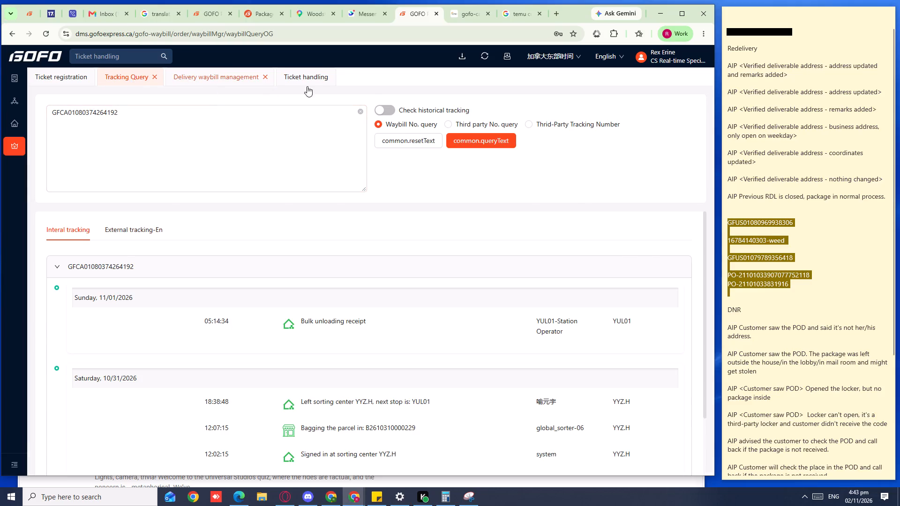
left_click(302, 78)
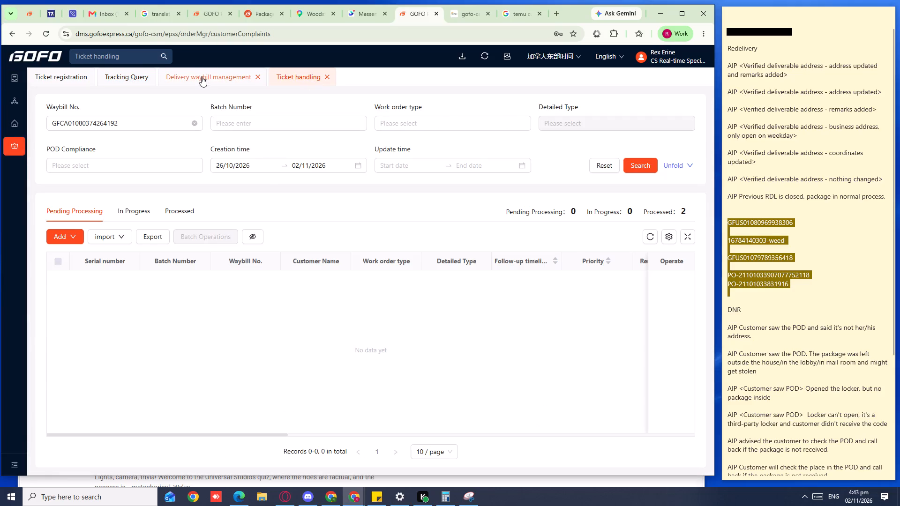
left_click(202, 77)
left_click(300, 78)
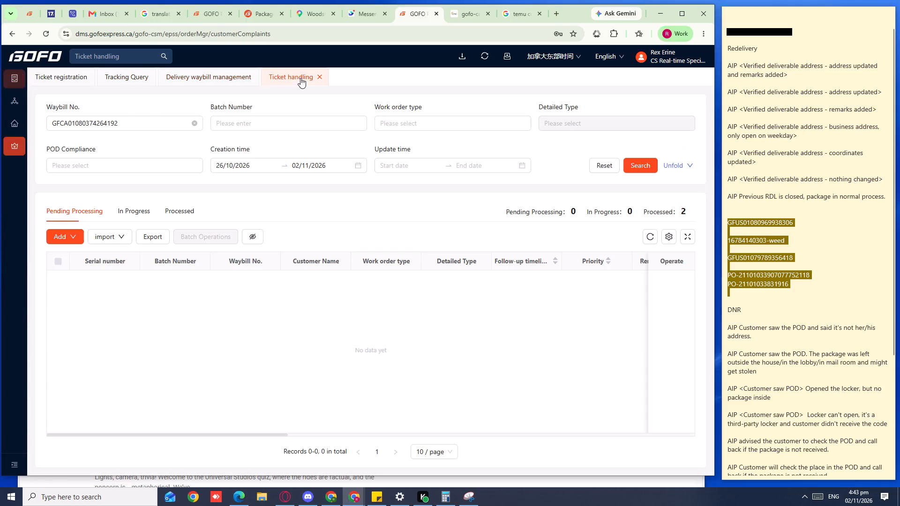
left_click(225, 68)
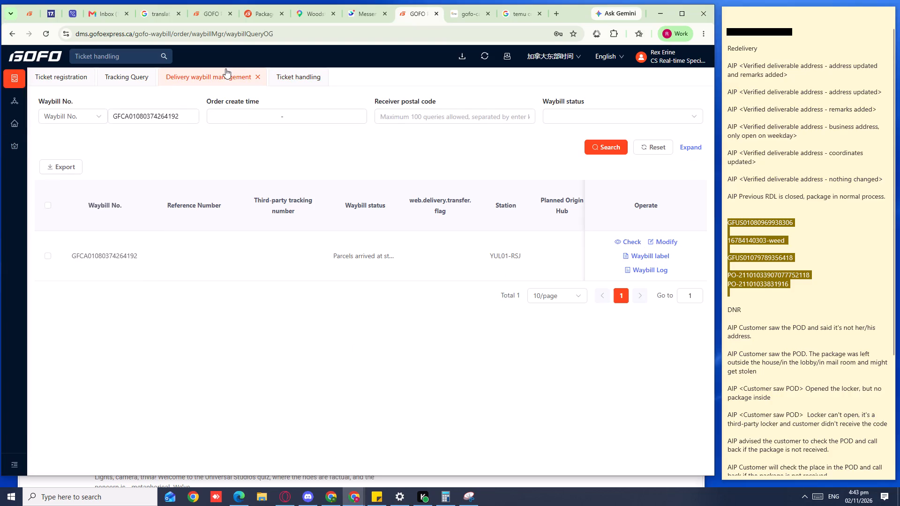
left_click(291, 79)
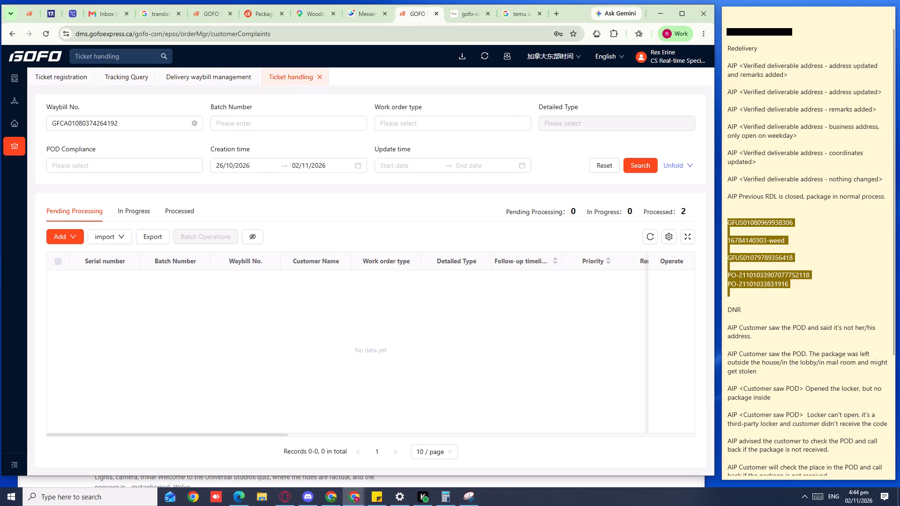
Move the Canadian GOFO portal's browser tab to directly after the pinned tabs.
left_click_drag(415, 18, 99, 26)
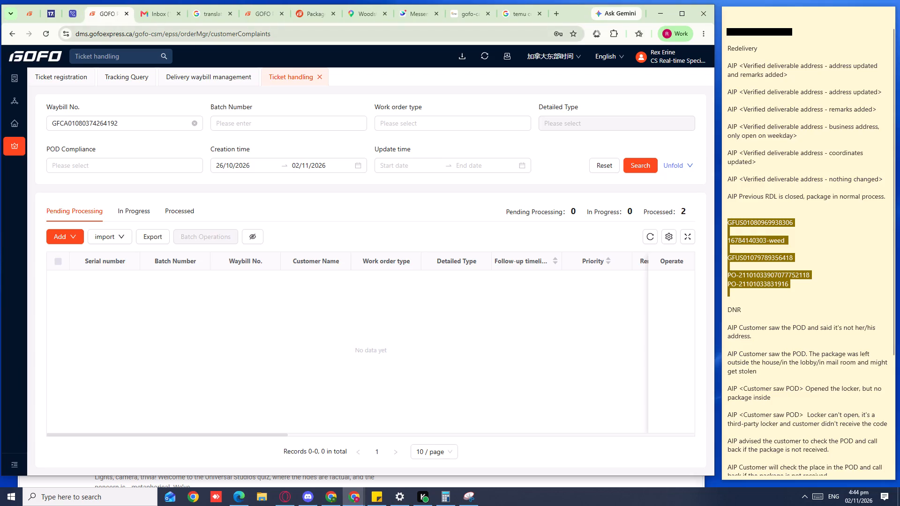
left_click(264, 21)
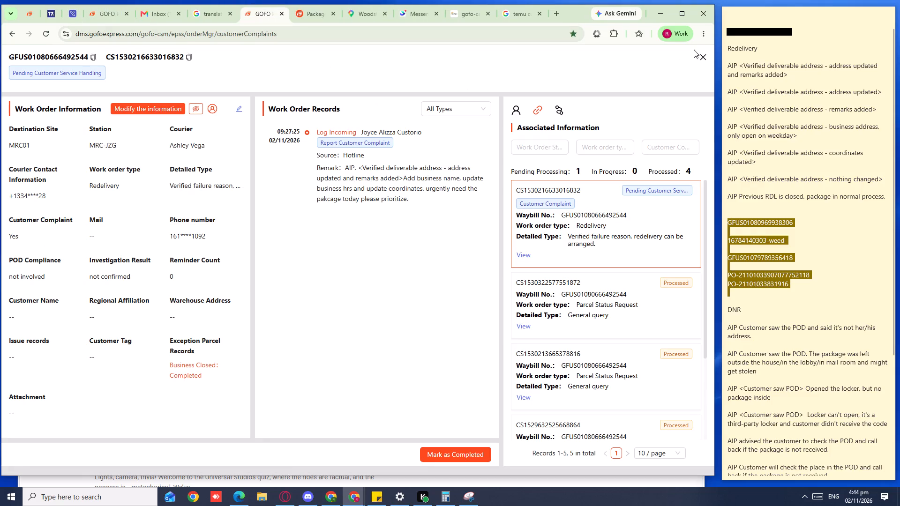
left_click(706, 60)
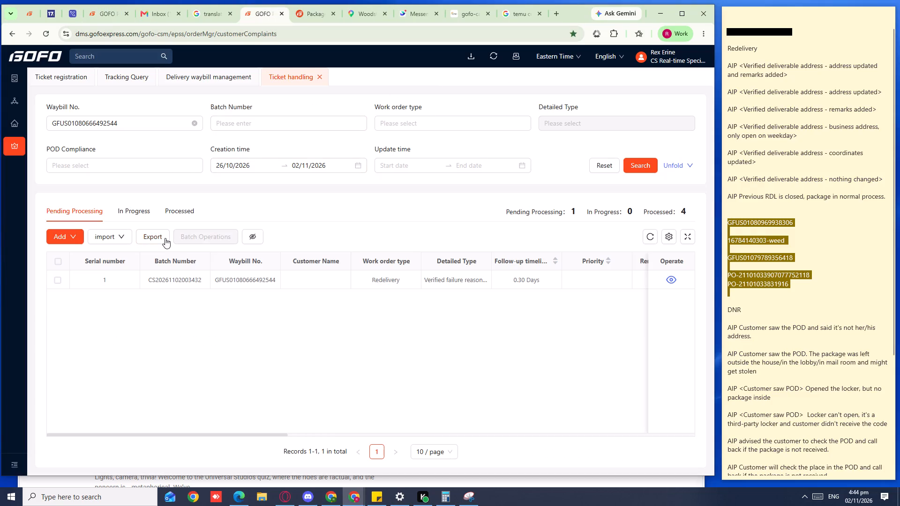
left_click(675, 282)
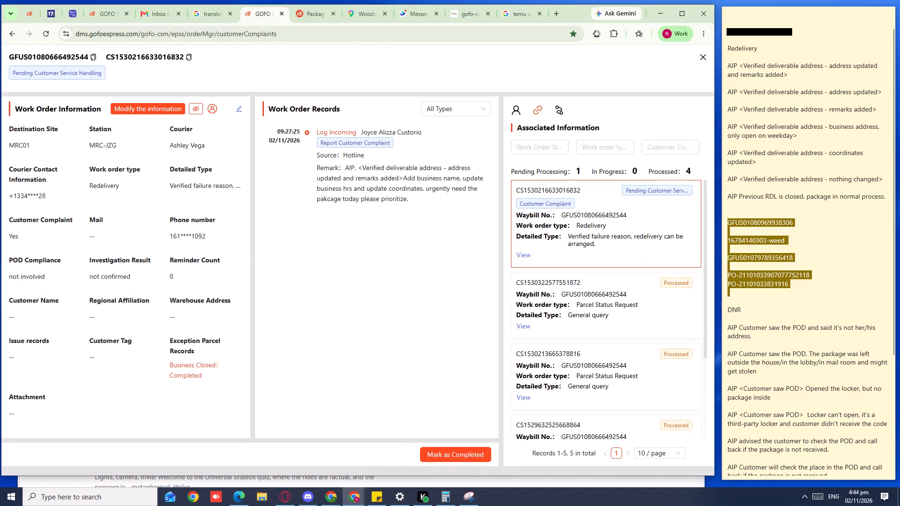
left_click(241, 109)
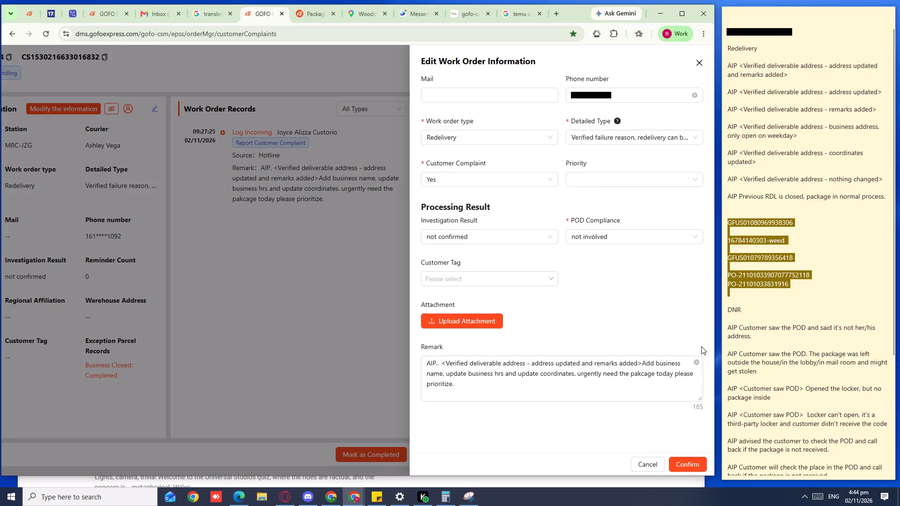
left_click(697, 361)
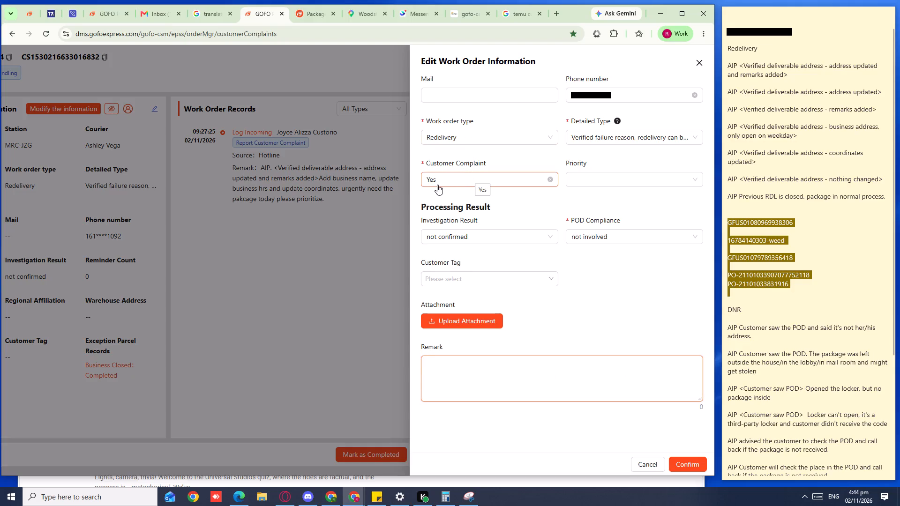
triple_click(858, 176)
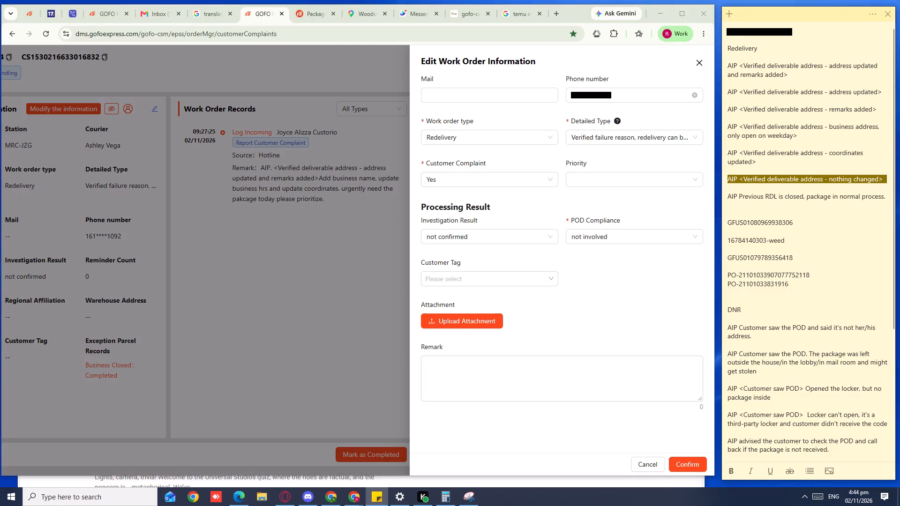
key("ctrl+c")
key("ctrl+c")
key("ctrl+c")
left_click(518, 379)
key("ctrl+v")
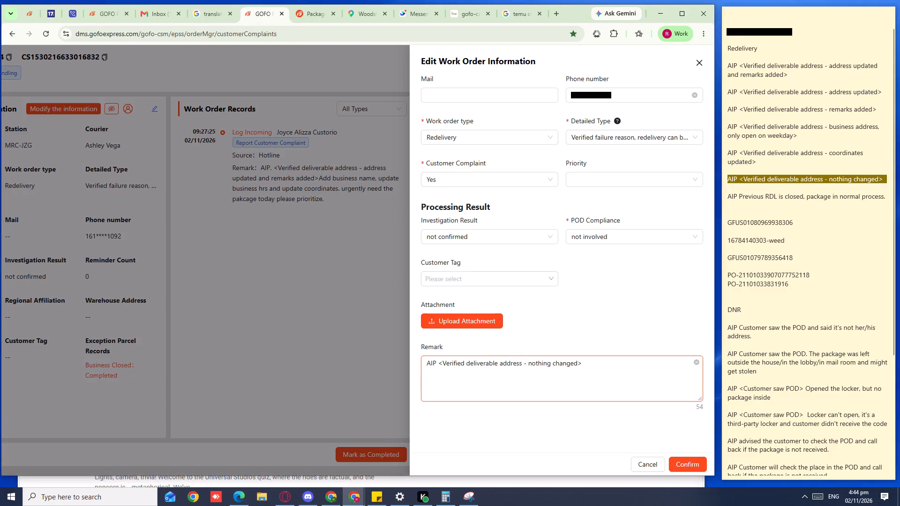
Append "/ 2nd time calling today to check his package." to the ticket's remark.
left_click(587, 362)
type("/ 2")
type("nd time")
key("space")
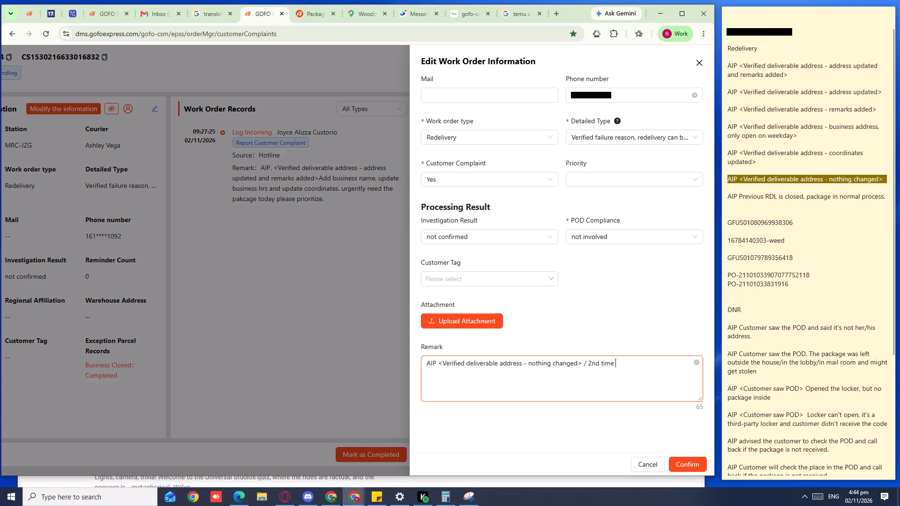
type("caa")
key("BackSpace")
type("lling to dat")
key("BackSpace")
key("BackSpace")
key("BackSpace")
key("BackSpace")
type("day")
key("space")
type("to chech")
key("BackSpace")
type("k hia")
key("BackSpace")
type("s a")
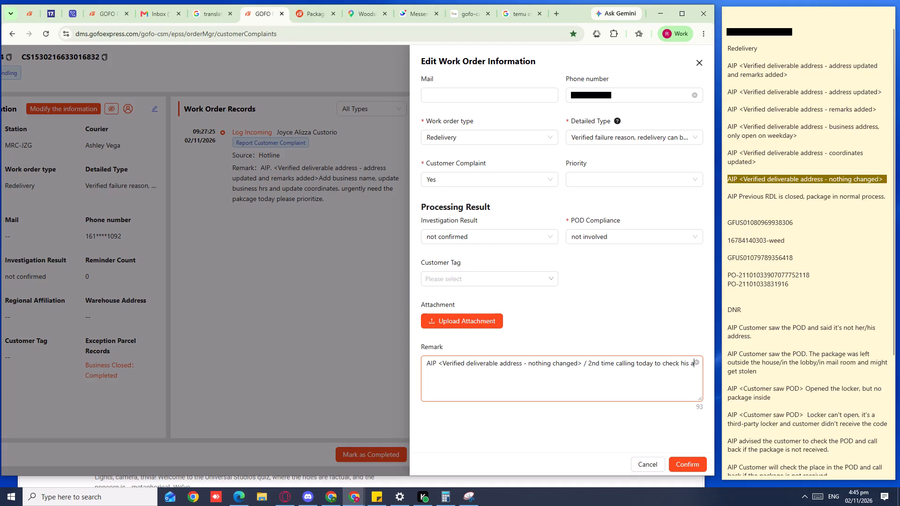
key("BackSpace")
type("pacakge.")
key("space")
key("BackSpace")
key("BackSpace")
key("BackSpace")
key("BackSpace")
key("BackSpace")
key("BackSpace")
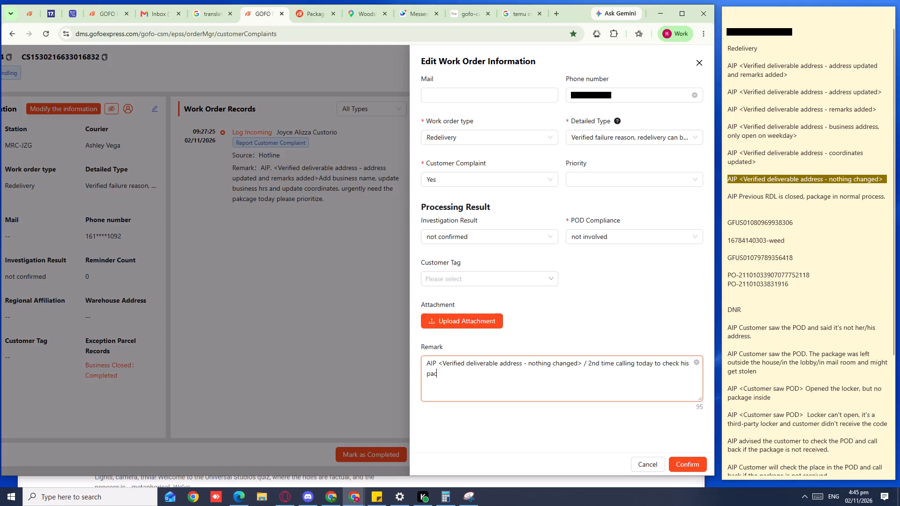
type("kage.")
Add "told it will be within 3 days" to the end of the remark, save the work order update and close the ticket.
key("space")
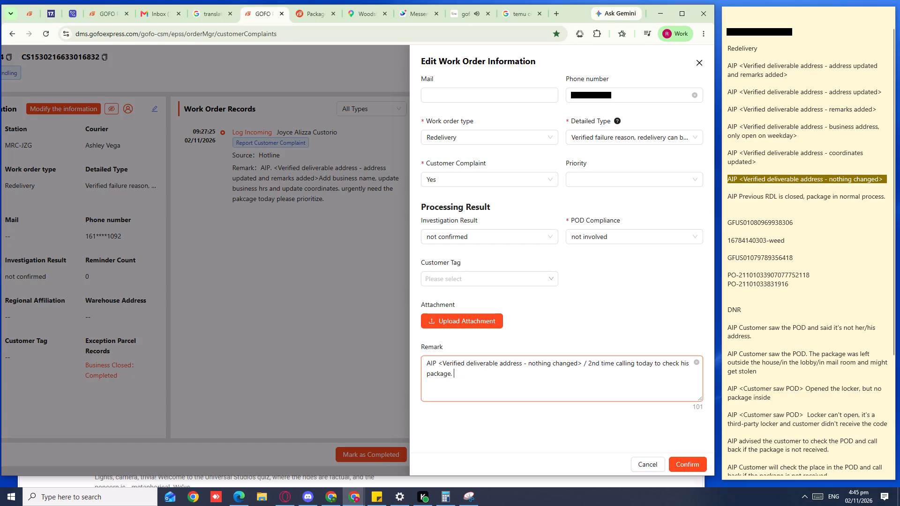
type("told i")
type("w")
key("space")
type("it")
key("BackSpace")
key("BackSpace")
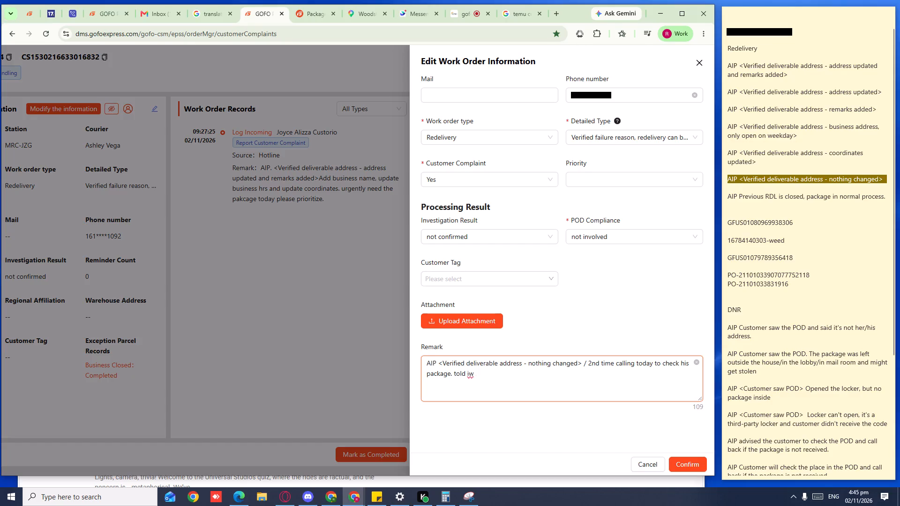
key("BackSpace")
key("BackSpace")
key("i")
key("BackSpace")
type("t will be wir")
key("BackSpace")
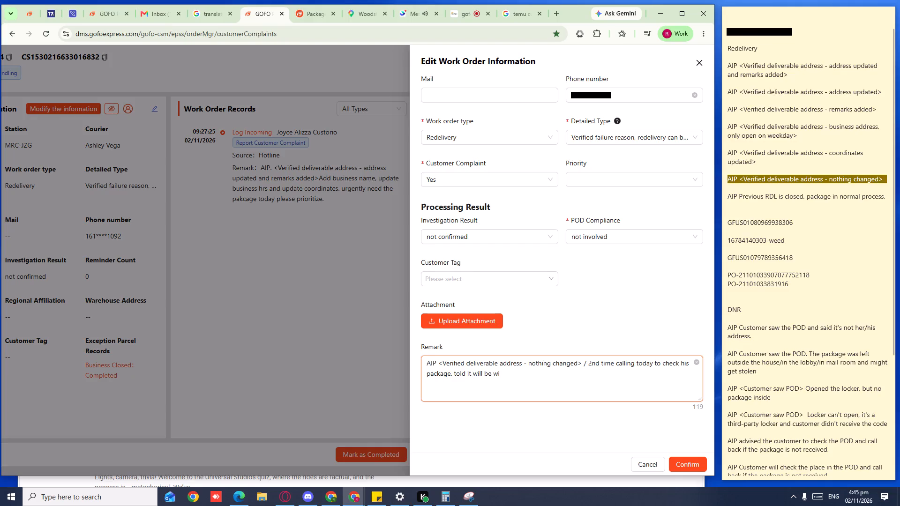
type("thin")
key("space")
type("3 d")
type("ys")
left_click(684, 459)
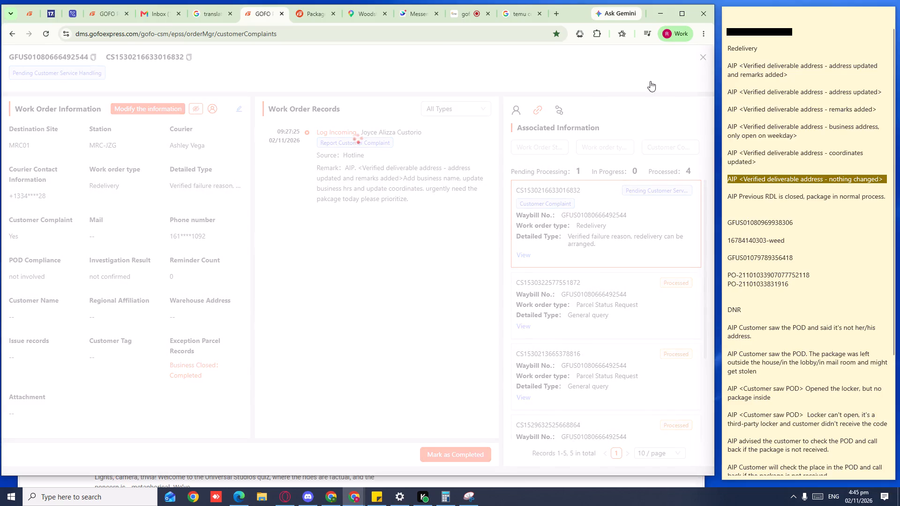
left_click(705, 63)
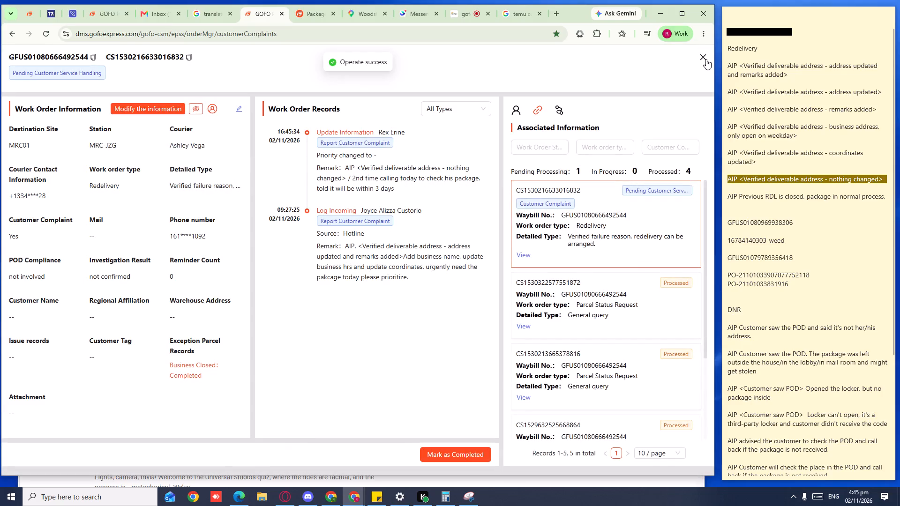
left_click(704, 54)
Switch to the call center's Queue Panel, copy the active caller's phone number and replace the number heading the sticky note with it.
left_click(458, 19)
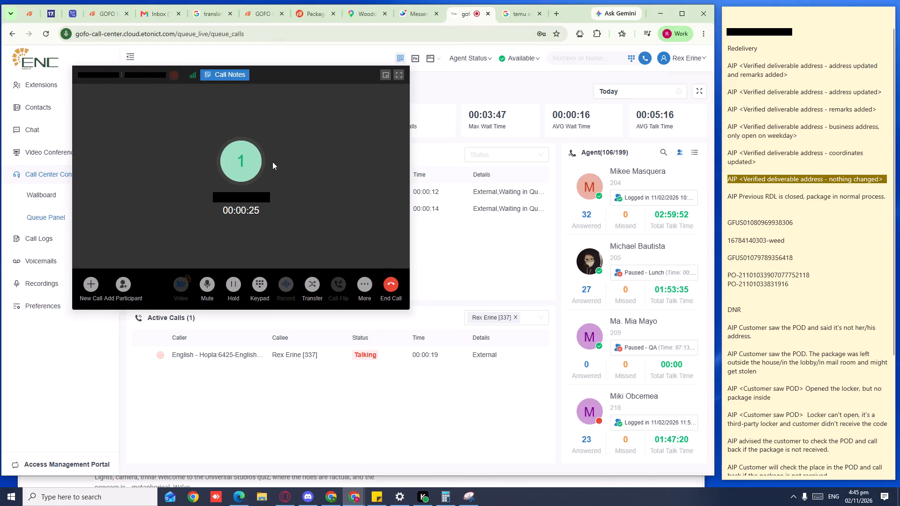
left_click(273, 200)
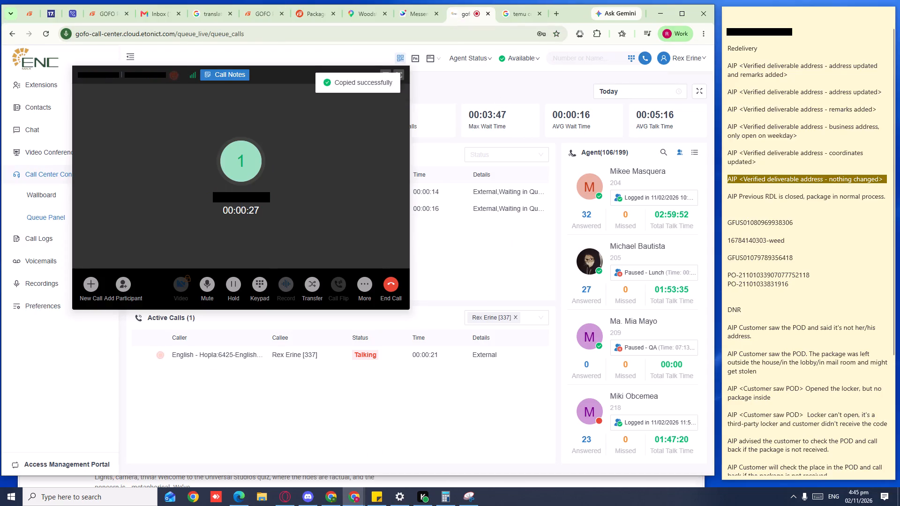
triple_click(781, 28)
key("Delete")
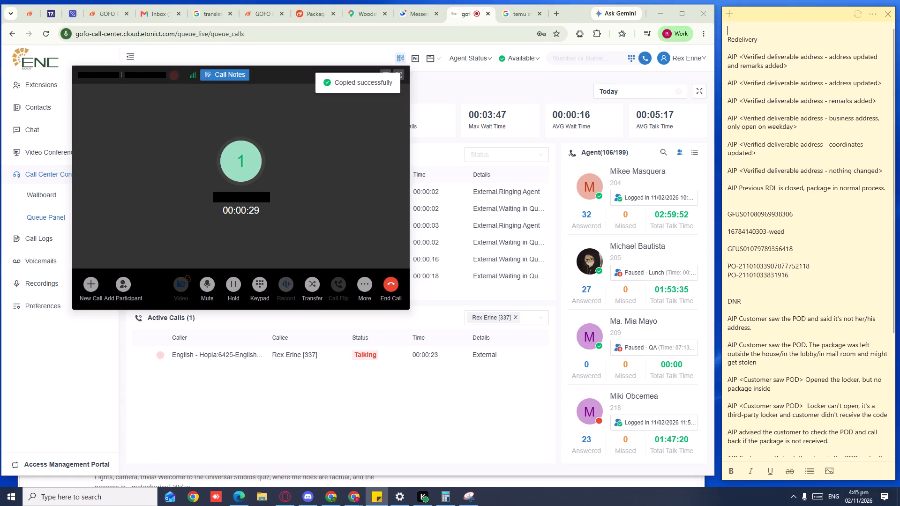
key("ctrl+v")
key("Return")
key("Return")
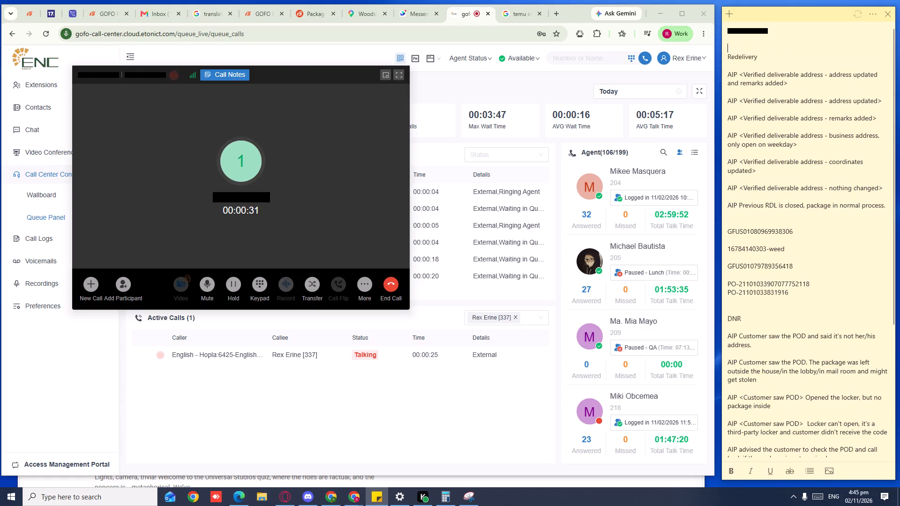
In the GOFO portal's Ticket registration page, search the phone record lookup for the copied caller's phone number.
left_click(257, 20)
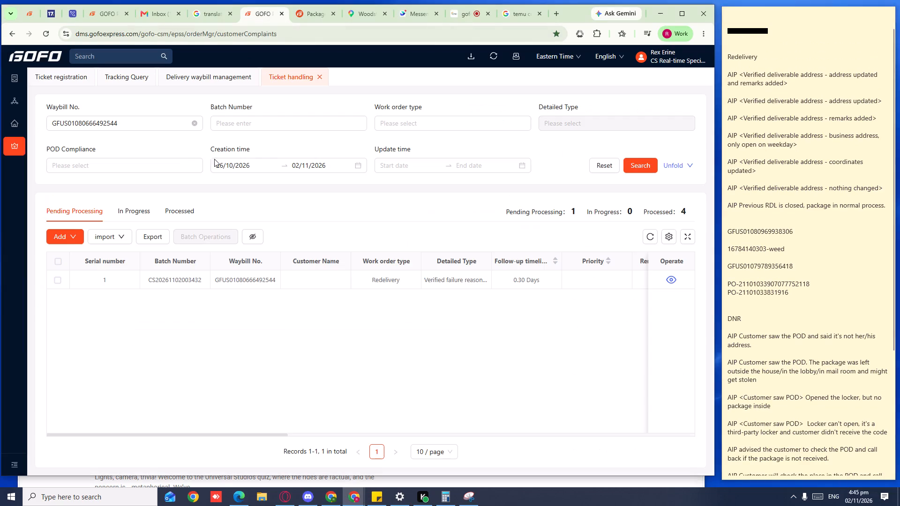
left_click(51, 84)
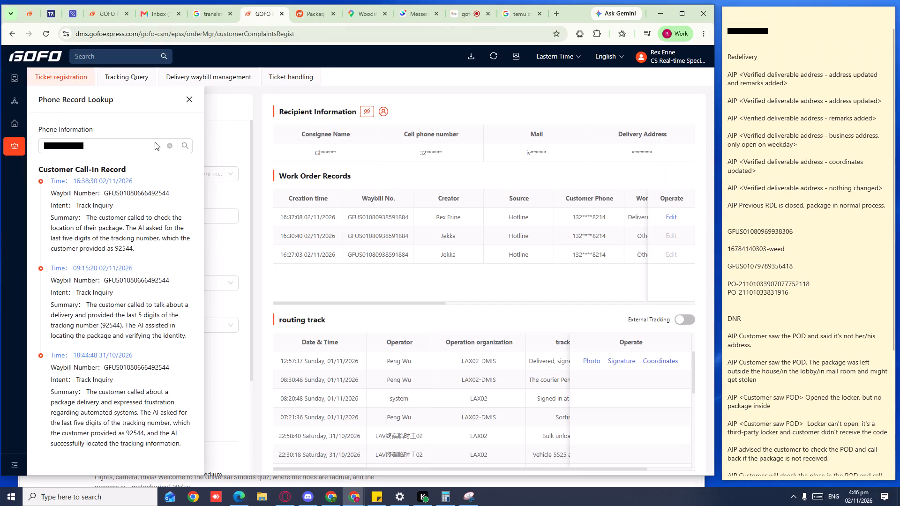
left_click(169, 149)
key("ctrl+v")
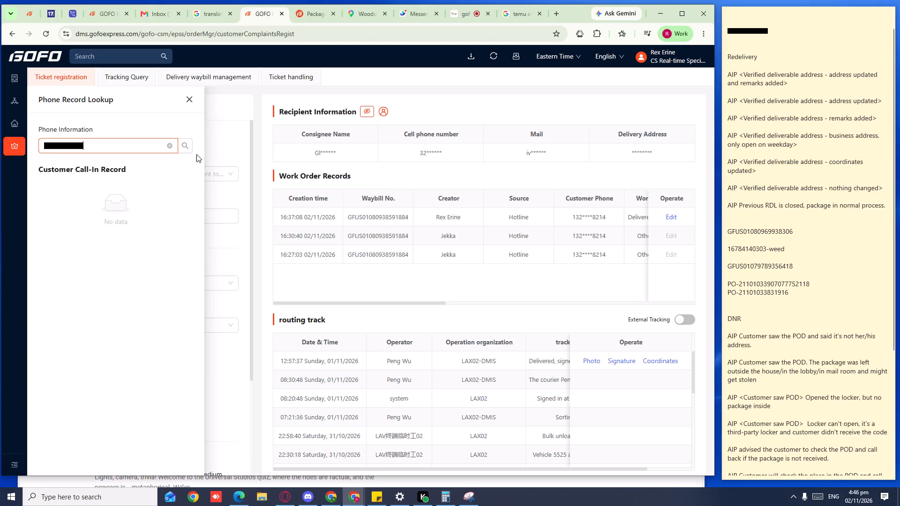
left_click(183, 147)
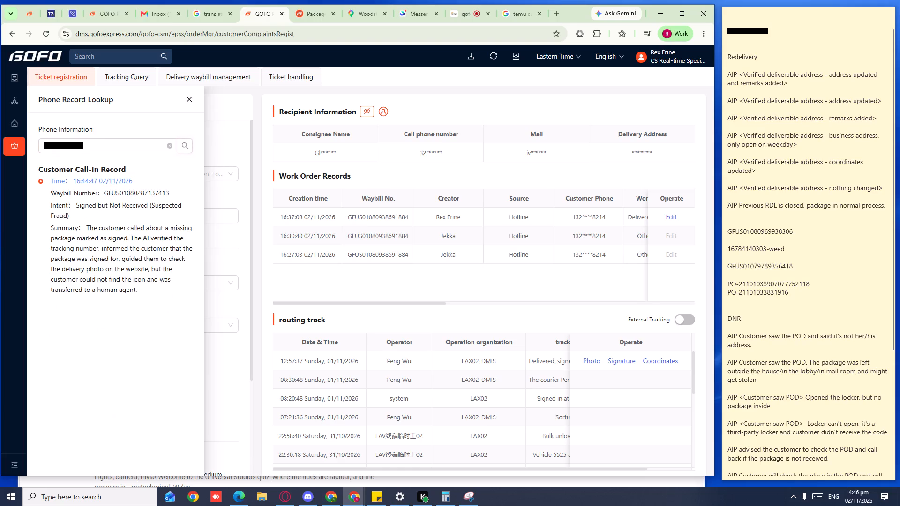
double_click(147, 192)
key("ctrl+c")
key("ctrl+c")
key("ctrl+c")
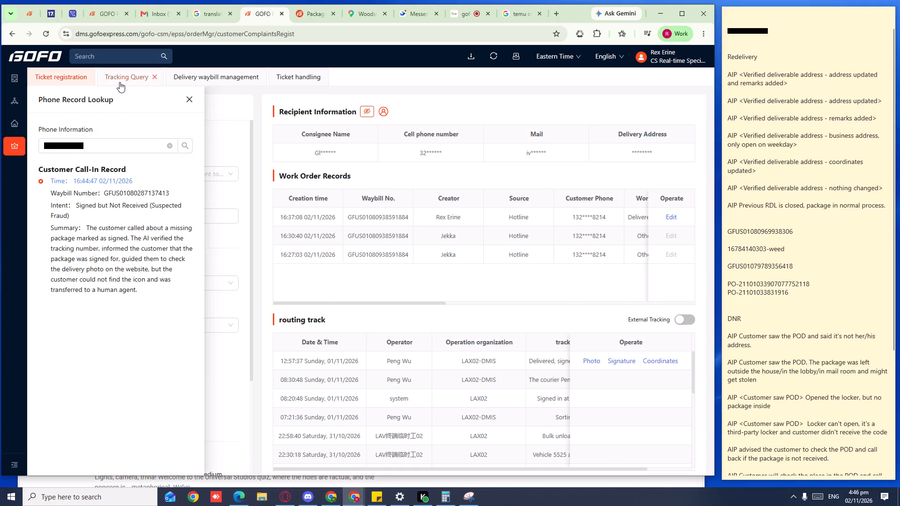
left_click(120, 82)
double_click(156, 127)
key("Delete")
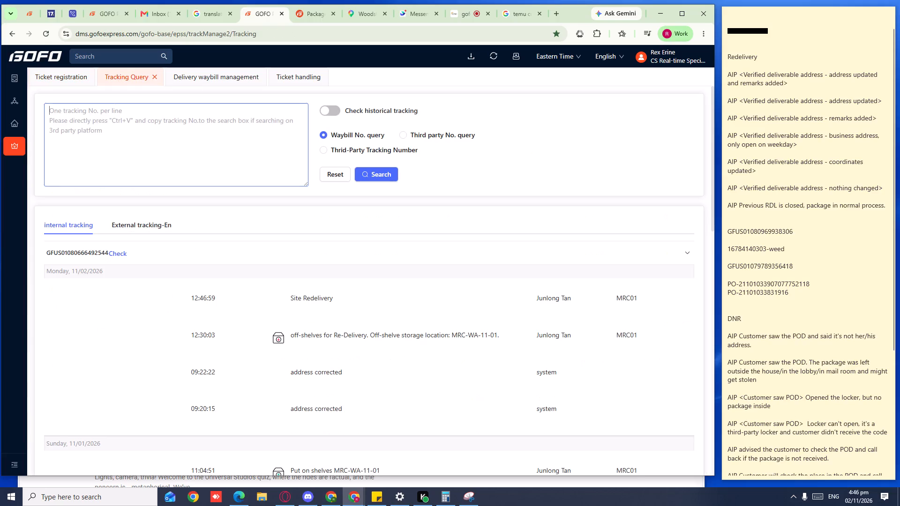
key("ctrl+v")
left_click(365, 171)
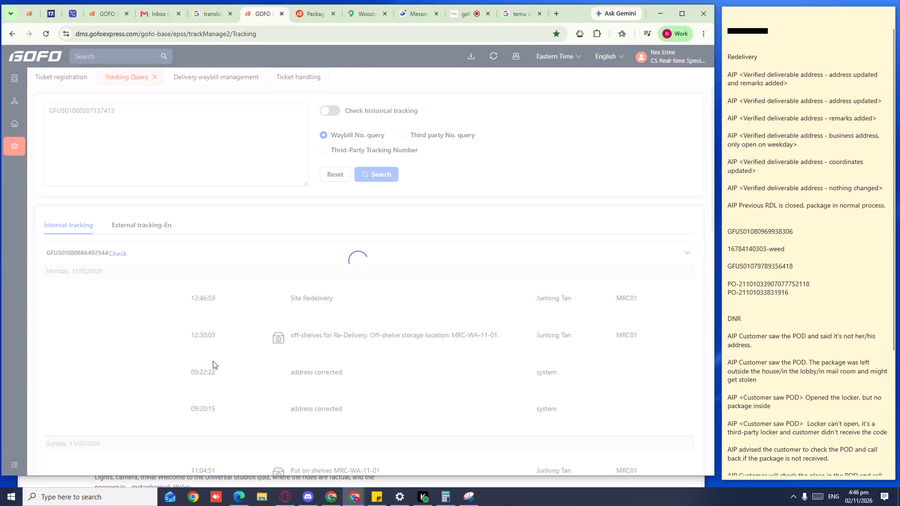
left_click(115, 246)
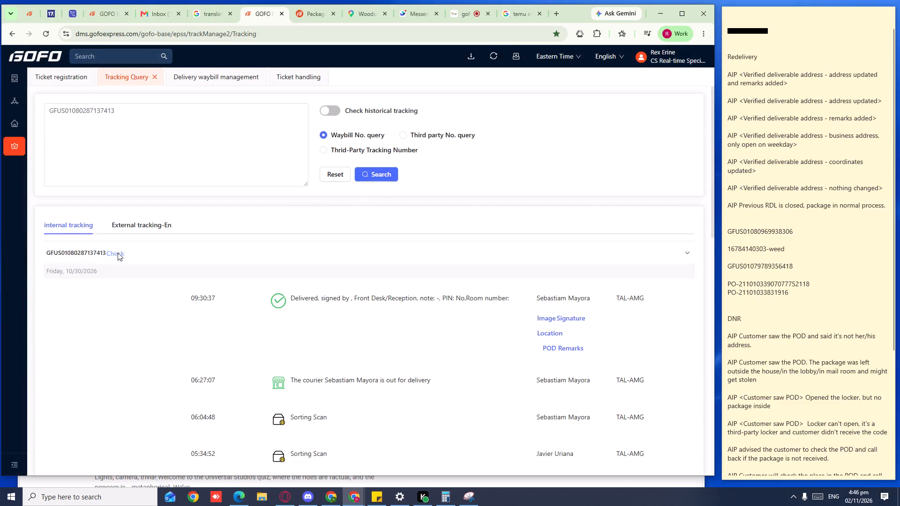
left_click(295, 156)
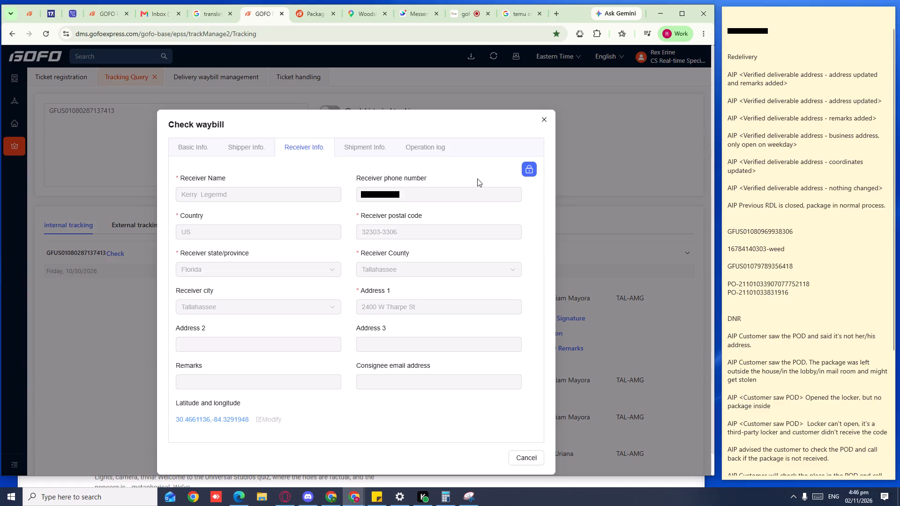
left_click(544, 117)
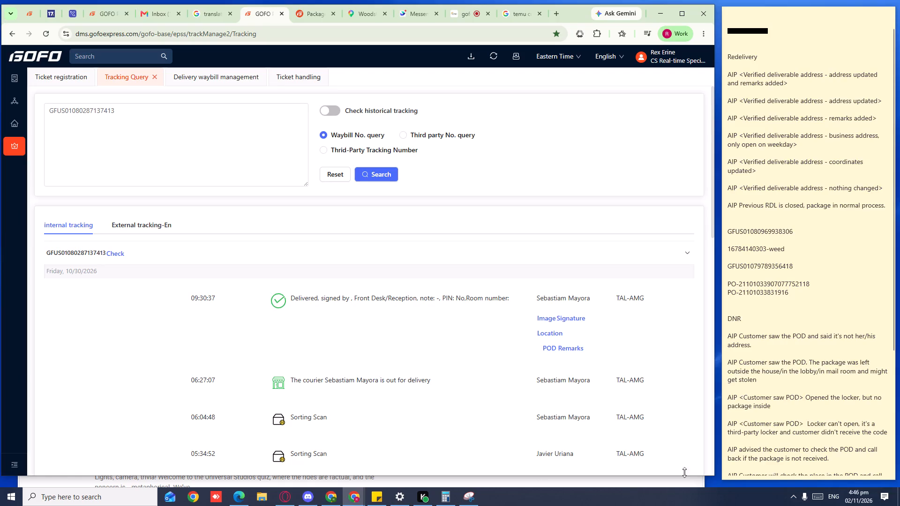
Consult the system calendar for the dates around the parcel's 30 October delivery, and close it.
left_click(866, 500)
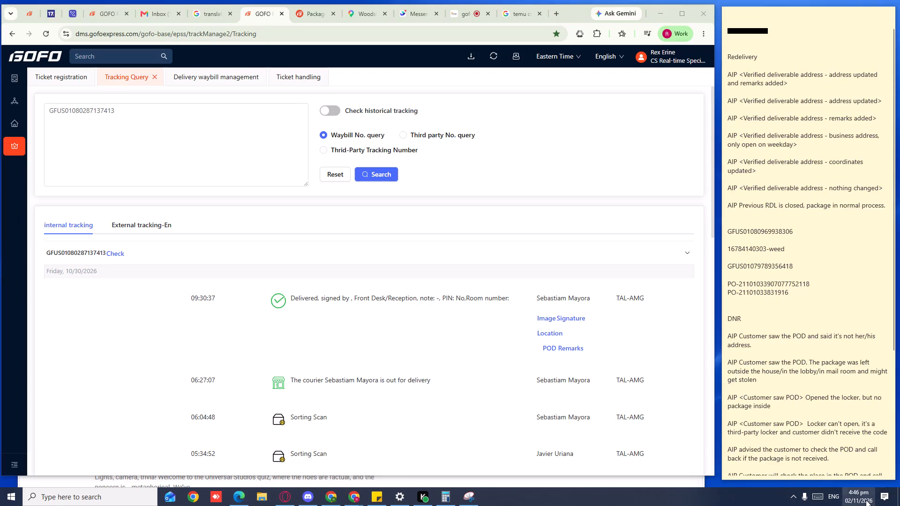
scroll(800, 343, "up", 3)
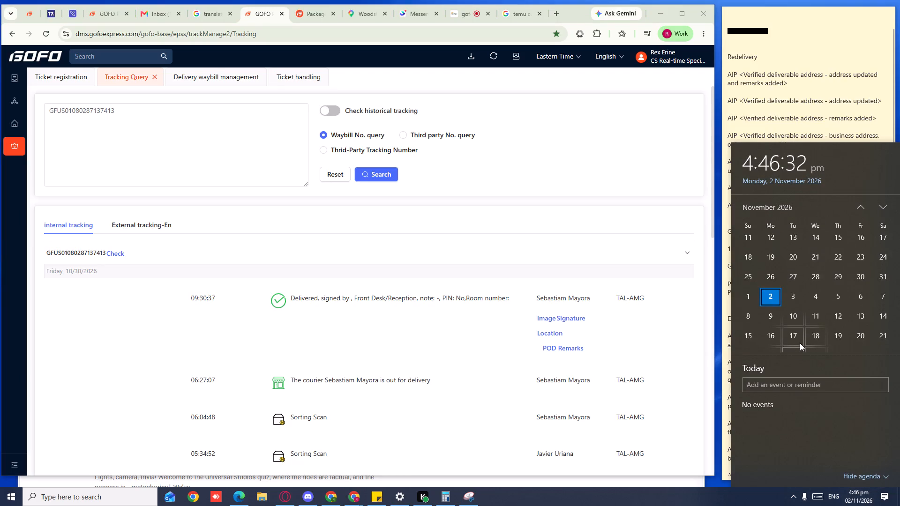
left_click(214, 122)
Open the proof-of-delivery images from the Delivered event and go through all the photos at full size.
left_click(543, 321)
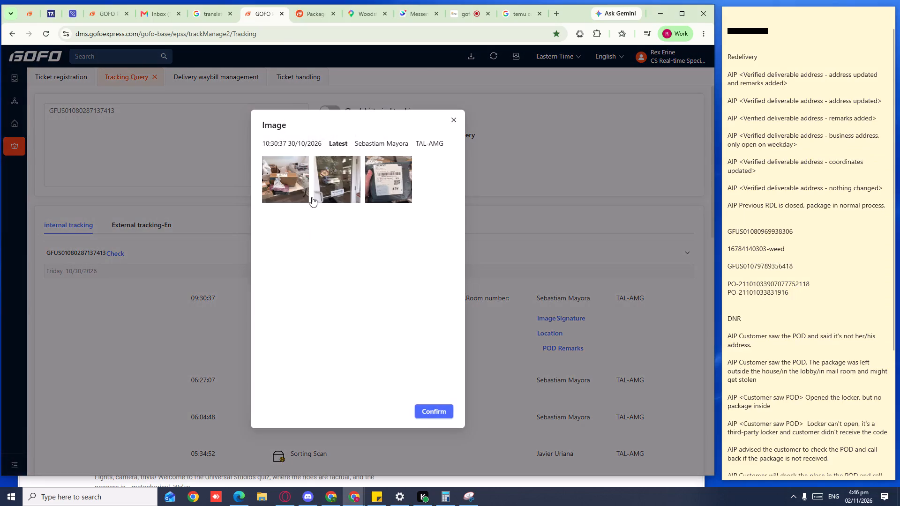
left_click(297, 190)
left_click(683, 261)
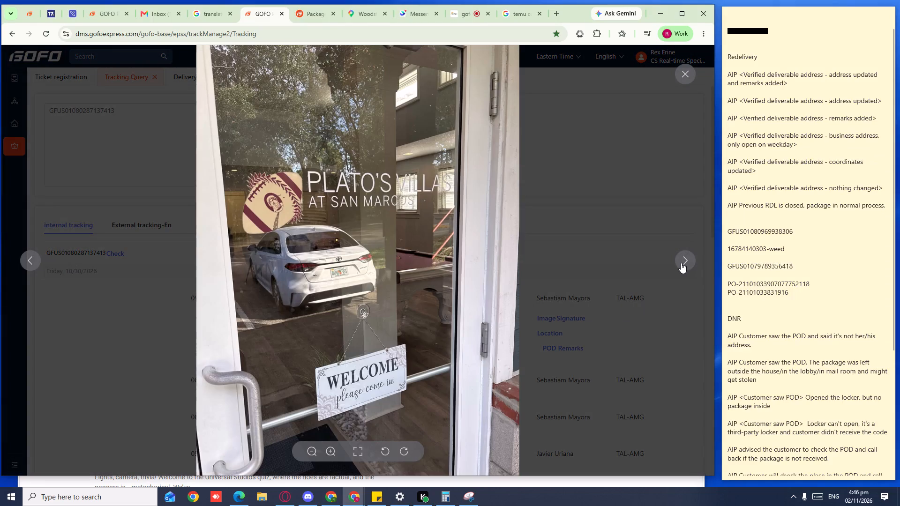
left_click(680, 263)
left_click(680, 263)
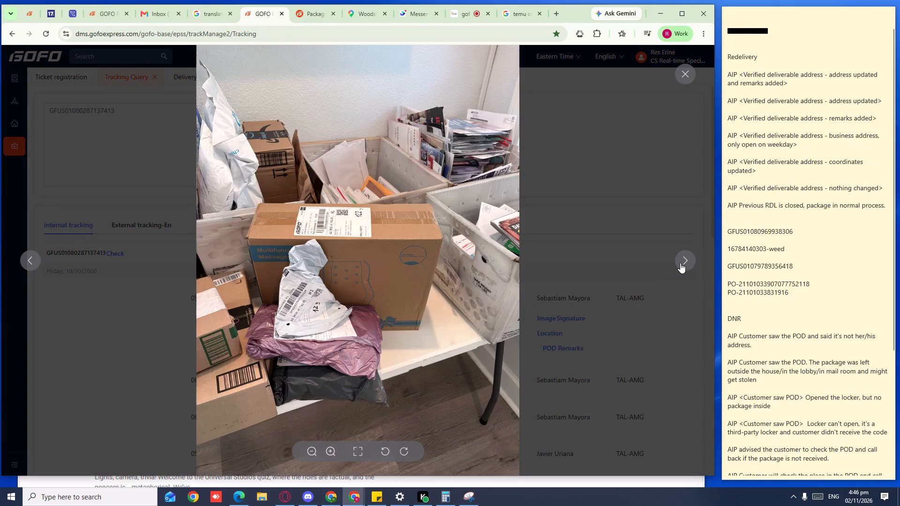
Close the full-size delivery photo and the proof-of-delivery image window to return to the parcel's tracking events.
left_click(690, 71)
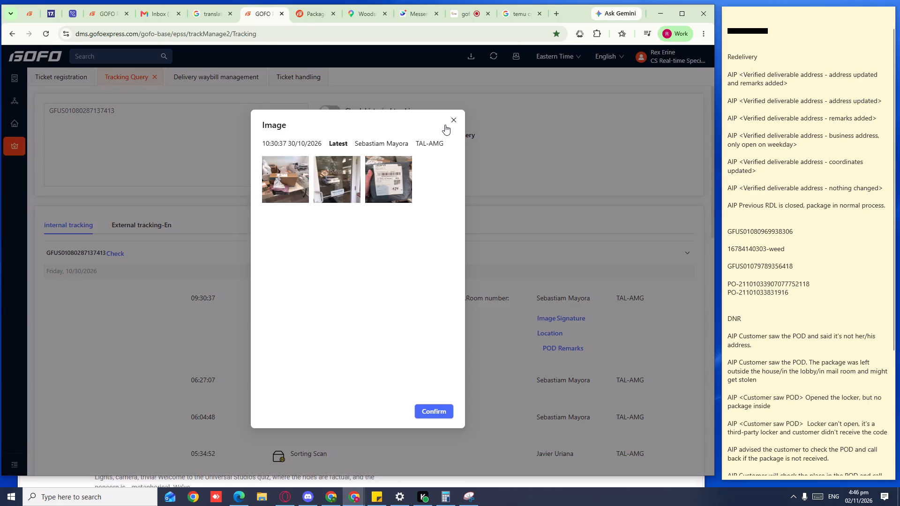
left_click(450, 121)
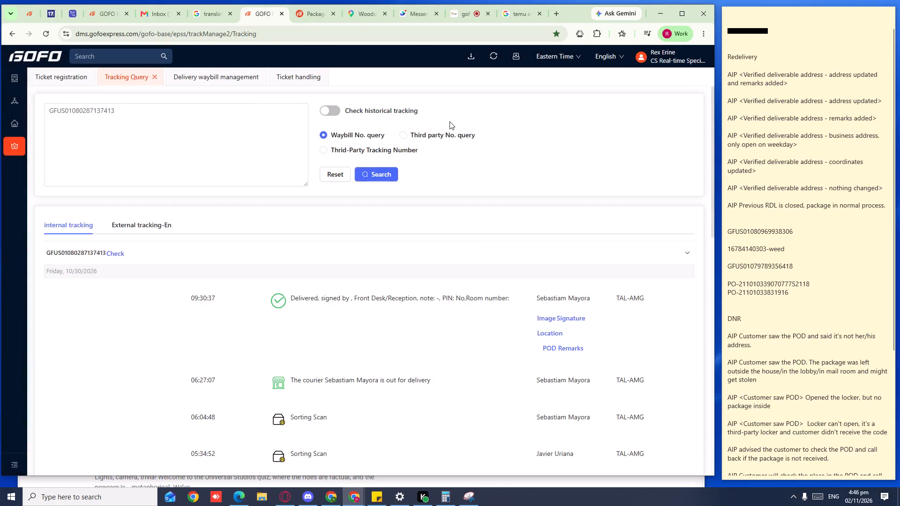
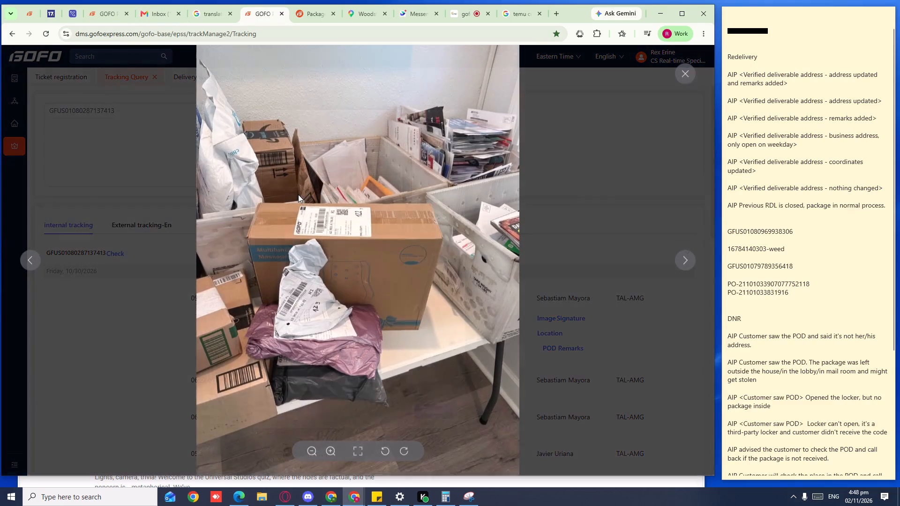
Try to advance to the next full-size proof-of-delivery photo for the parcel.
left_click(697, 264)
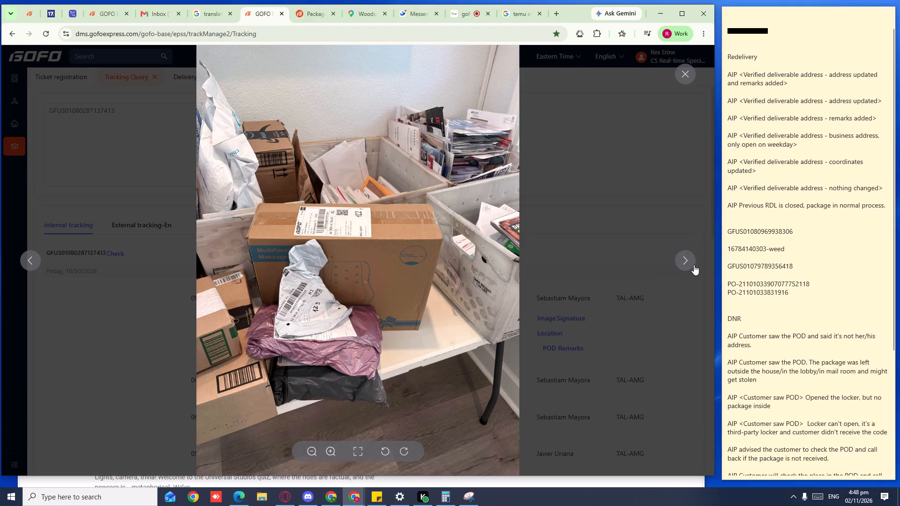
Review the remaining proof-of-delivery photos, including the parcel label, and close the image viewer and its dialog.
left_click(683, 256)
left_click(682, 256)
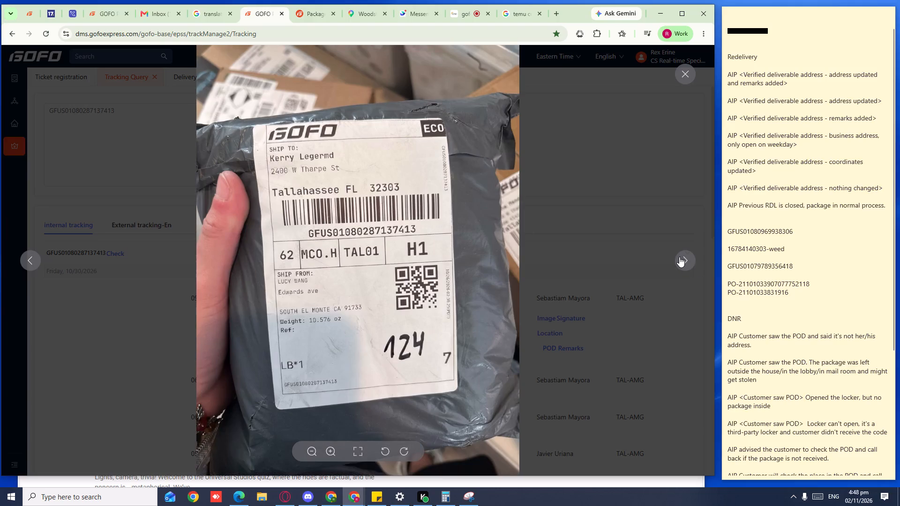
left_click(679, 257)
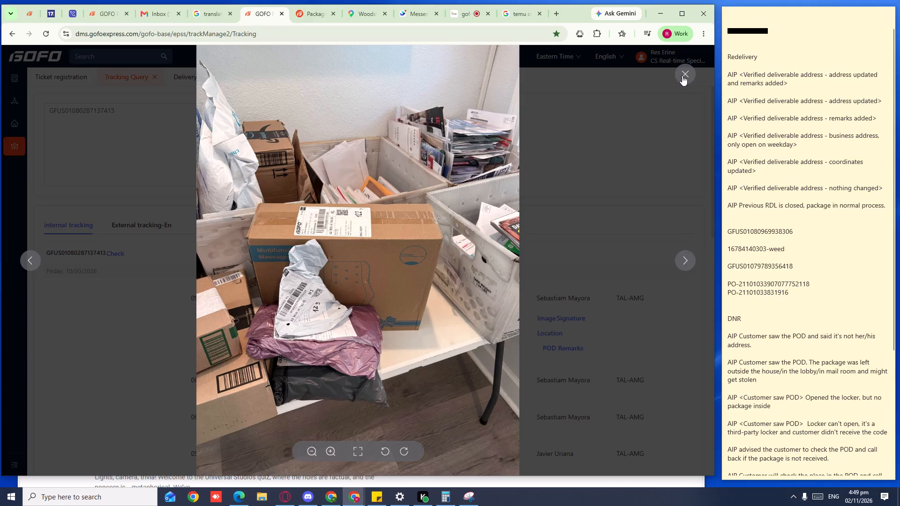
left_click(682, 75)
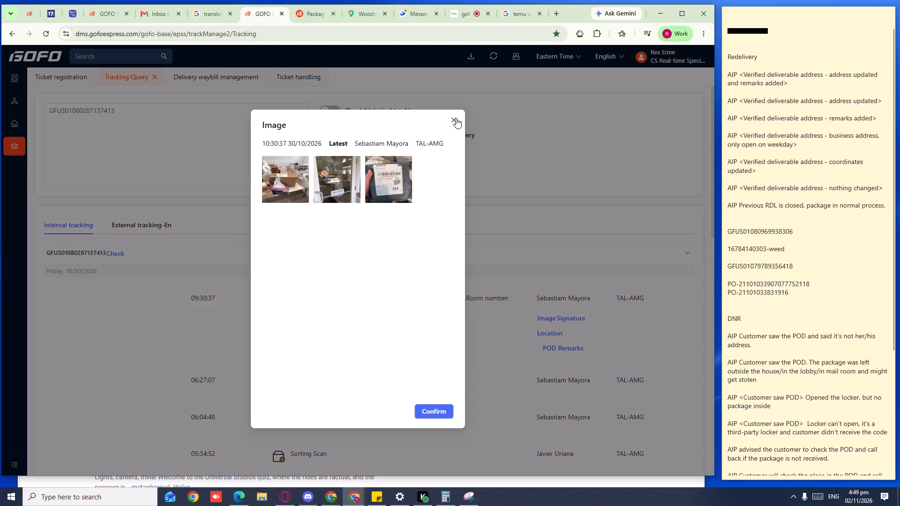
left_click(456, 118)
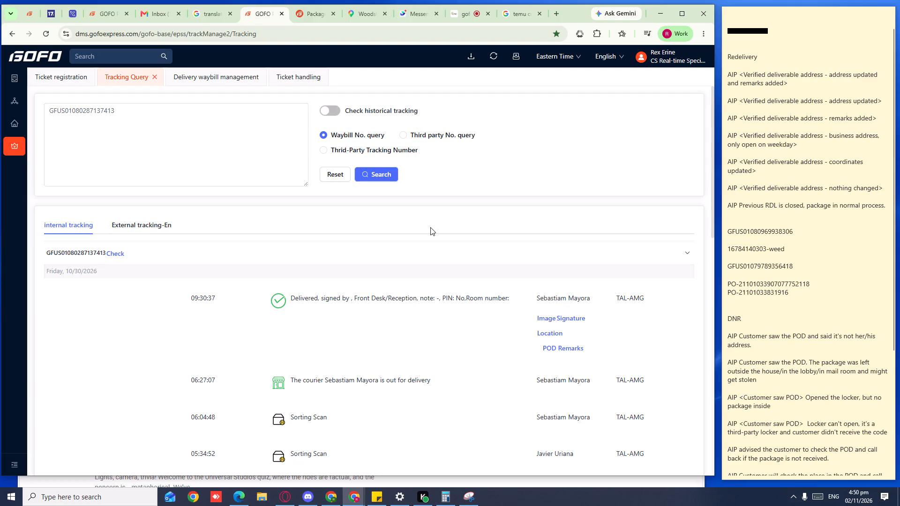
double_click(195, 129)
key("ctrl+c")
key("ctrl+c")
key("ctrl+c")
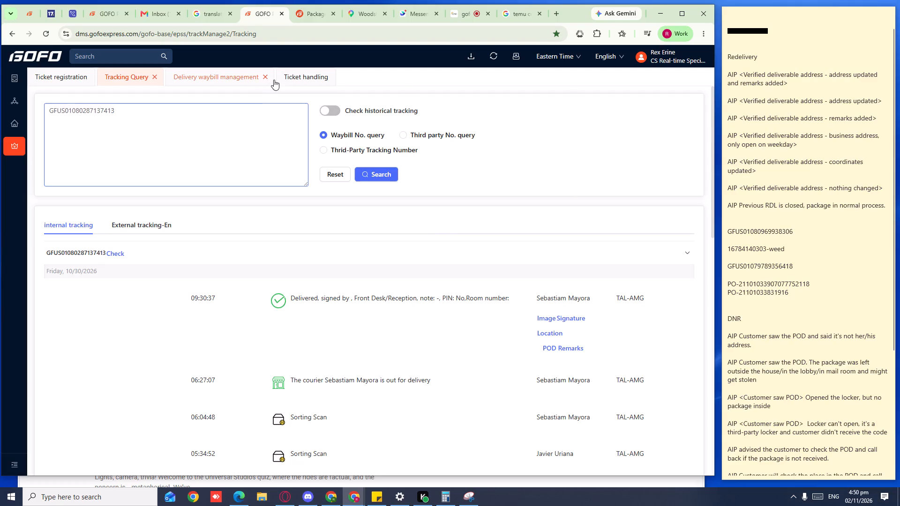
left_click(274, 80, "ctrl")
left_click(192, 116)
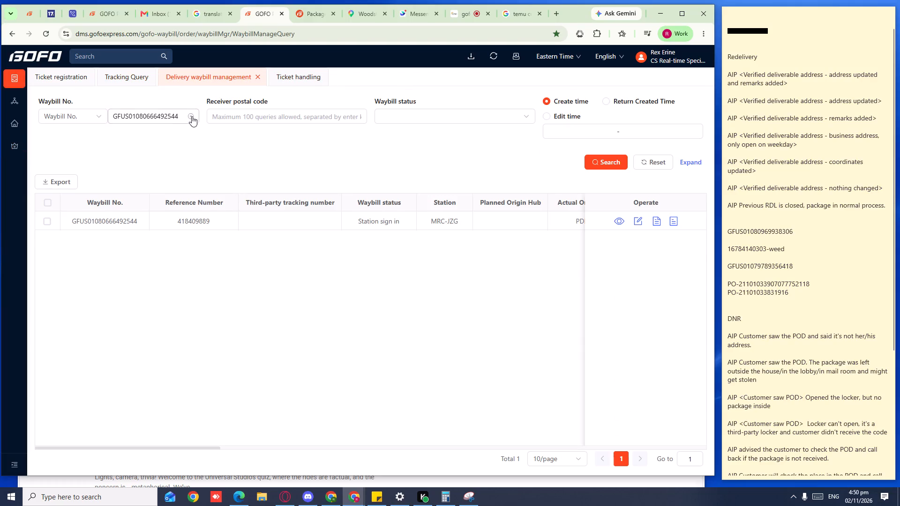
key("ctrl+v")
left_click(616, 167)
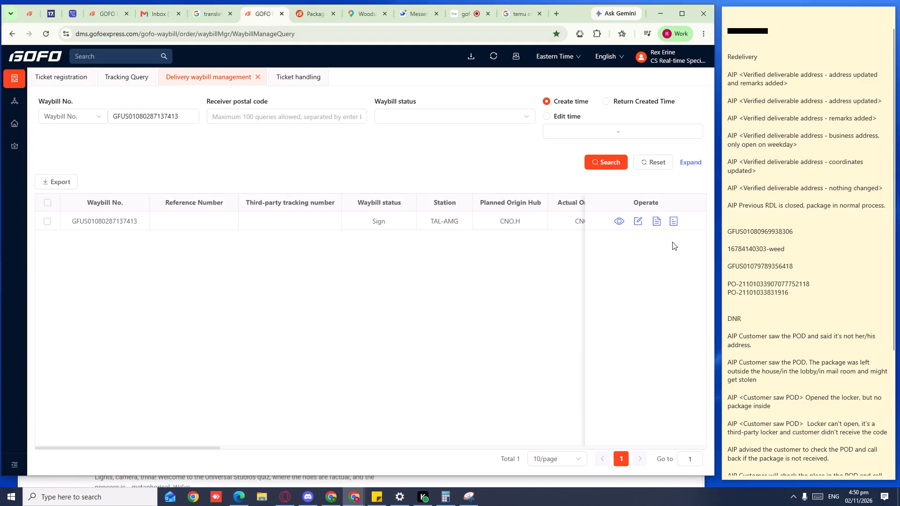
left_click(639, 223)
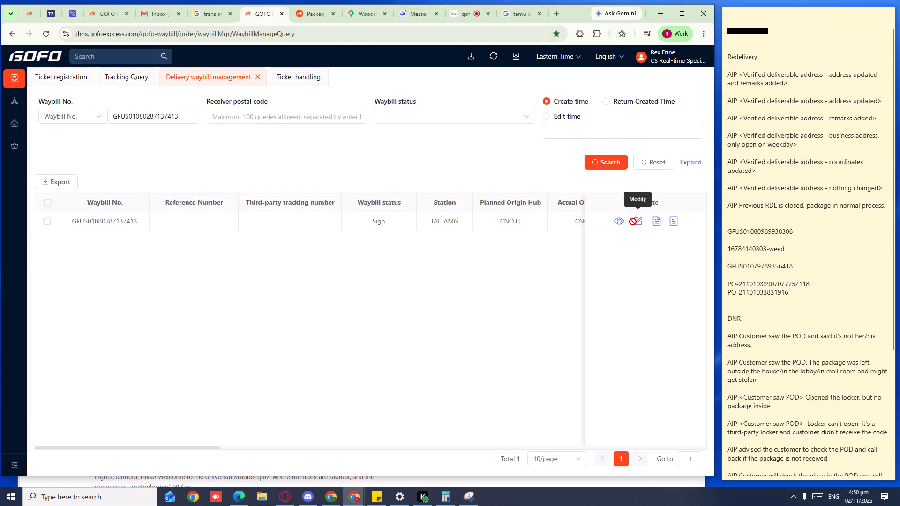
left_click(298, 67)
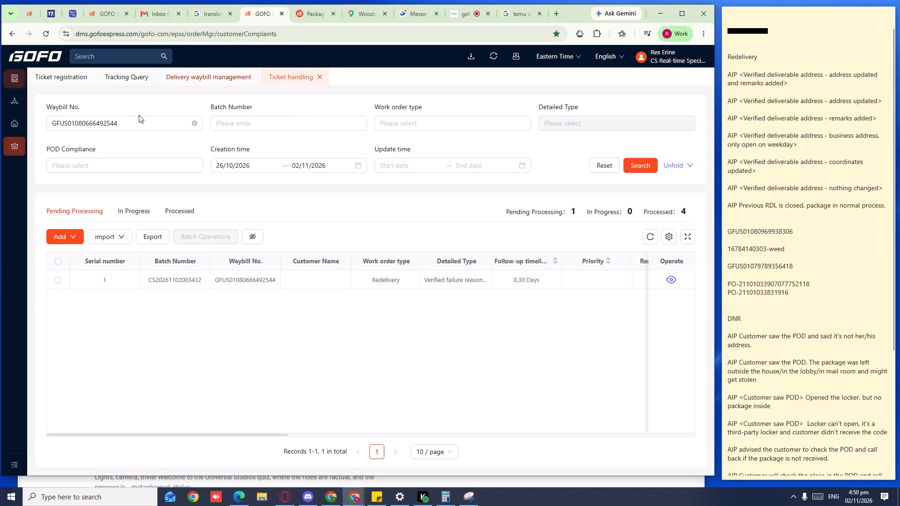
left_click(191, 121)
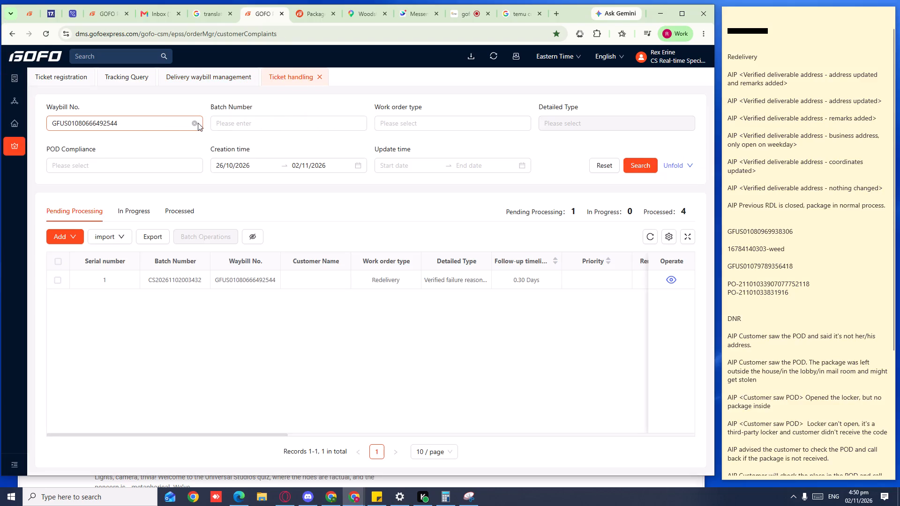
left_click(195, 125)
right_click(165, 124)
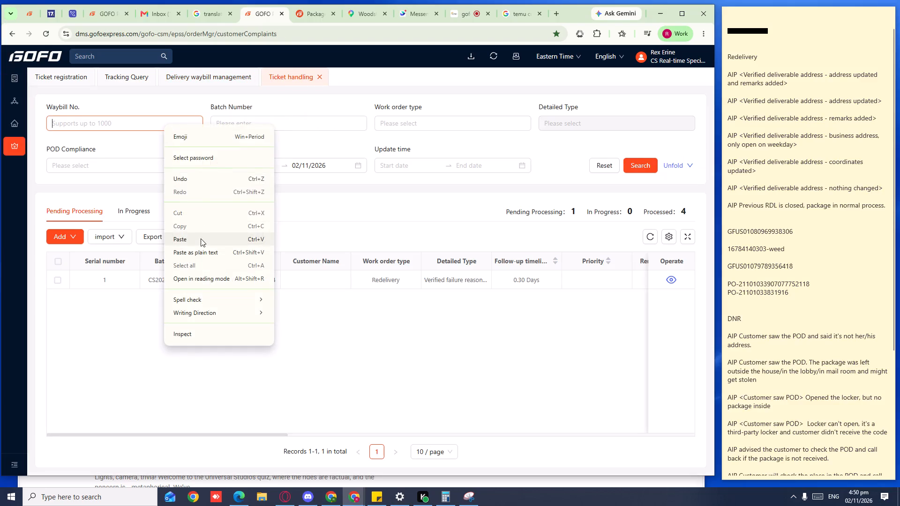
left_click(201, 238)
left_click(648, 168)
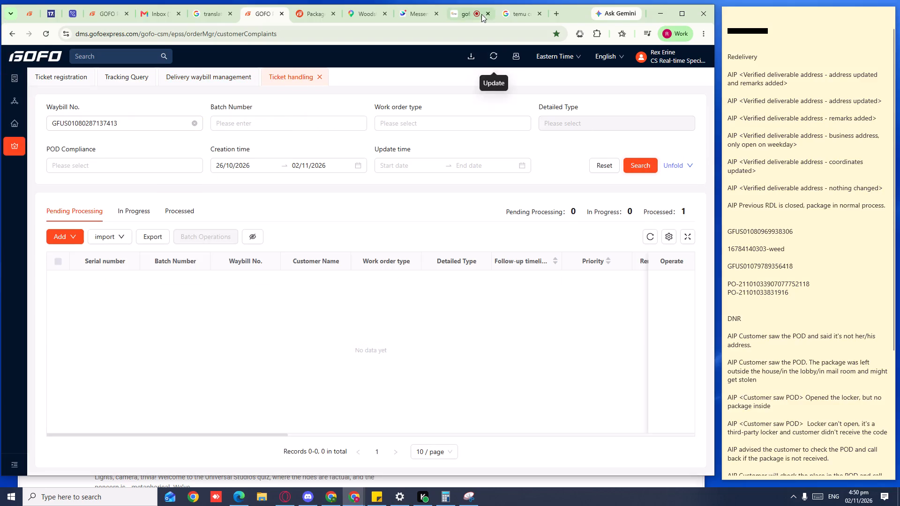
Switch to the call center's Queue Panel and end the active call, accepting the confirmation.
left_click(469, 15)
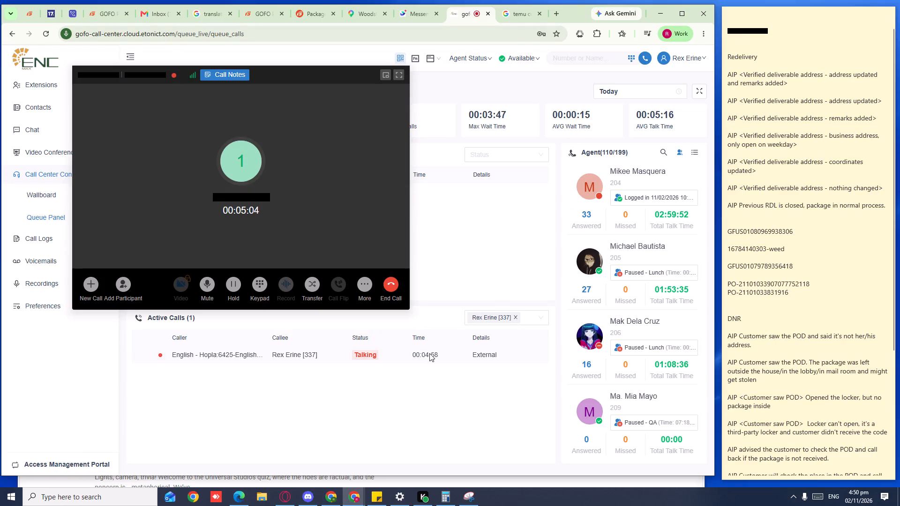
right_click(429, 353)
left_click(437, 333)
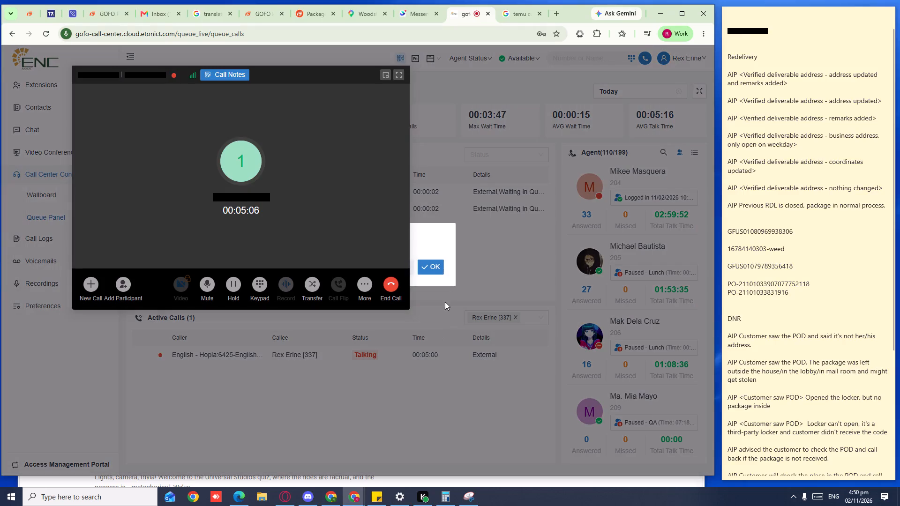
left_click(449, 268)
left_click(447, 269)
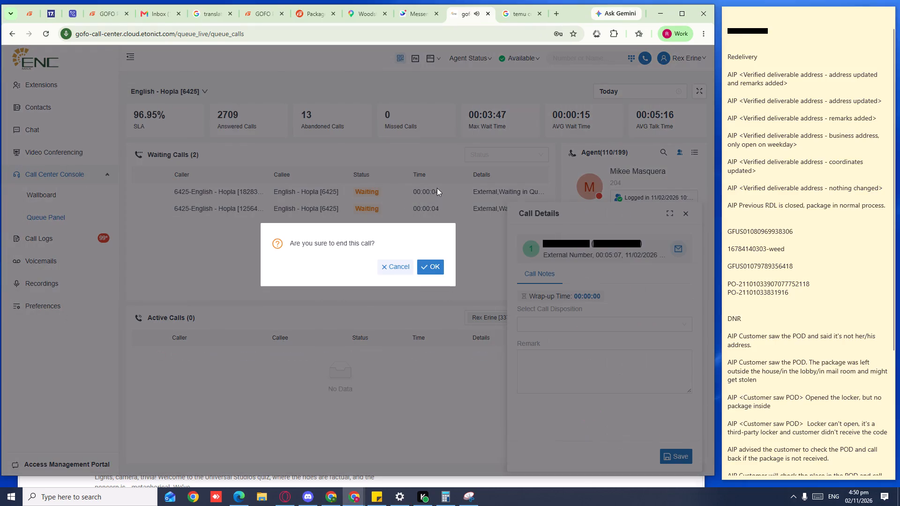
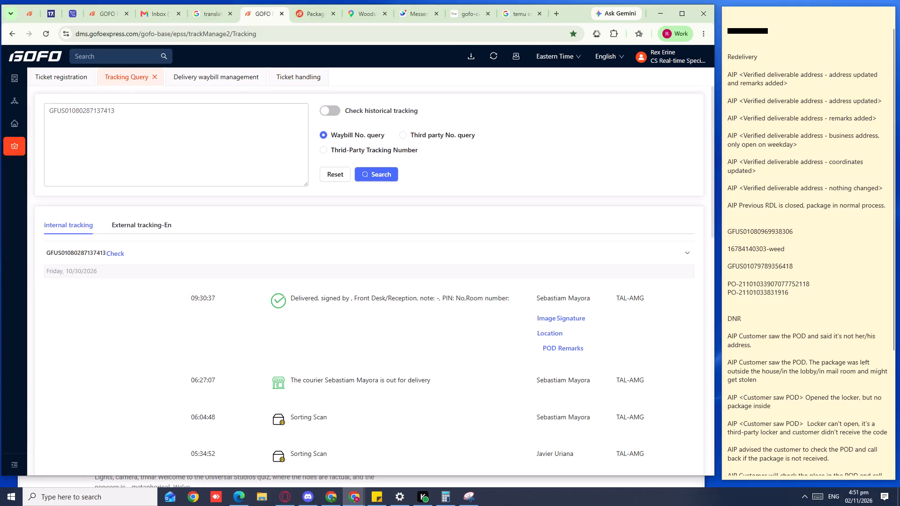
double_click(148, 120)
key("ctrl+c")
key("ctrl+c")
key("ctrl+c")
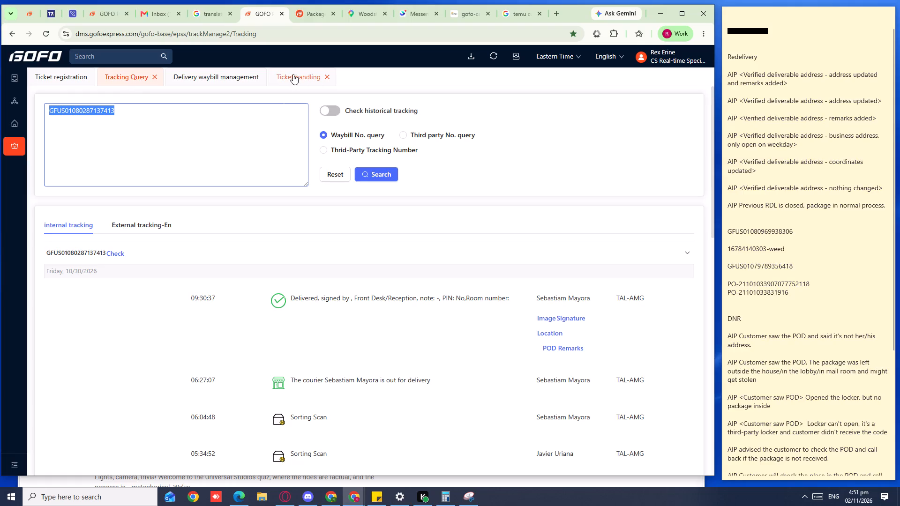
left_click(293, 74)
left_click(195, 122)
key("ctrl+v")
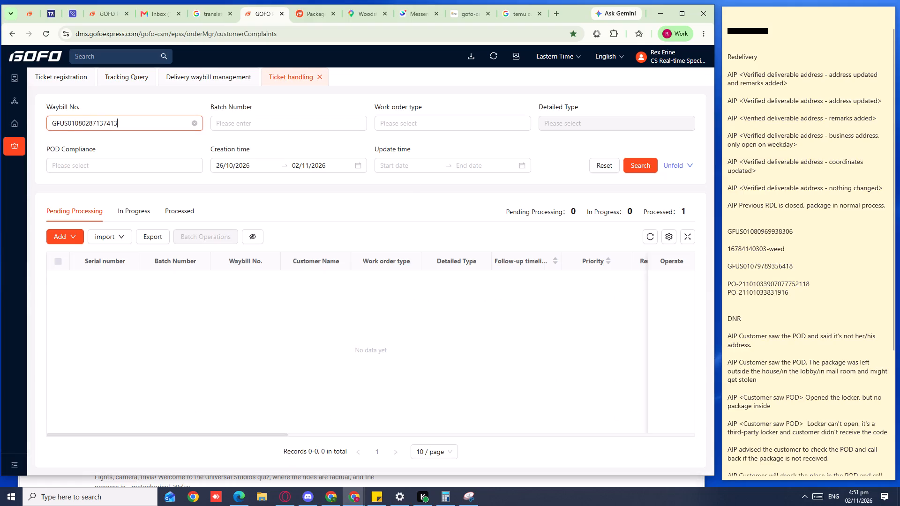
left_click(632, 164)
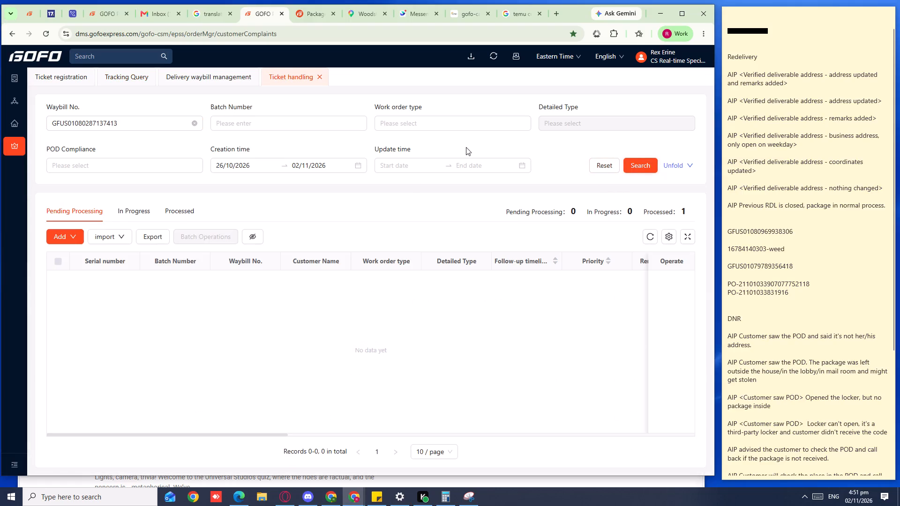
left_click(57, 80)
left_click(191, 97)
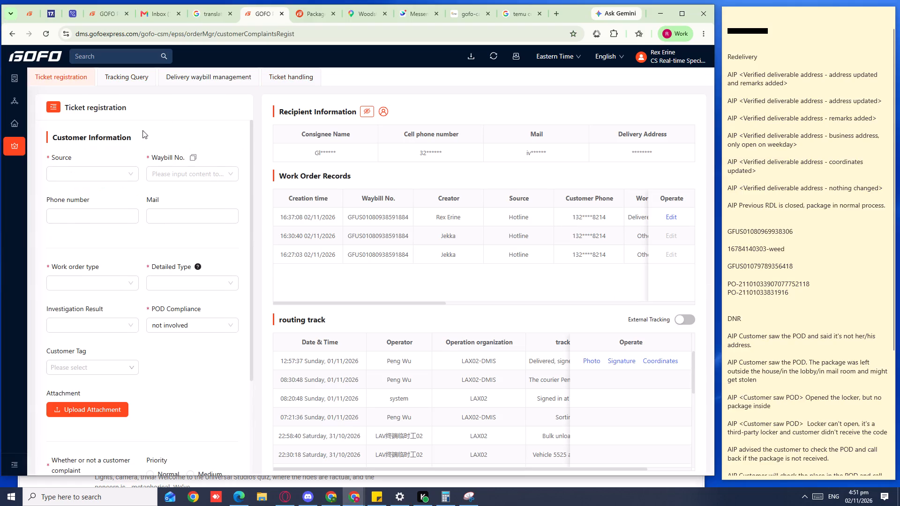
left_click(123, 165)
left_click(107, 184)
left_click(105, 177)
left_click(83, 193)
left_click(191, 185)
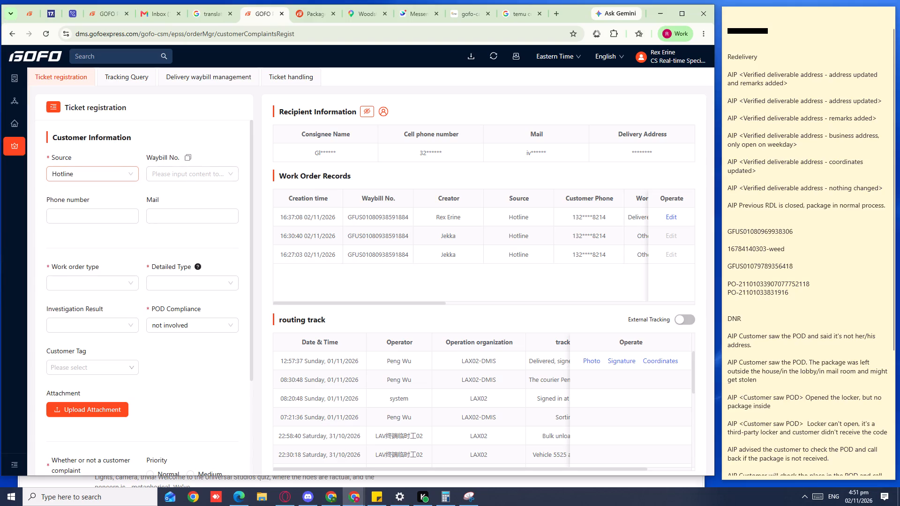
left_click(194, 174, "ctrl")
key("ctrl+v")
Copy the customer's phone number from the sticky note into the ticket's phone number.
left_click(66, 222)
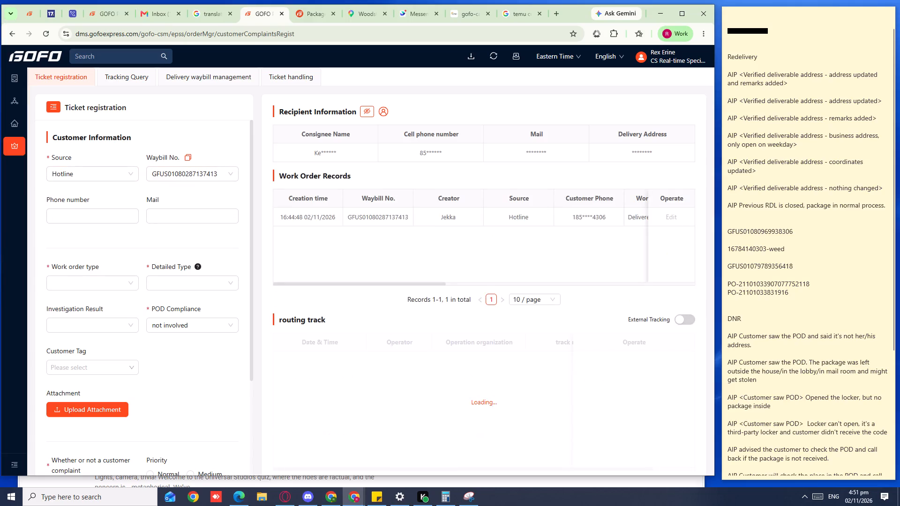
double_click(753, 32)
key("ctrl+c")
key("ctrl+c")
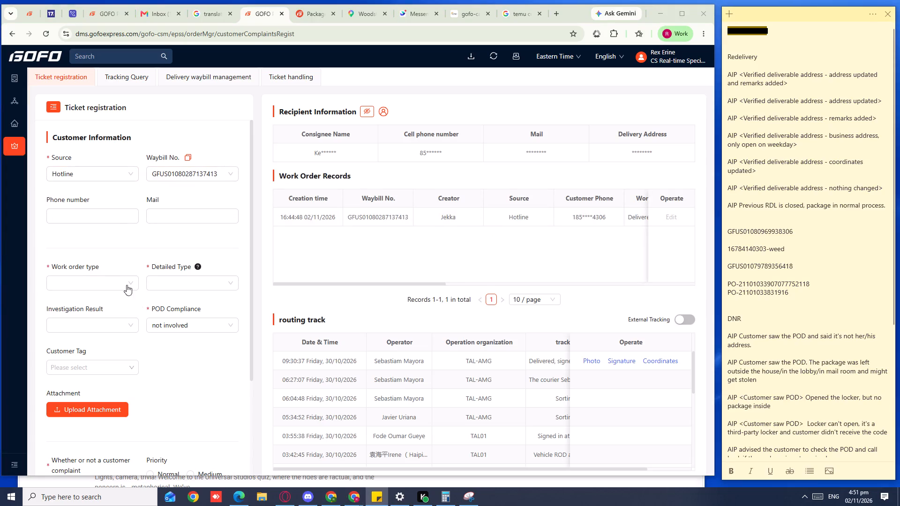
key("ctrl+c")
left_click(93, 221)
key("ctrl+v")
Set the work order type to Parcel Status Request and the detailed type to Guided to View POD.
left_click(82, 280)
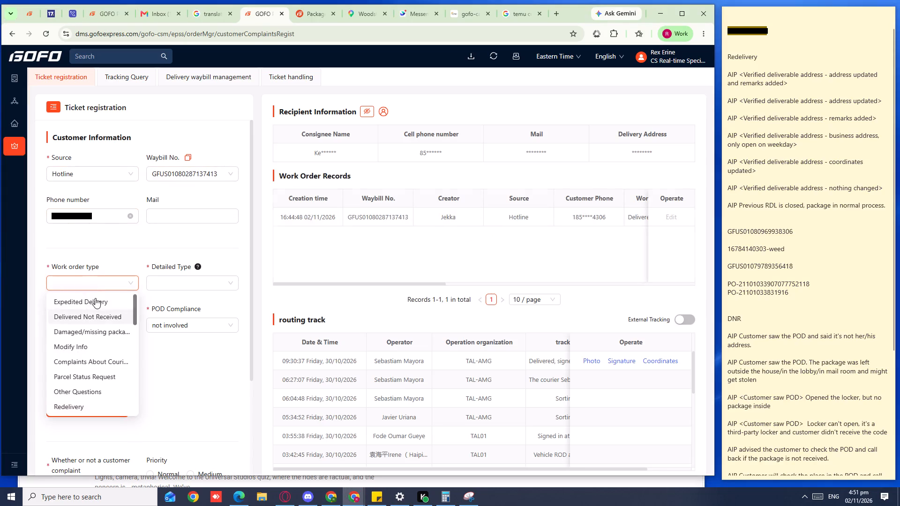
left_click(103, 372)
left_click(199, 279)
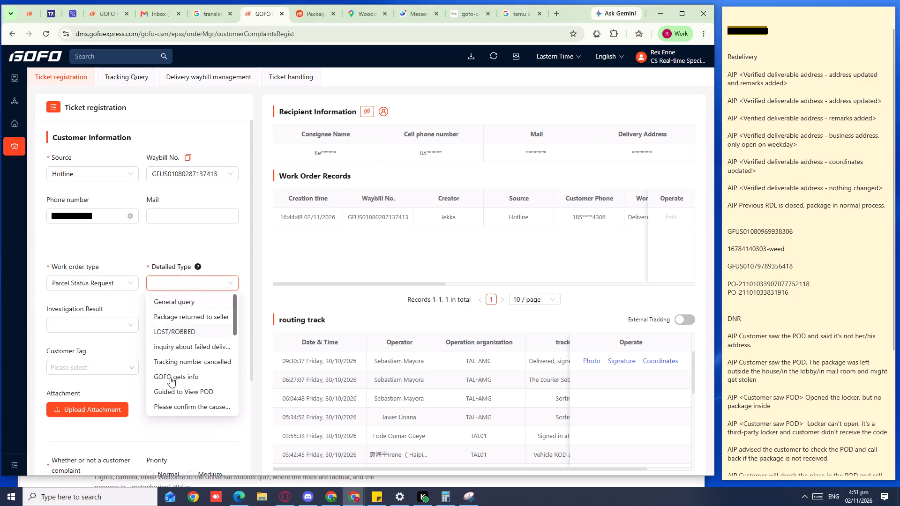
left_click(180, 394)
Enter the ticket remark "AIP, guided to view POD, will call back if he don't have the package.".
scroll(166, 351, "down", 4)
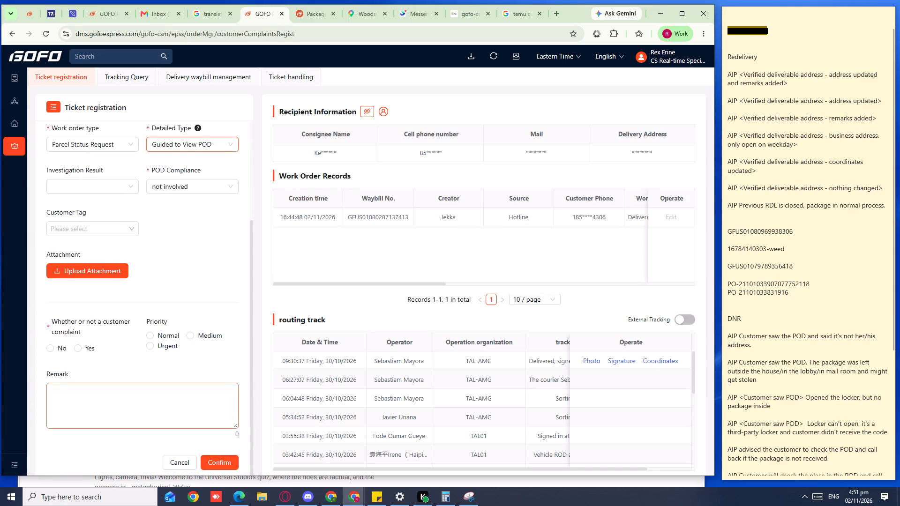
left_click(82, 408)
type("AIP, guided to view POD, will call")
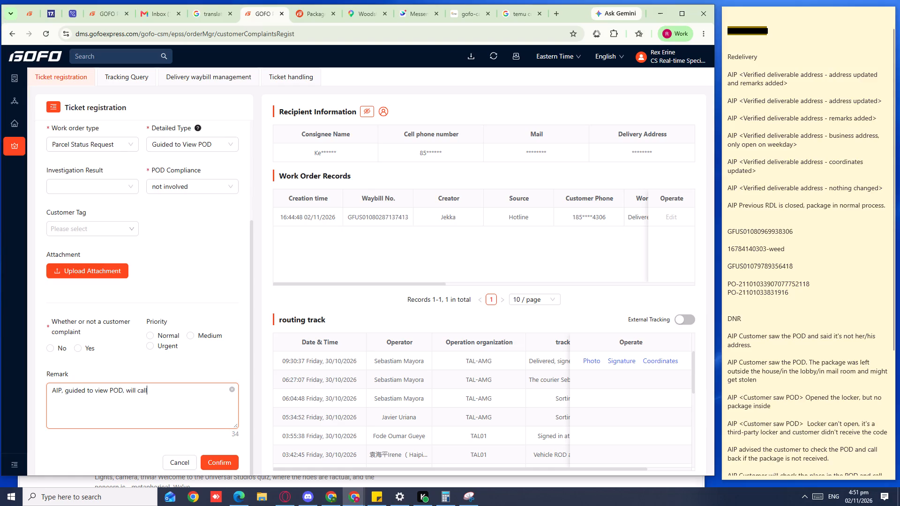
key("space")
type("back ig he don")
type("'t")
key("space")
type("have the package.")
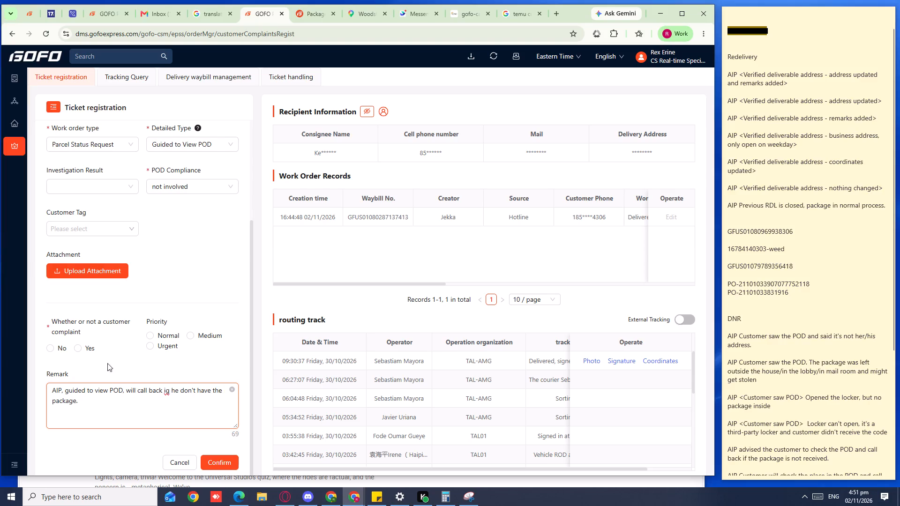
left_click(169, 394)
key("BackSpace")
key("f")
Mark the ticket as not a customer complaint and submit it.
left_click(216, 460)
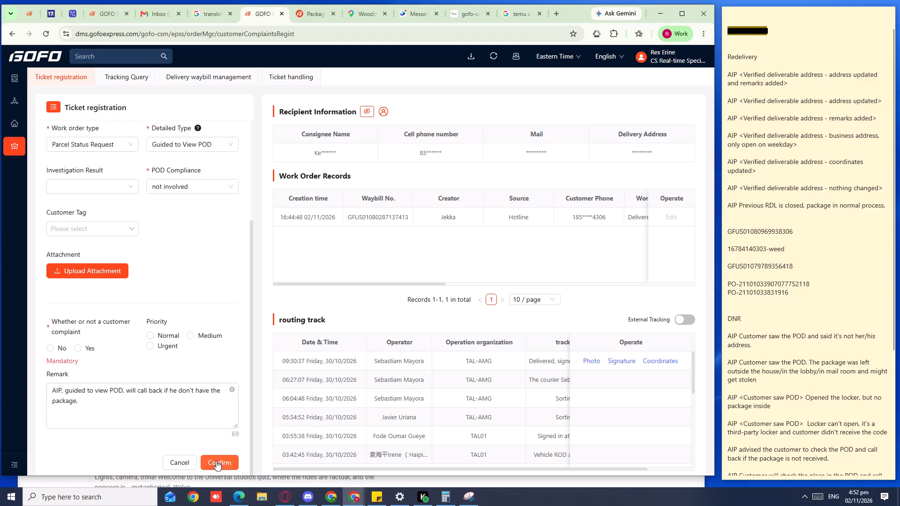
scroll(193, 338, "up", 4)
scroll(193, 338, "down", 4)
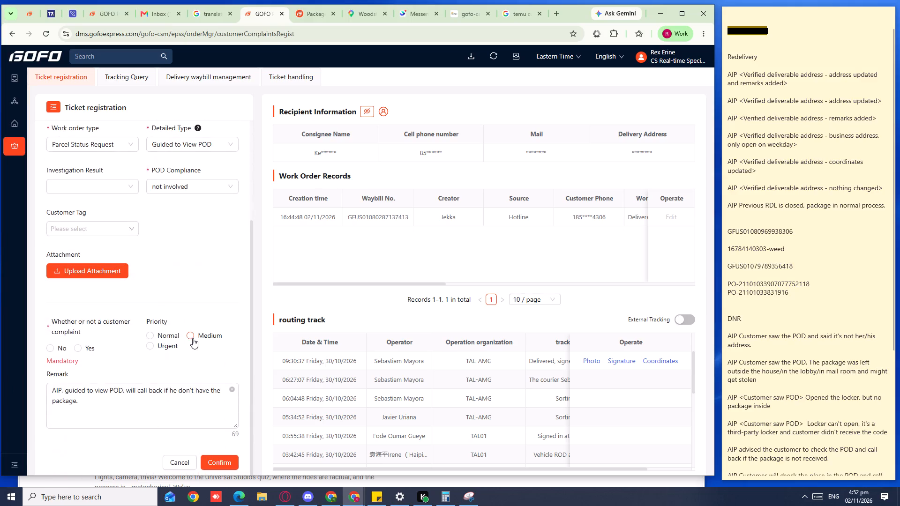
left_click(225, 462)
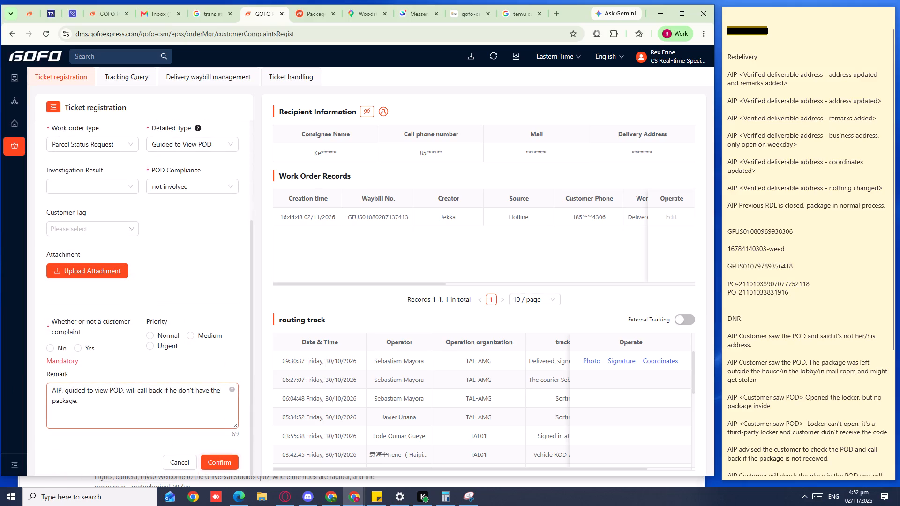
left_click(50, 347)
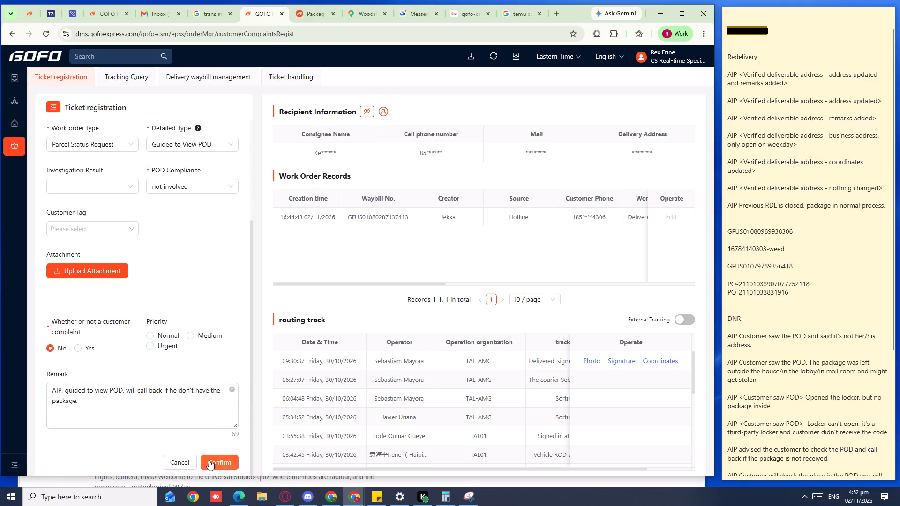
left_click(215, 460)
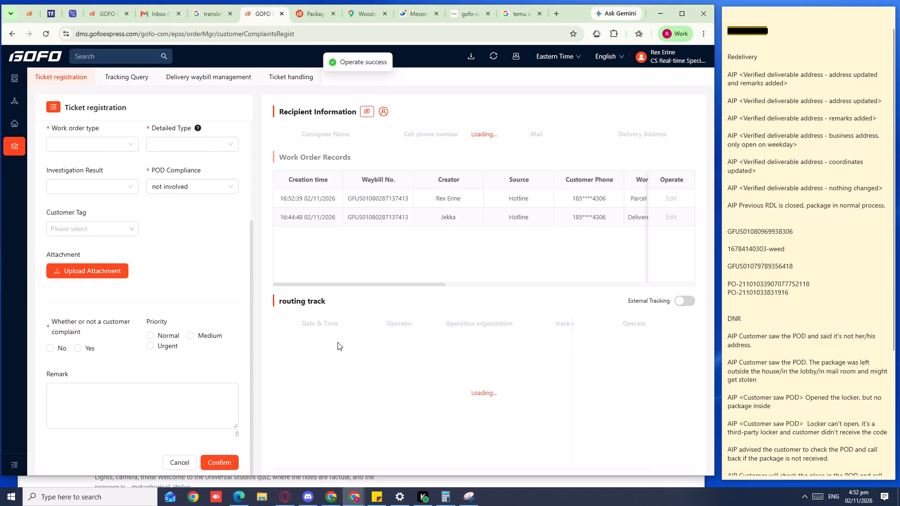
Switch to the call center's Queue Panel, start an agent list search for "rex", and clear the search text.
left_click(290, 82)
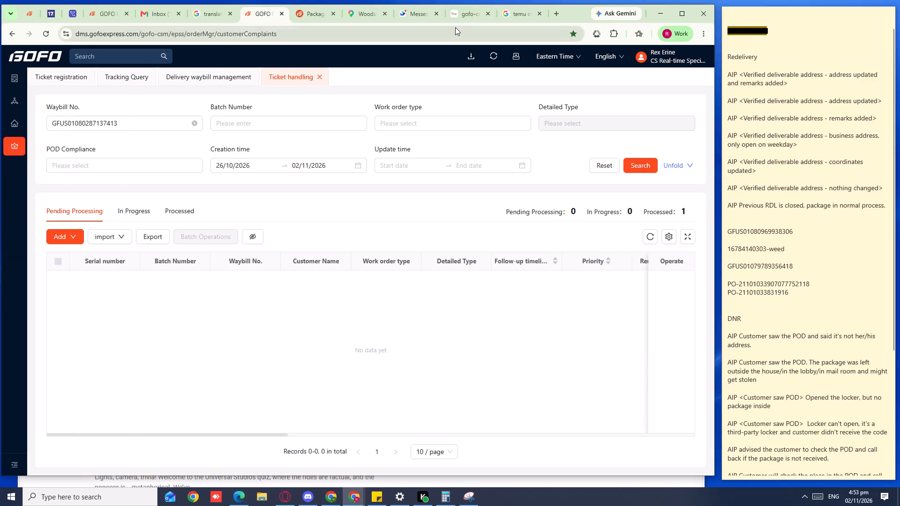
left_click(466, 15)
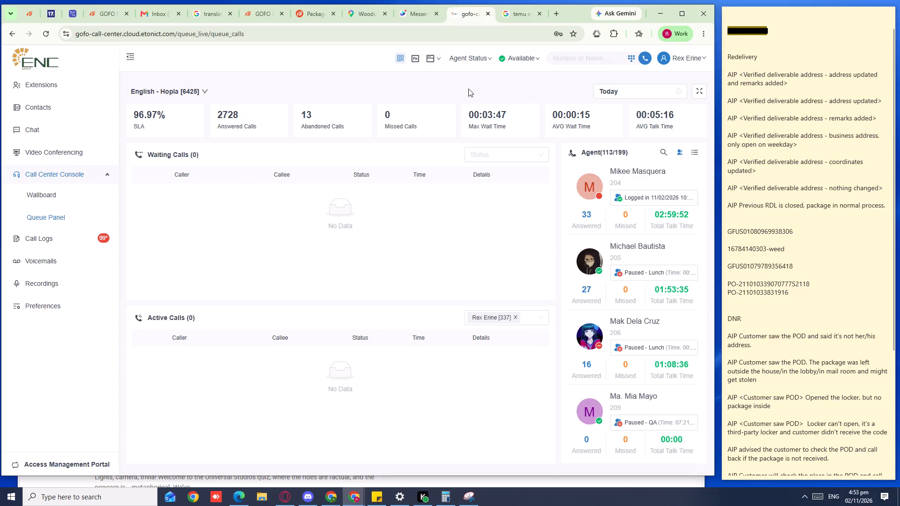
left_click(665, 156)
type("rex")
key("BackSpace")
key("BackSpace")
key("BackSpace")
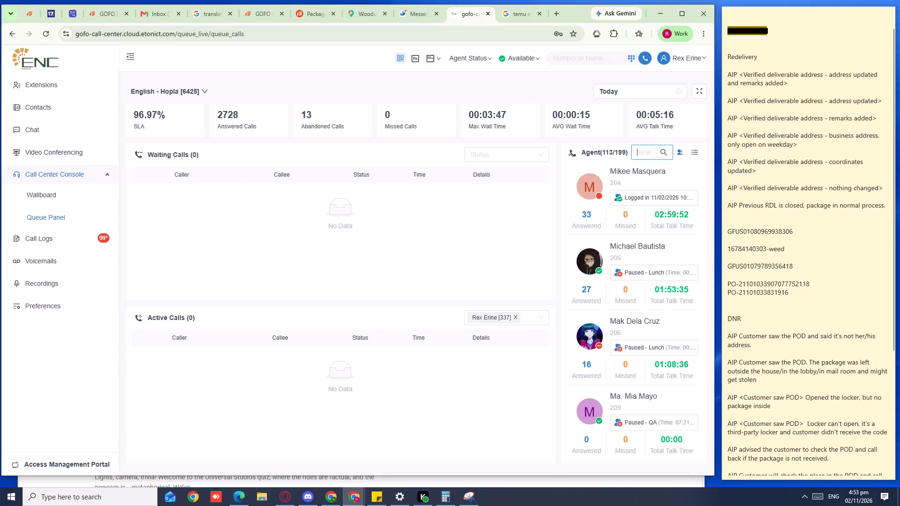